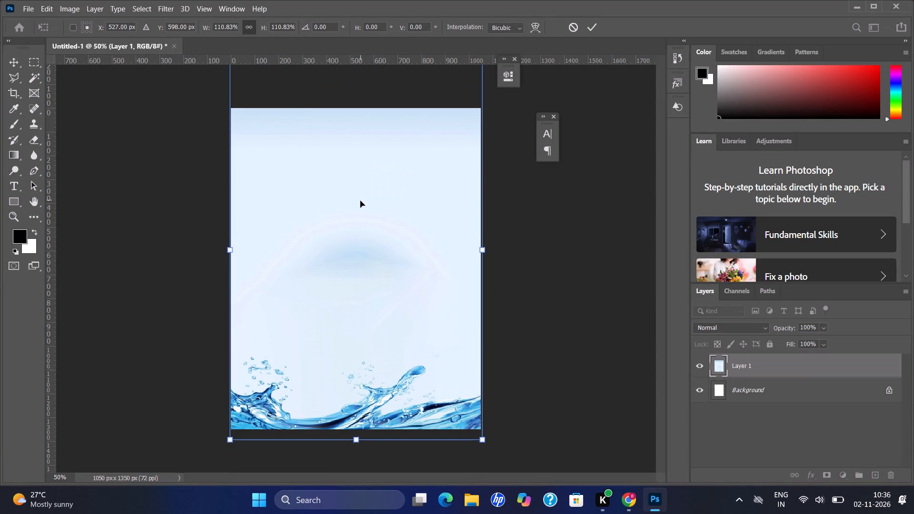
Switch to Chrome and search Pinterest for "water drops in question mark".
left_click(625, 504)
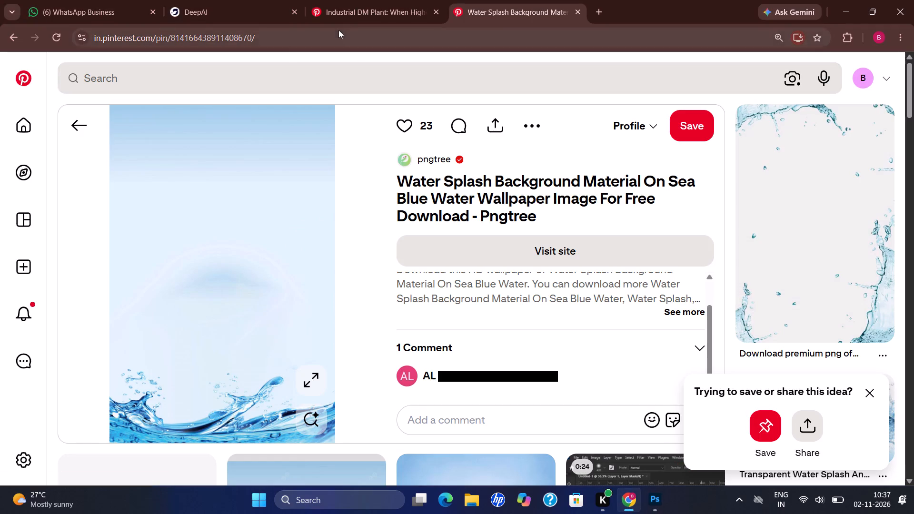
left_click(287, 83)
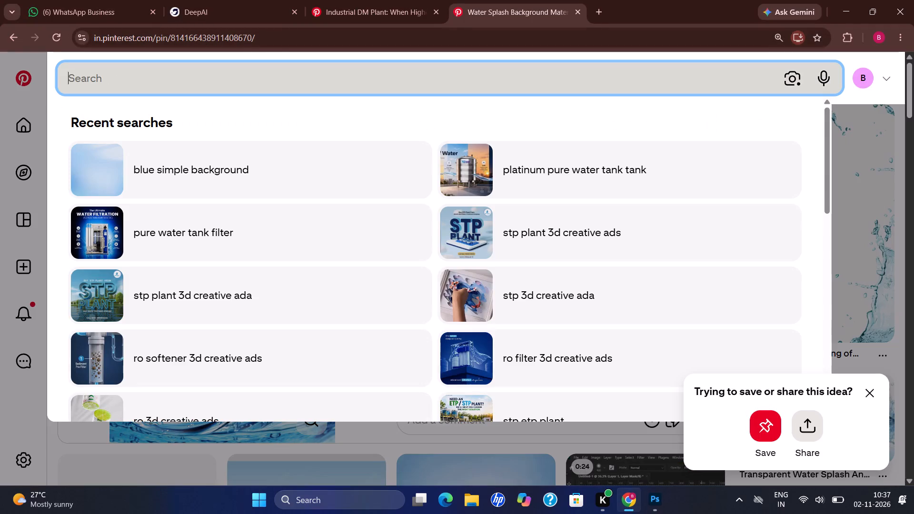
type("water drops in quues")
key("BackSpace")
key("BackSpace")
key("BackSpace")
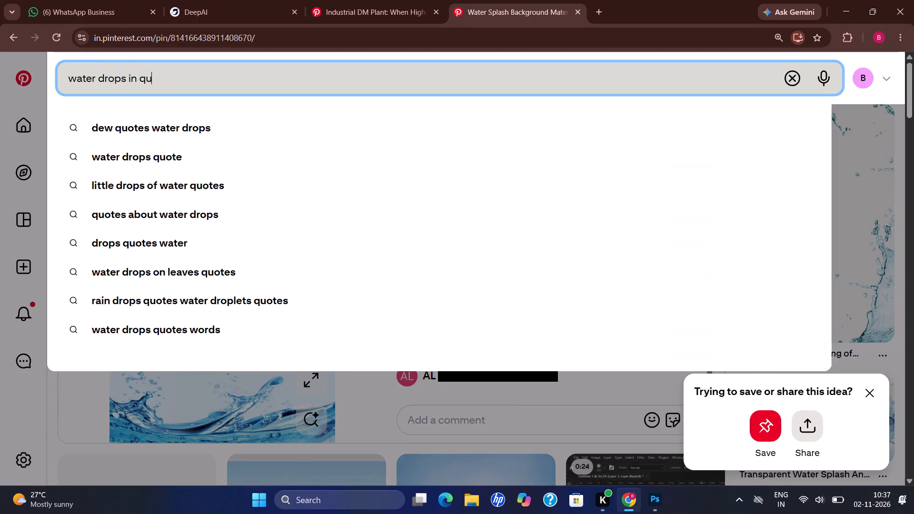
type("estion mark\\")
key("BackSpace")
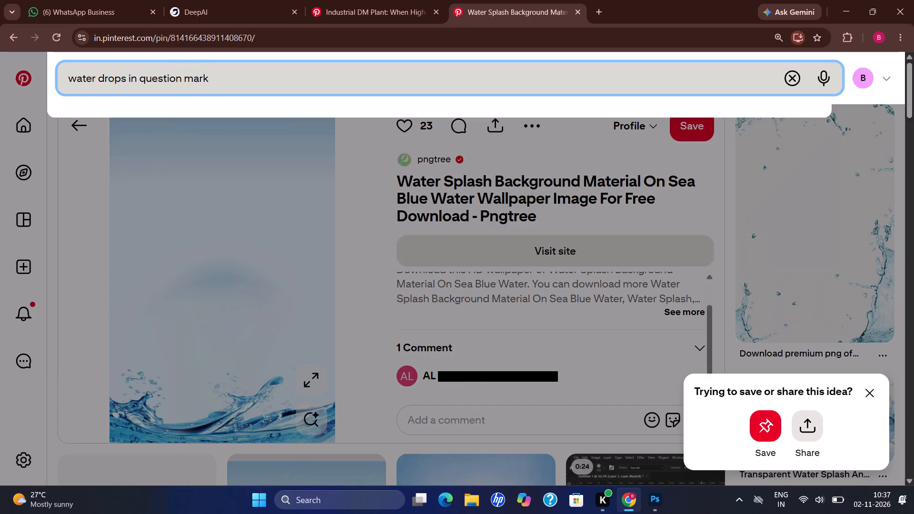
key("Return")
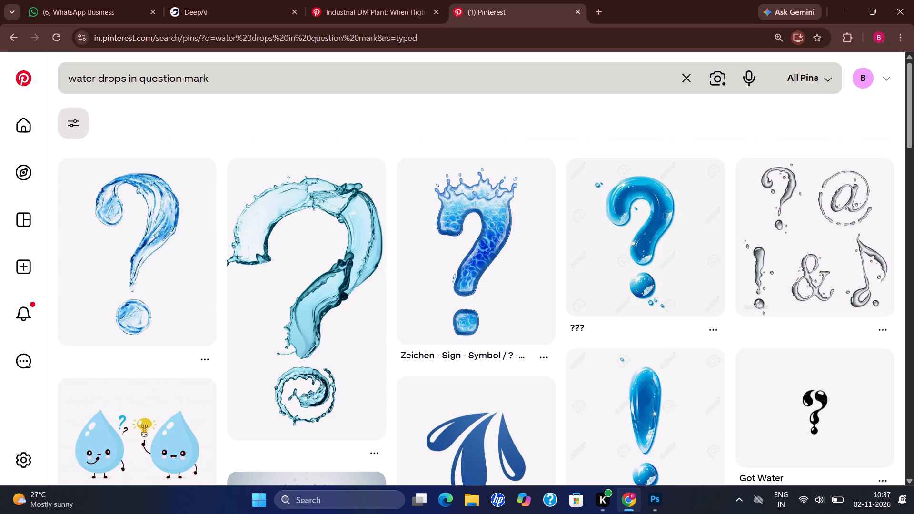
Look through the results and open the pin of the blue water question mark with a round droplet as its dot.
left_click(328, 138)
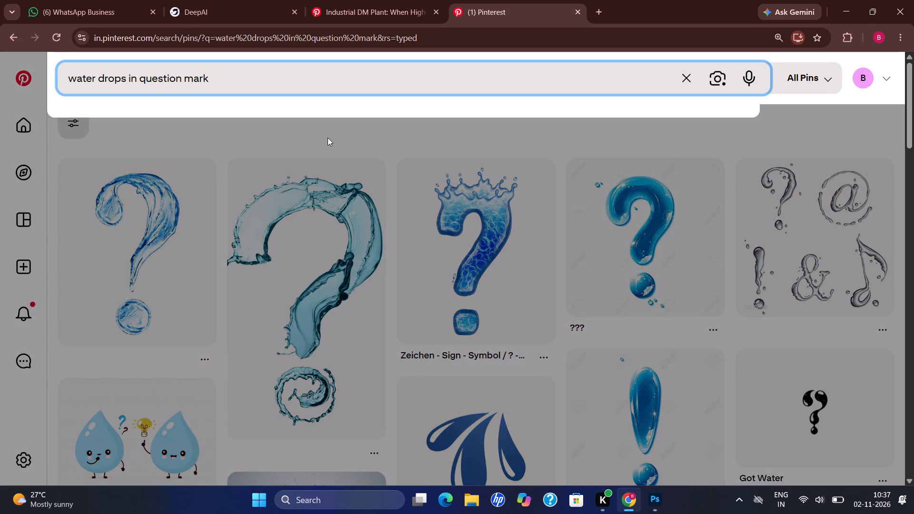
scroll(324, 151, "down", 2)
scroll(324, 155, "up", 4)
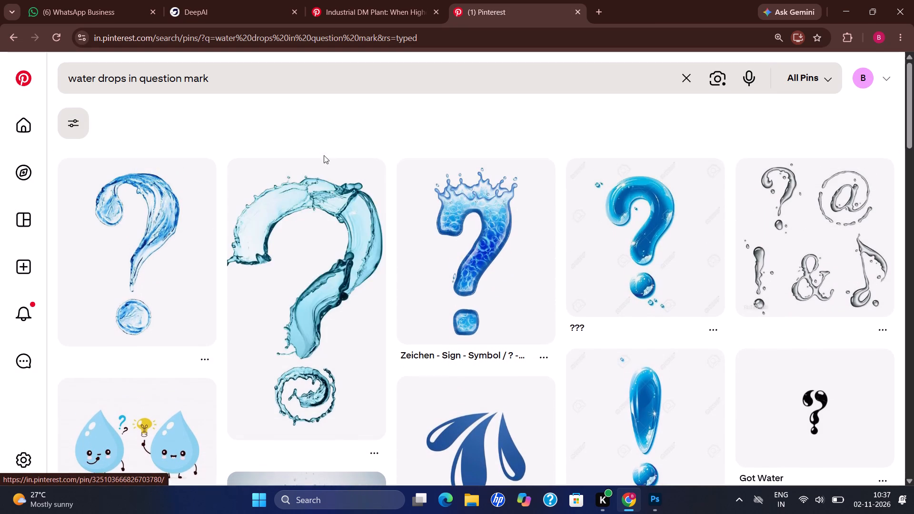
scroll(324, 155, "down", 7)
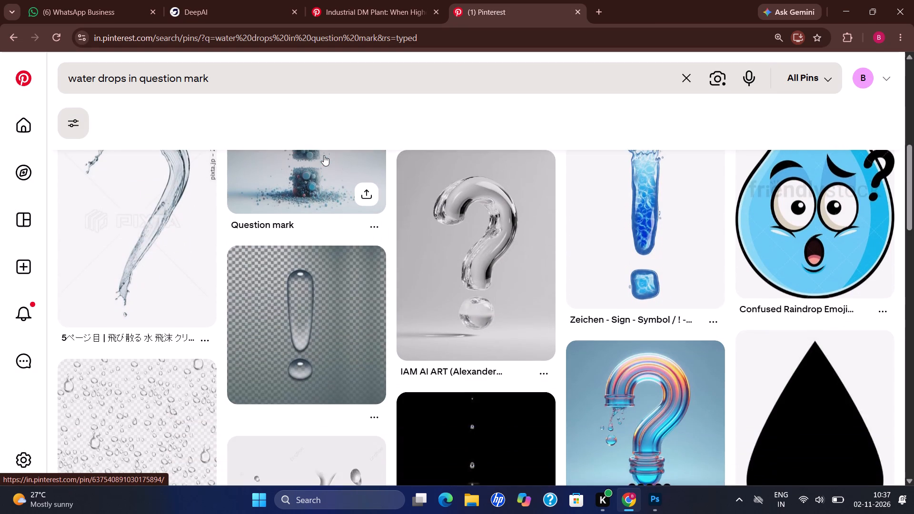
scroll(324, 155, "down", 1)
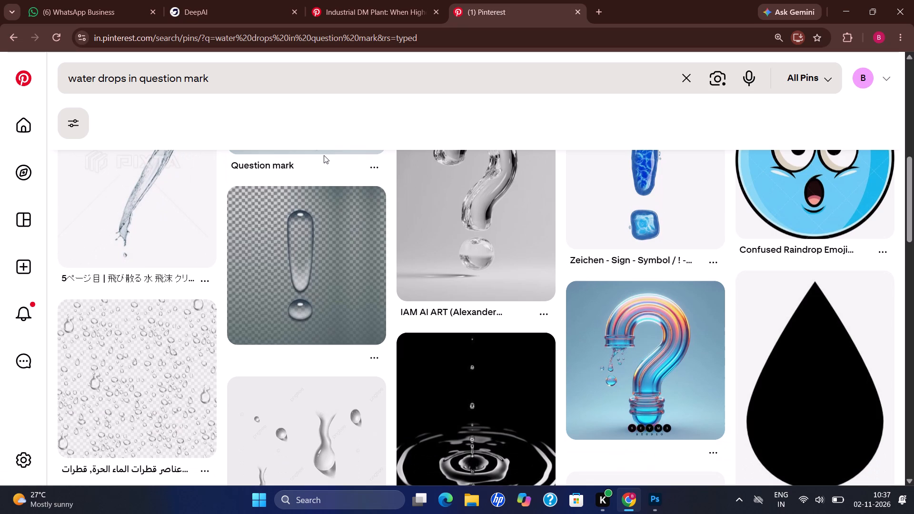
scroll(324, 155, "down", 1)
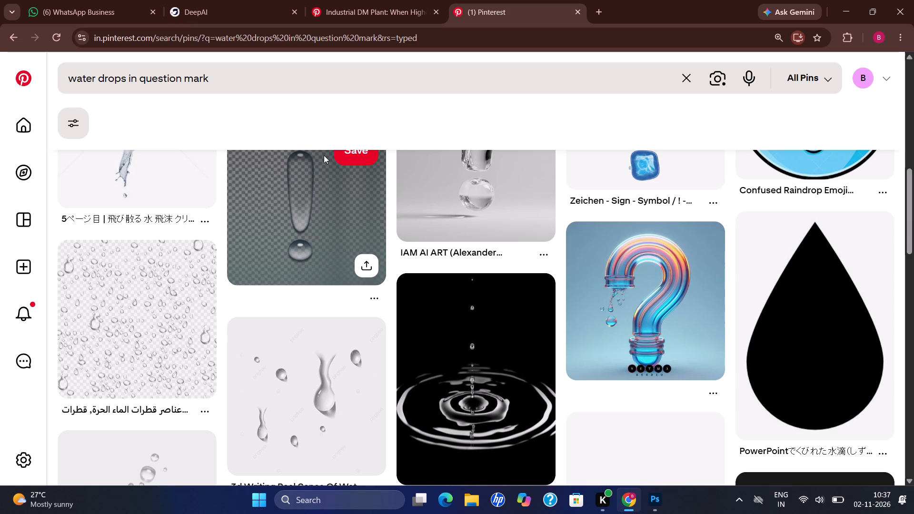
scroll(302, 256, "up", 15)
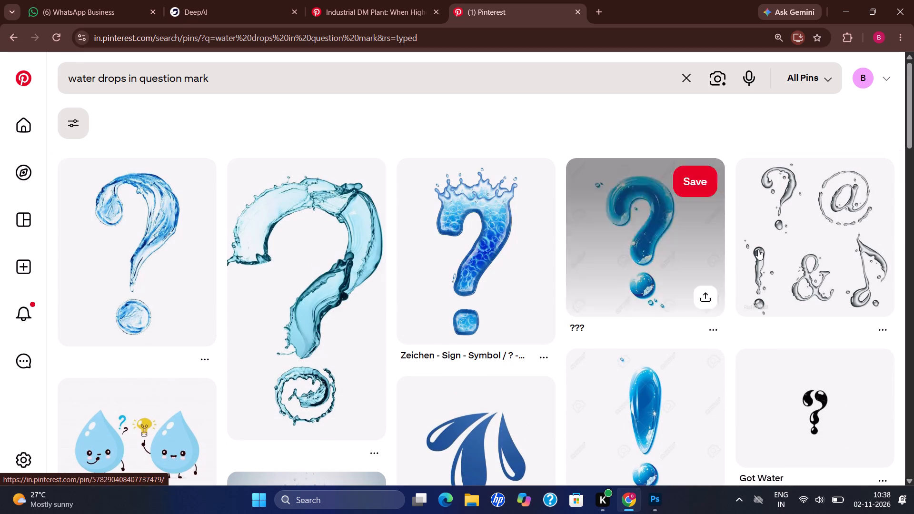
left_click(157, 287)
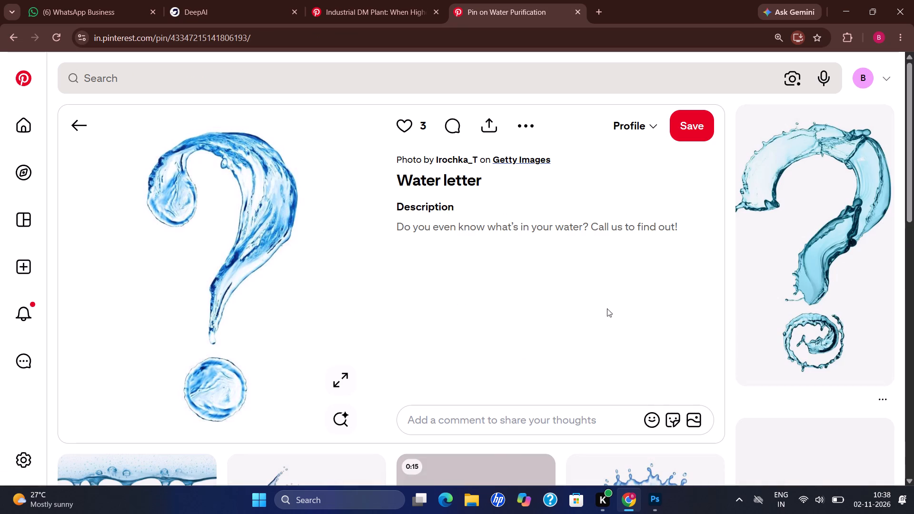
Examine the related pins below the water question mark for alternative water graphics.
scroll(824, 269, "down", 5)
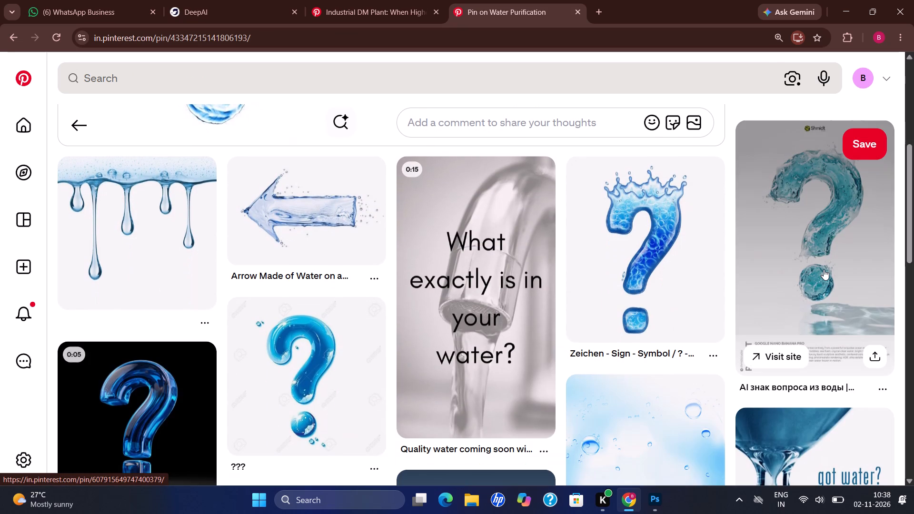
scroll(824, 269, "down", 4)
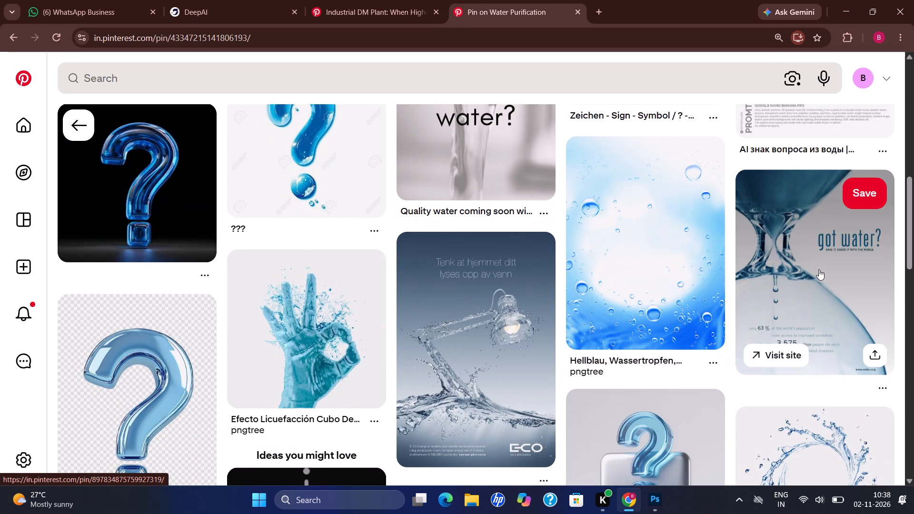
scroll(819, 269, "down", 6)
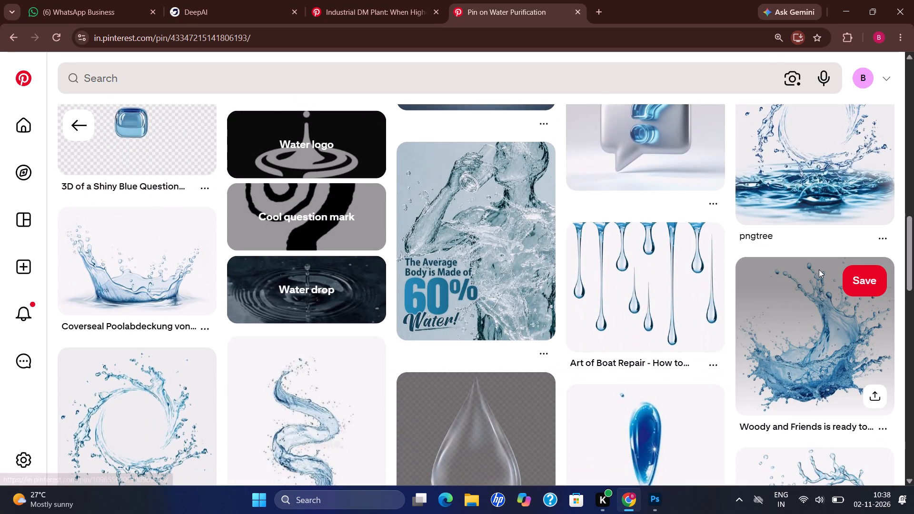
scroll(819, 269, "down", 7)
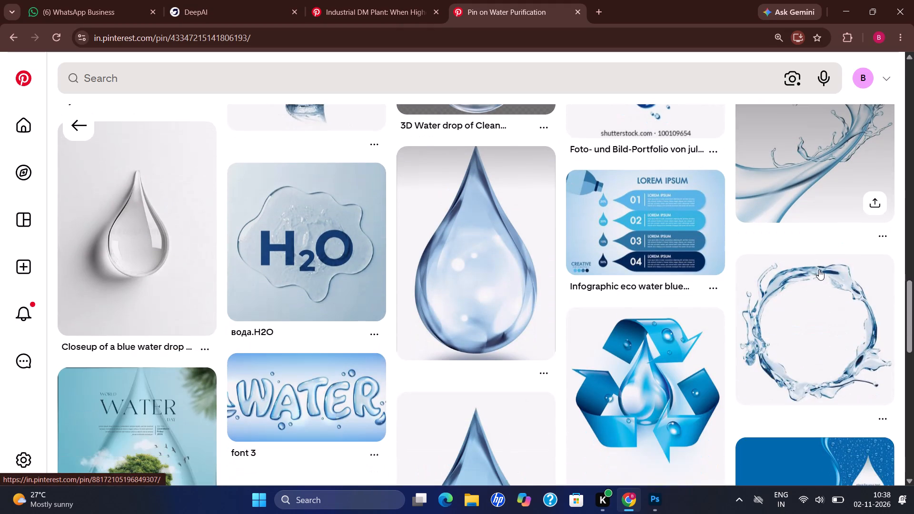
scroll(819, 269, "down", 4)
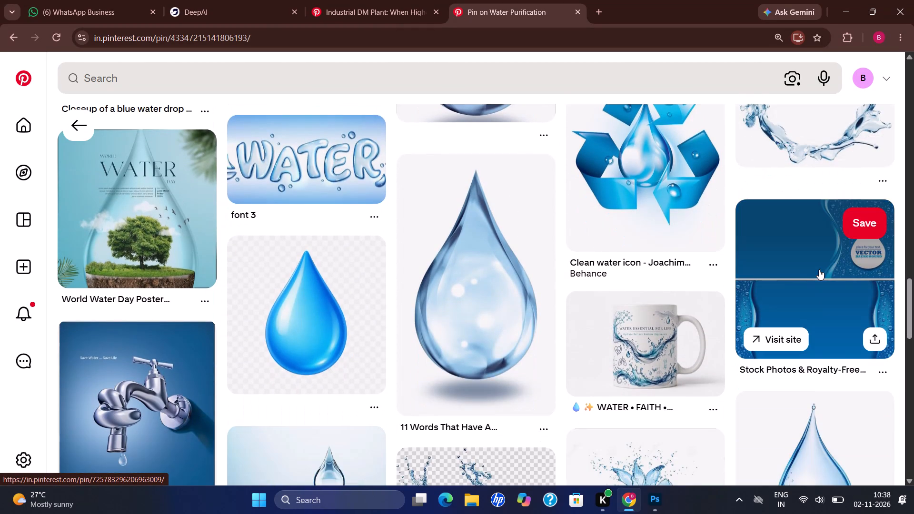
scroll(819, 269, "down", 2)
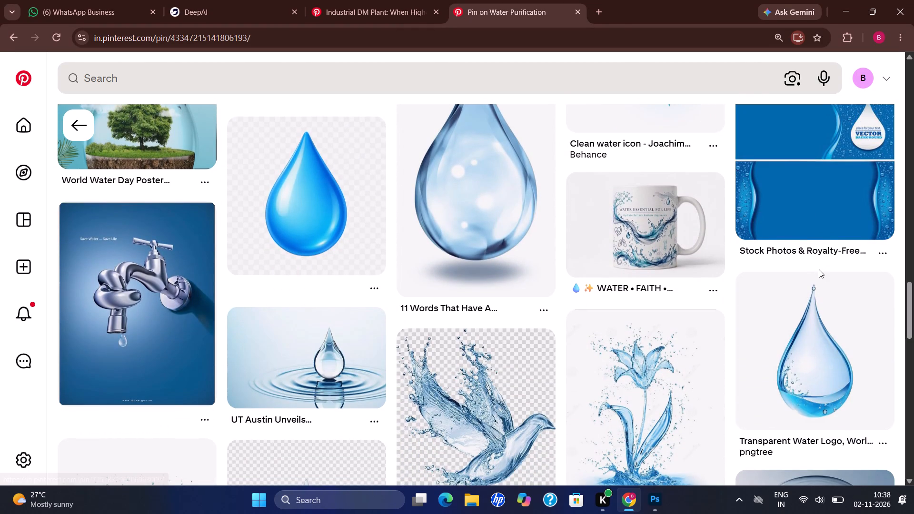
scroll(819, 269, "down", 3)
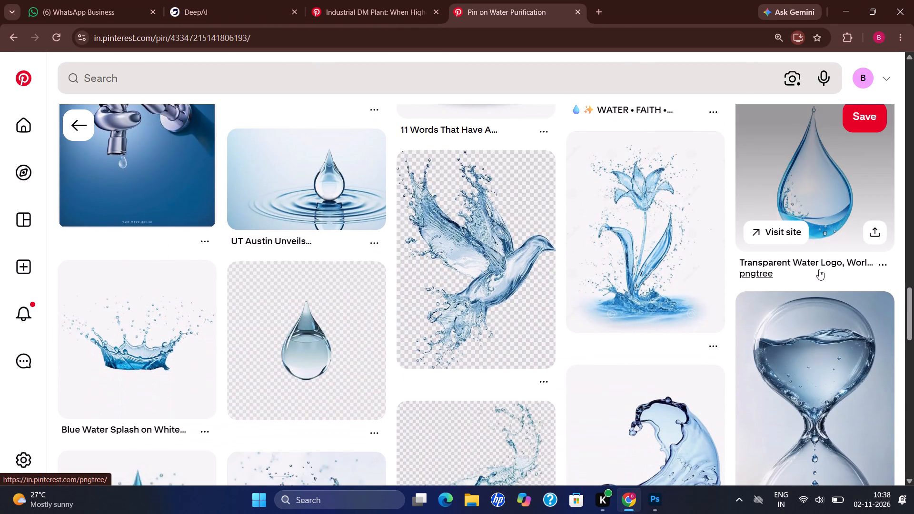
scroll(819, 269, "up", 18)
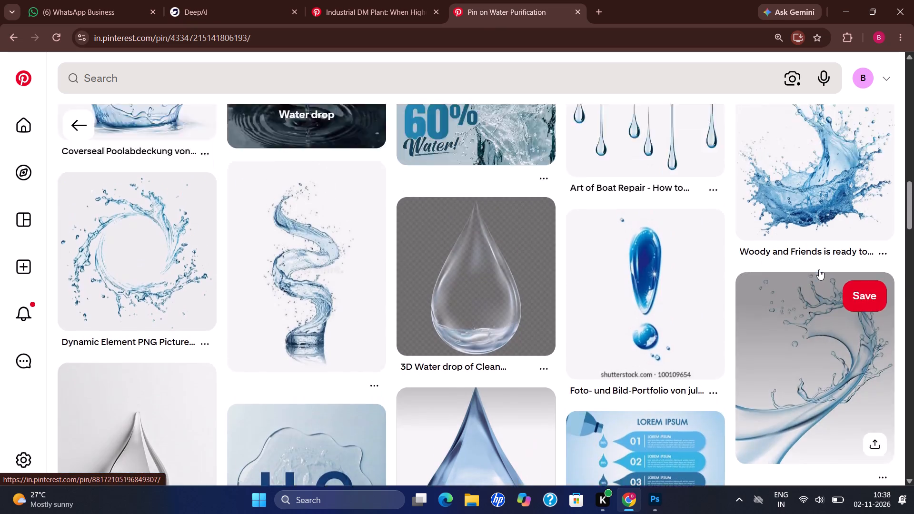
scroll(819, 269, "up", 16)
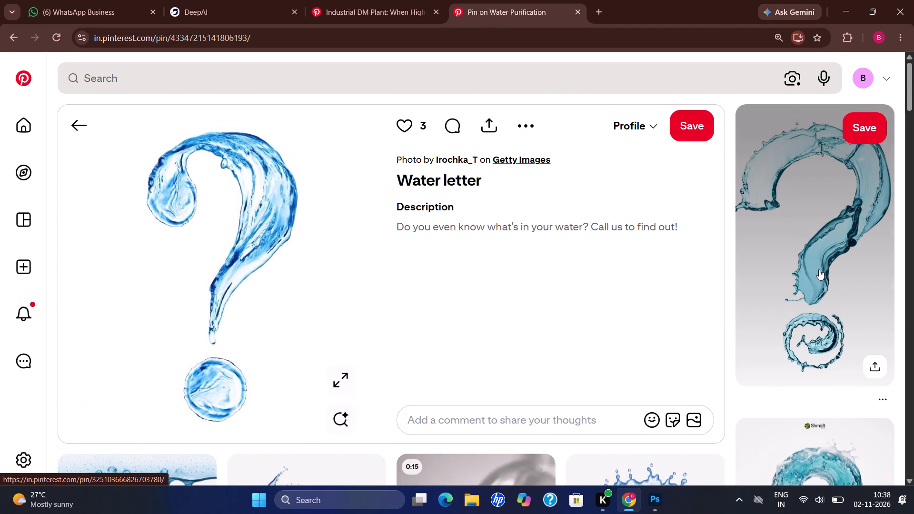
scroll(819, 269, "up", 3)
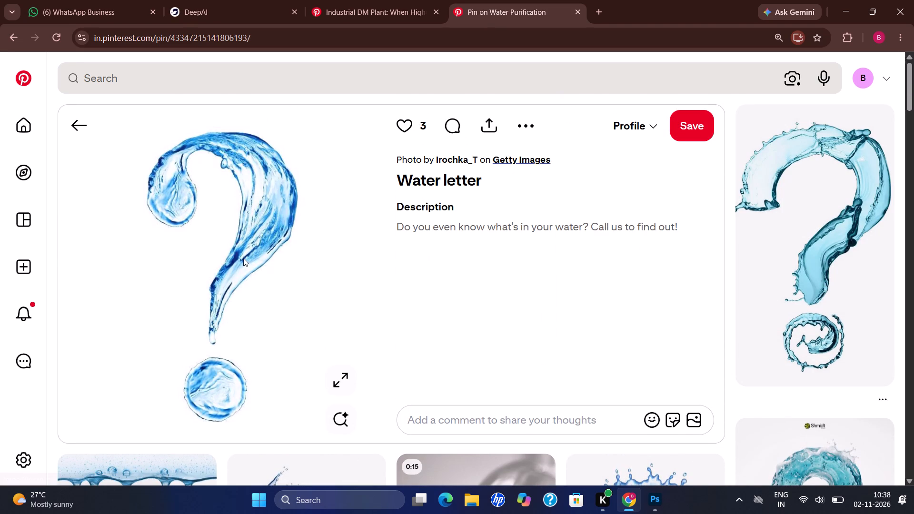
Copy the blue water question mark image from the opened pin.
left_click(218, 246)
right_click(218, 252)
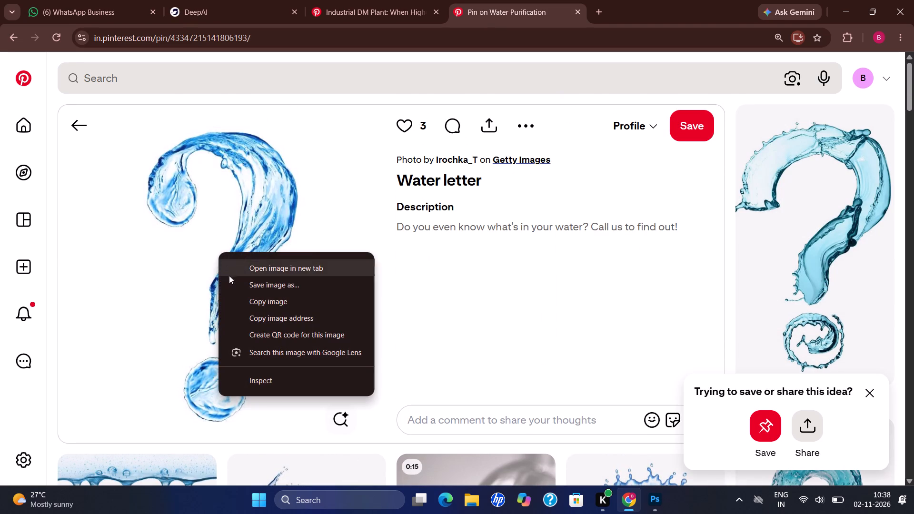
left_click(238, 296)
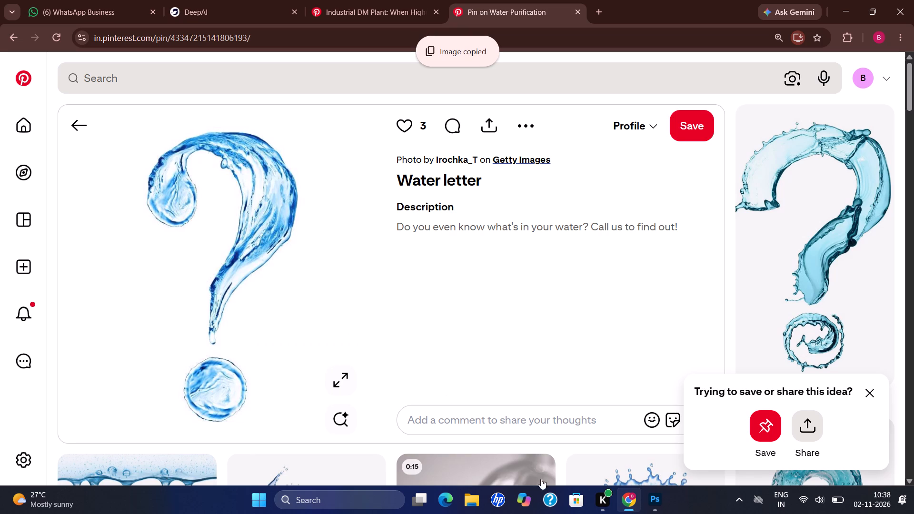
Switch to Photoshop and apply the pending transform of the water splash background on Layer 1.
left_click(653, 499)
key("ctrl+v")
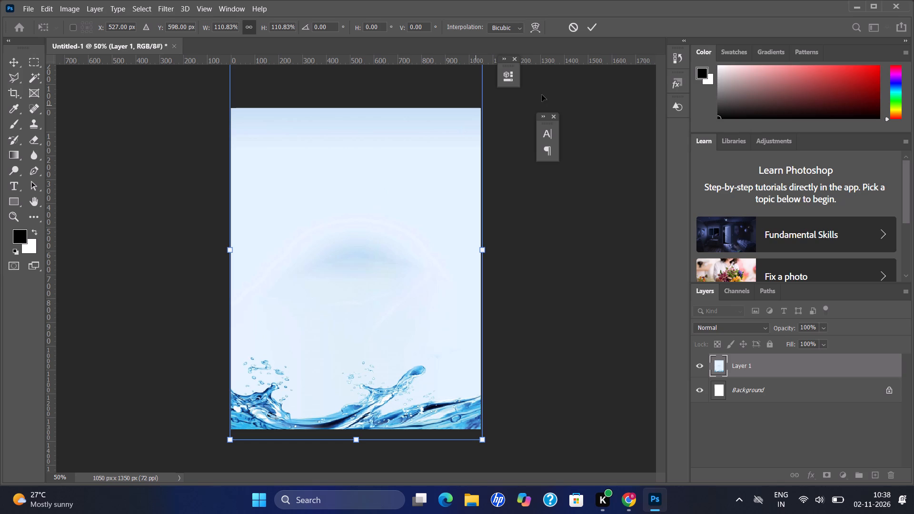
left_click(591, 29)
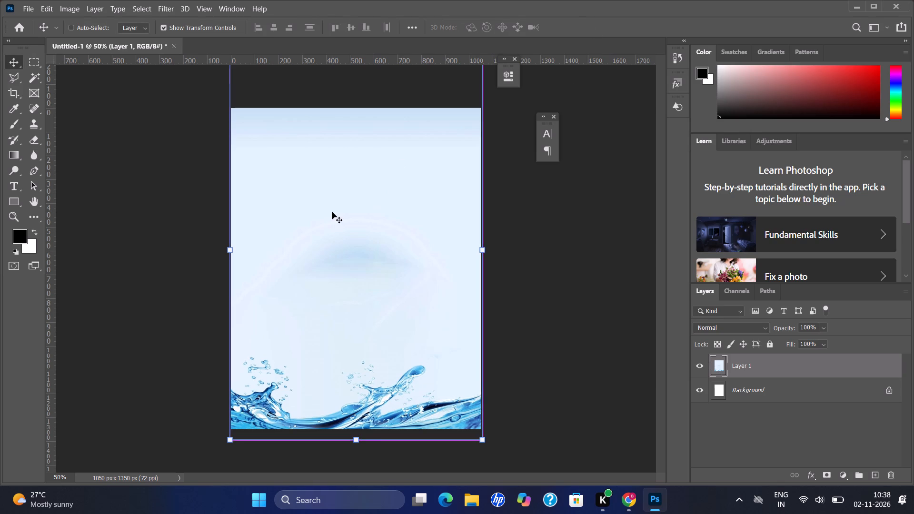
Paste the question mark image as a new layer and move it toward the right edge of the canvas, above the splash.
key("ctrl+v")
left_click_drag(367, 311, 406, 299)
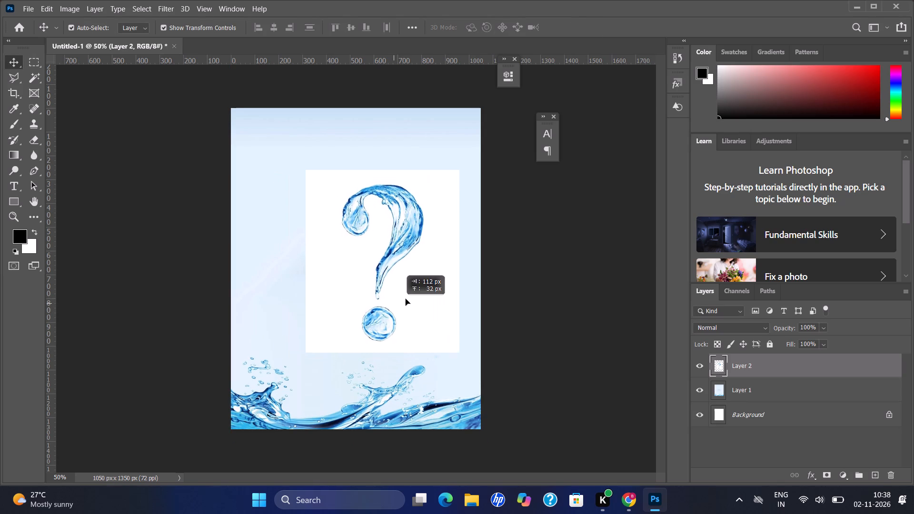
left_click_drag(406, 299, 410, 293)
Remove the white background around the question mark using a Magic Wand selection at tolerance 32, and clear the selection.
key("ctrl+equal")
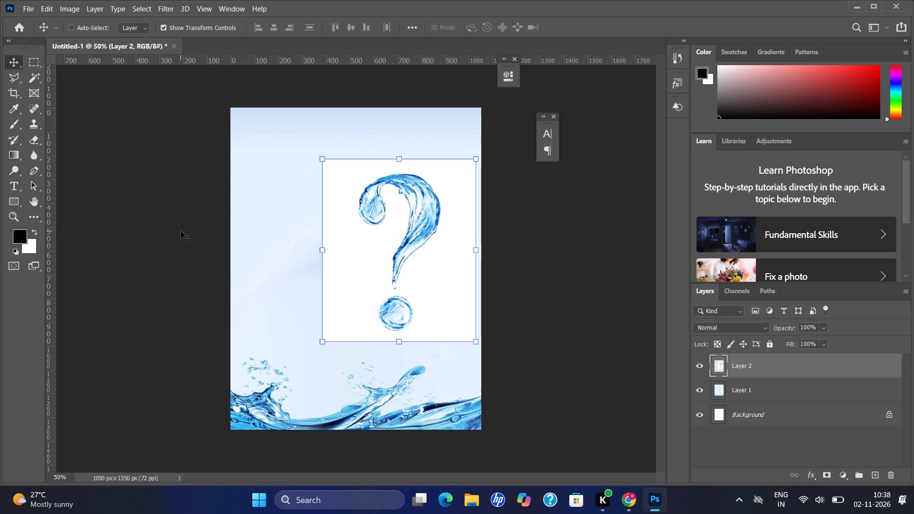
left_click(35, 79)
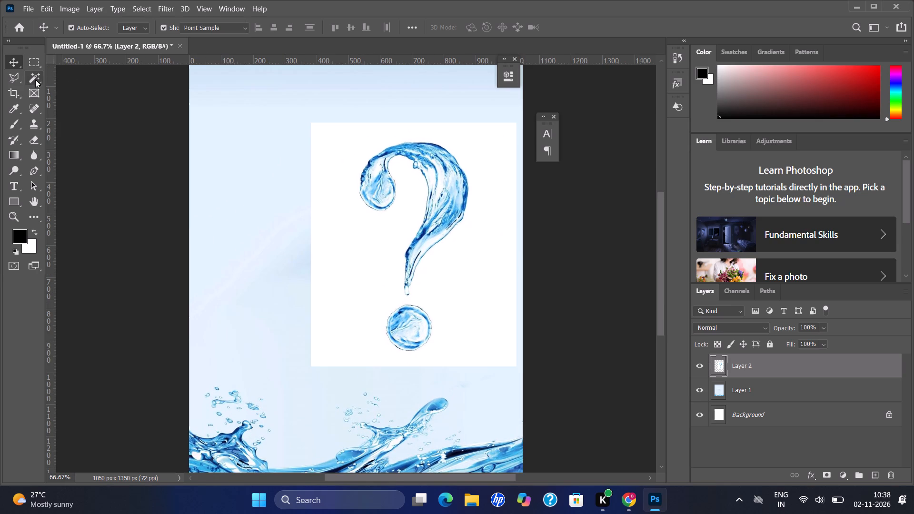
left_click(342, 217)
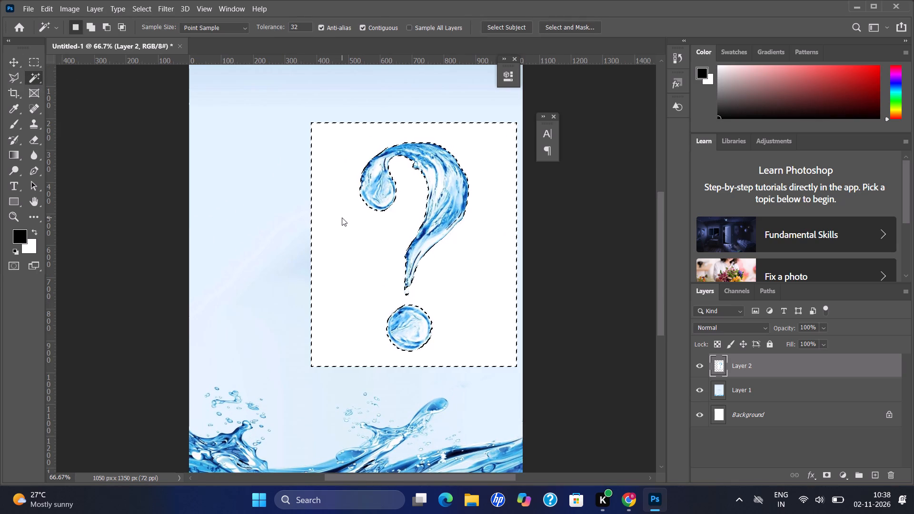
key("BackSpace")
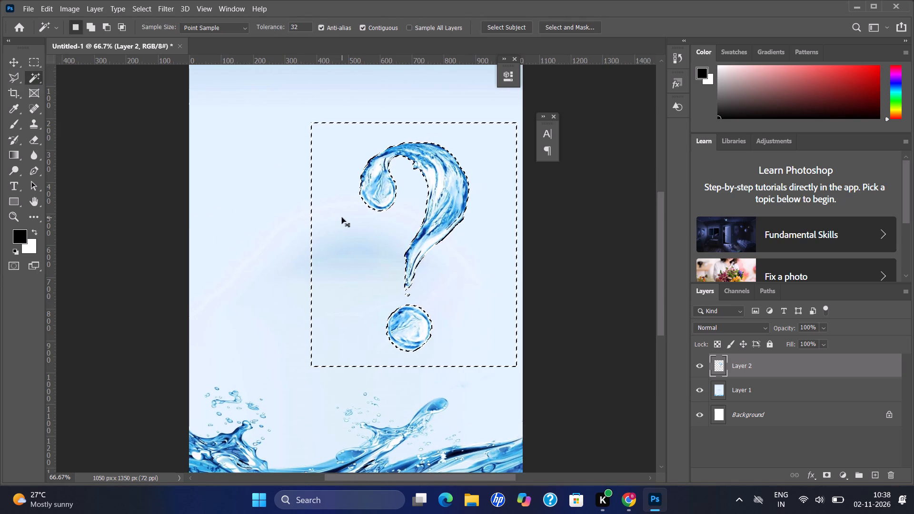
key("ctrl+d")
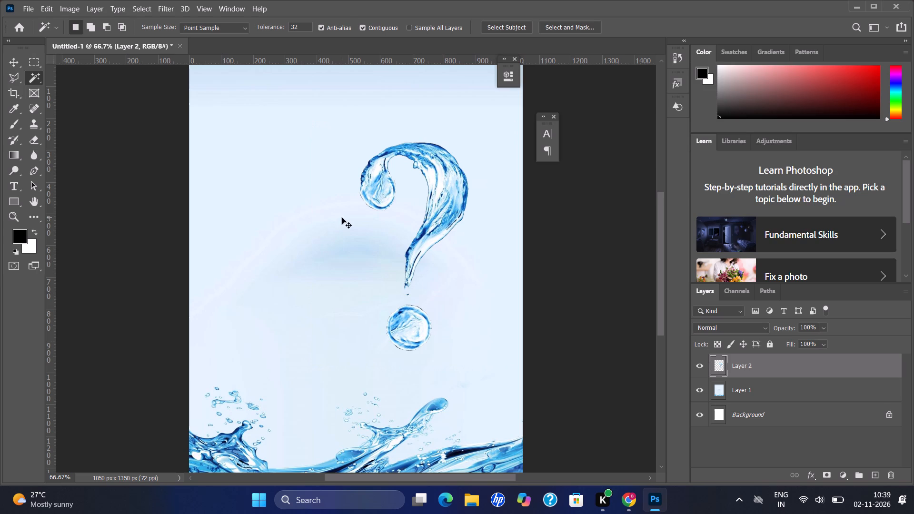
Scale the water question mark on Layer 2 up to about 129%, position it near the canvas's right edge above the splash, and apply the transform.
key("ctrl+t")
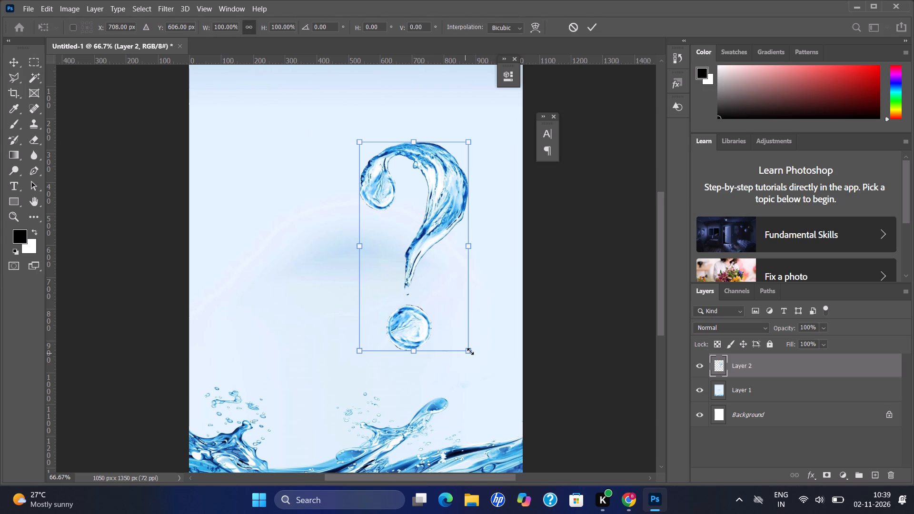
left_click_drag(471, 351, 484, 439)
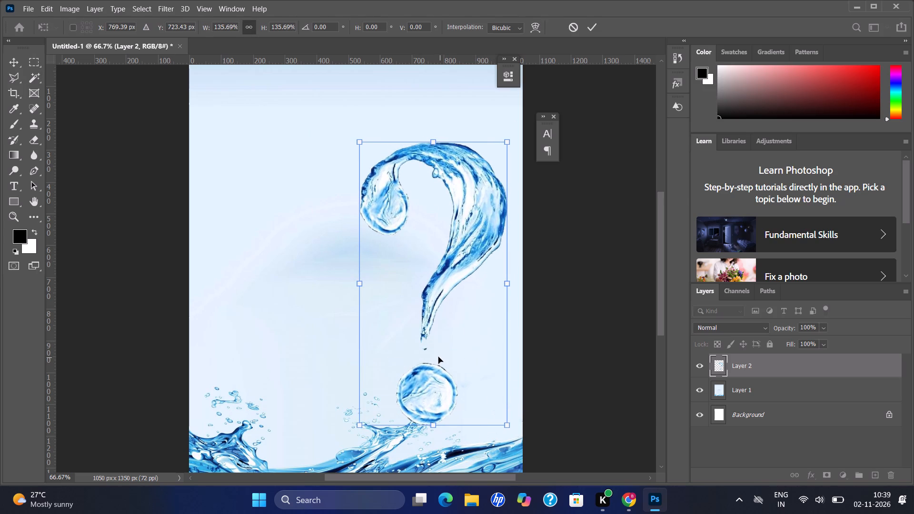
left_click_drag(437, 360, 447, 323)
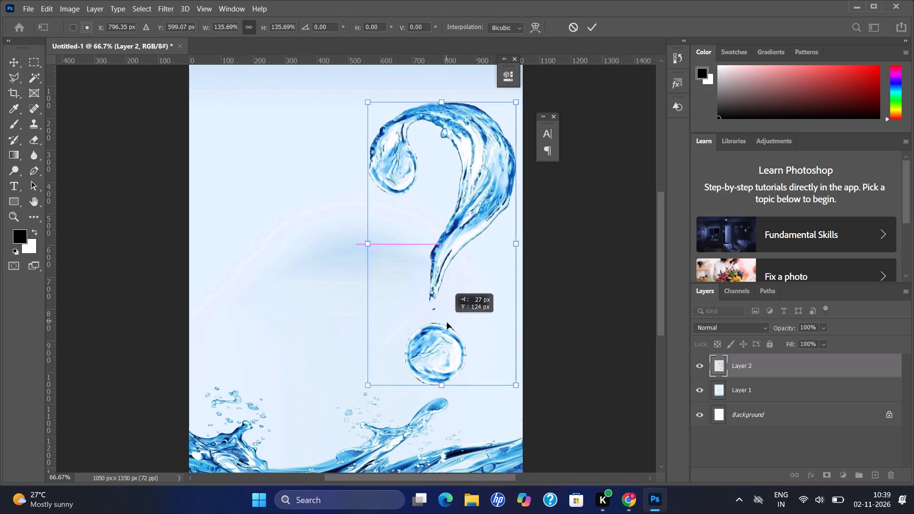
left_click_drag(447, 323, 448, 325)
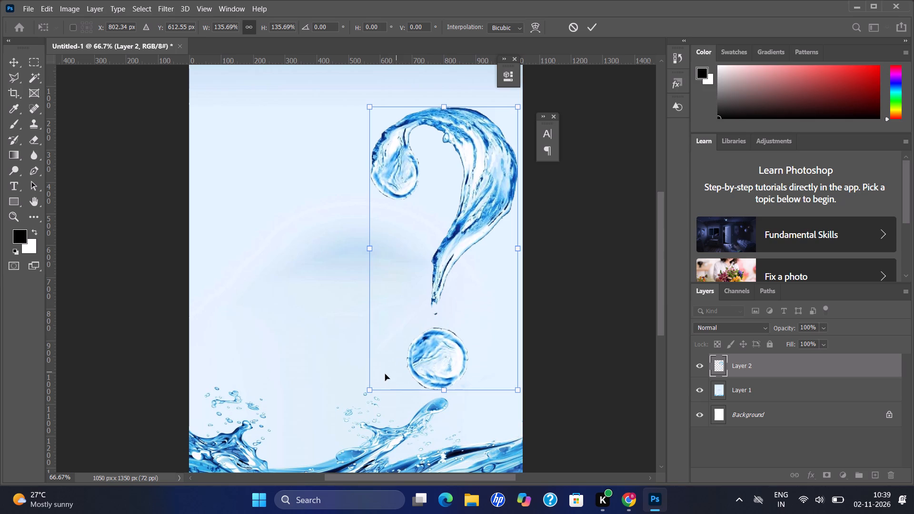
left_click_drag(371, 389, 377, 375)
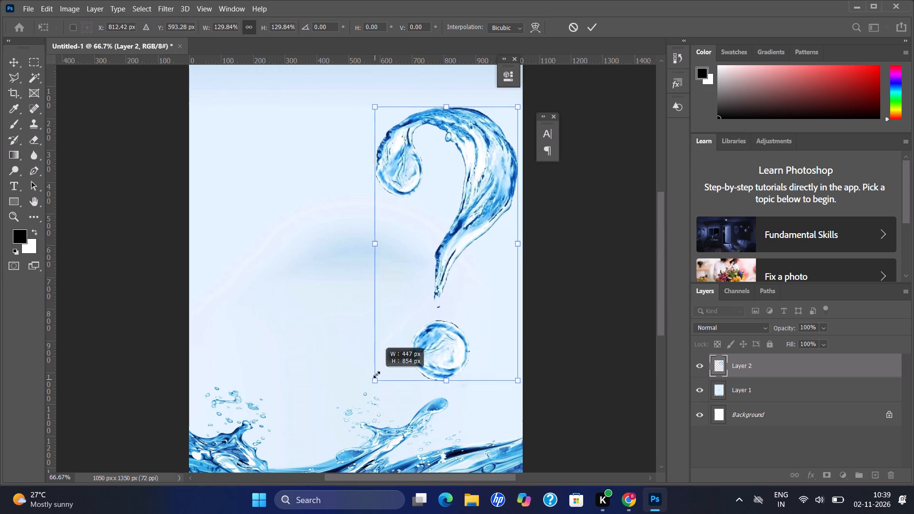
left_click_drag(377, 375, 377, 374)
left_click(436, 291)
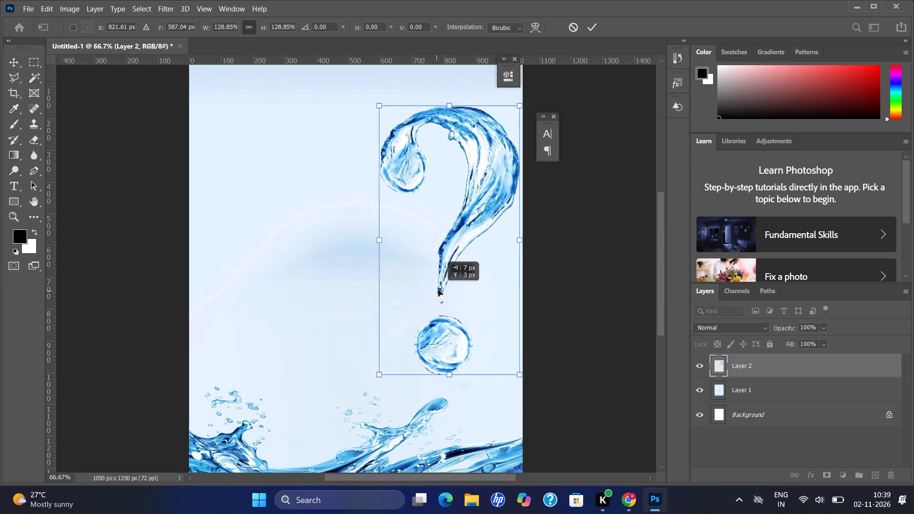
key("Return")
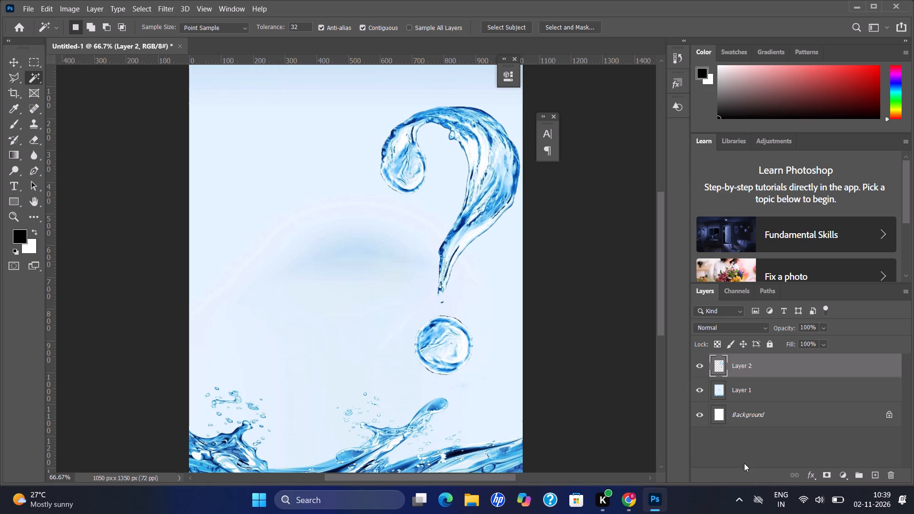
Add a layer mask to Layer 2 and set the Brush size to 114 px.
left_click(828, 475)
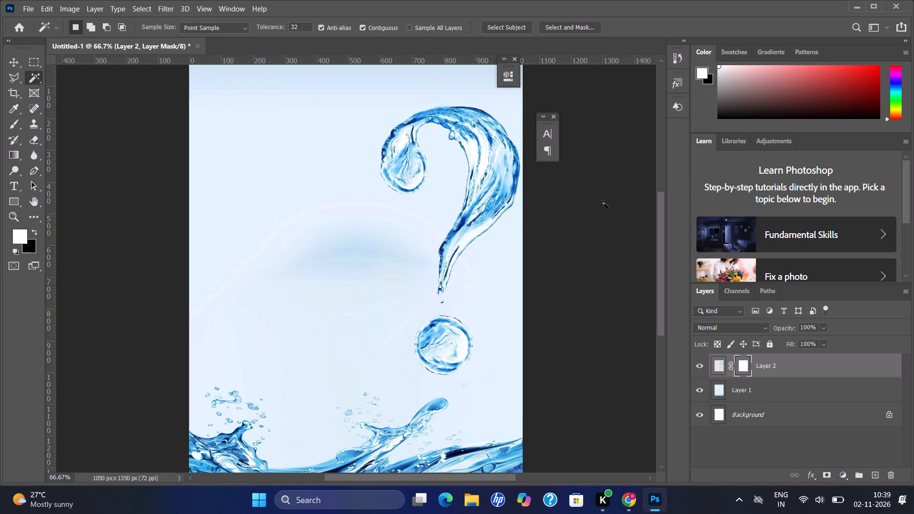
key("v")
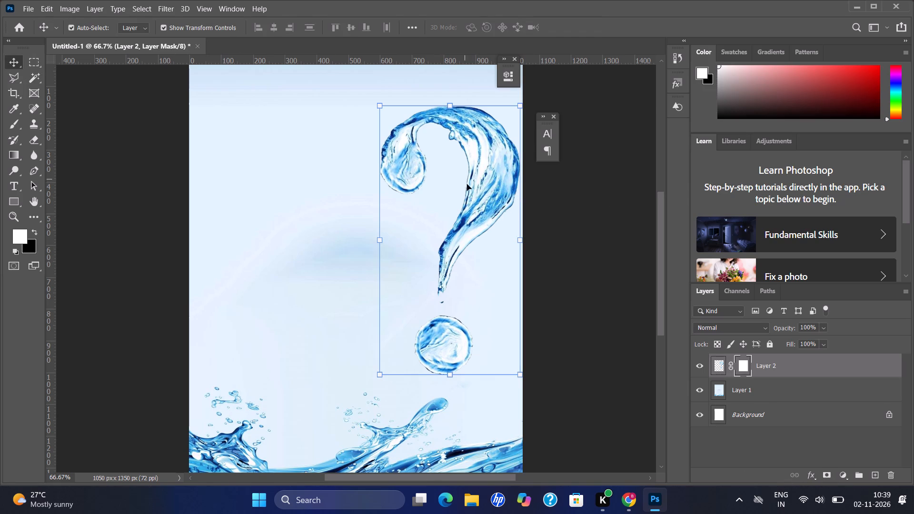
key("b")
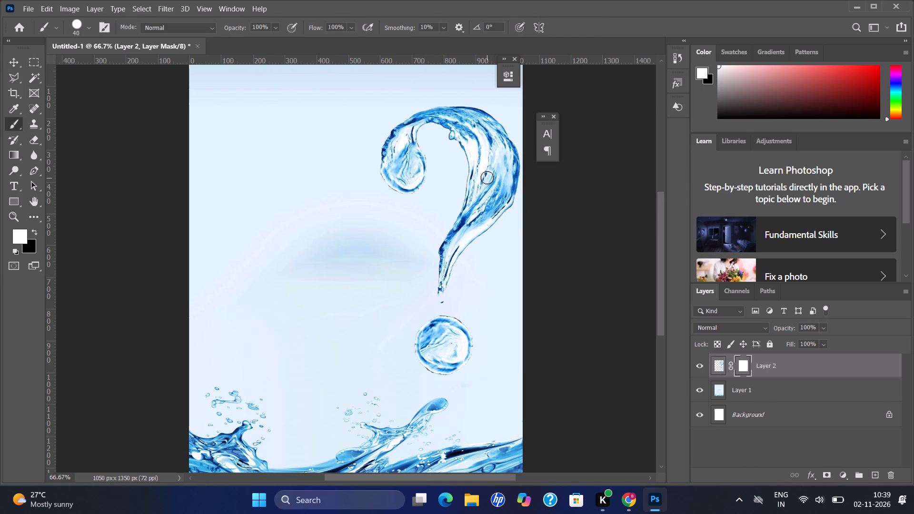
left_click(92, 32)
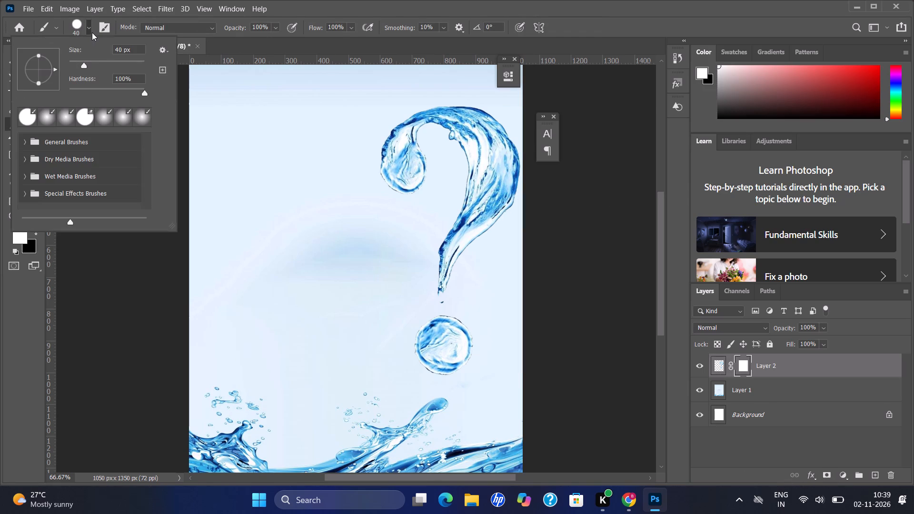
left_click(99, 61)
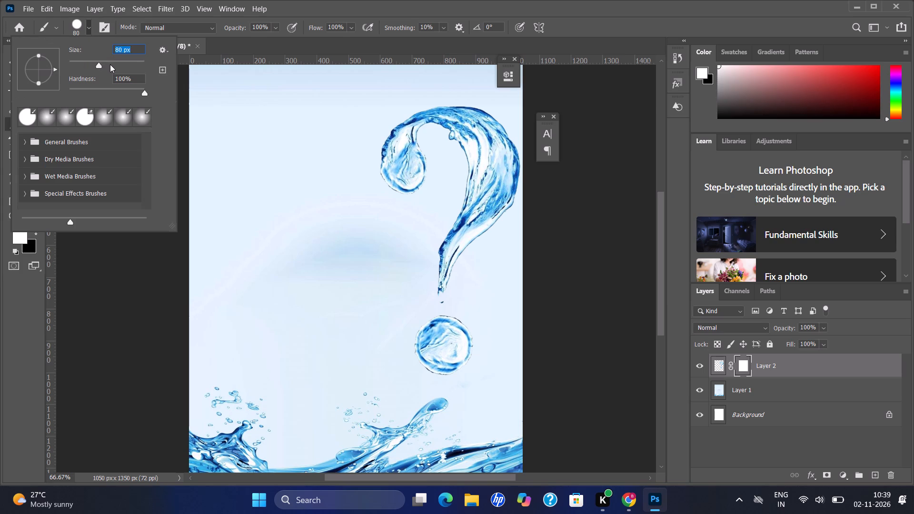
left_click(110, 64)
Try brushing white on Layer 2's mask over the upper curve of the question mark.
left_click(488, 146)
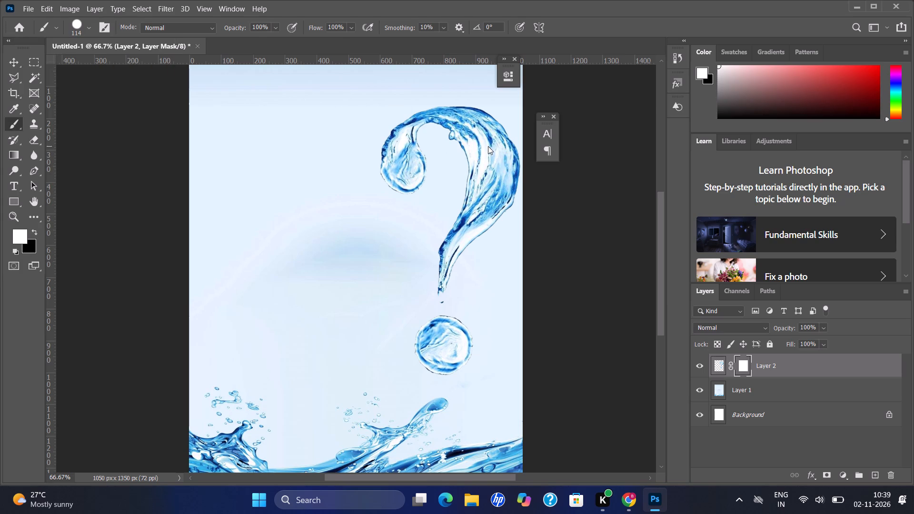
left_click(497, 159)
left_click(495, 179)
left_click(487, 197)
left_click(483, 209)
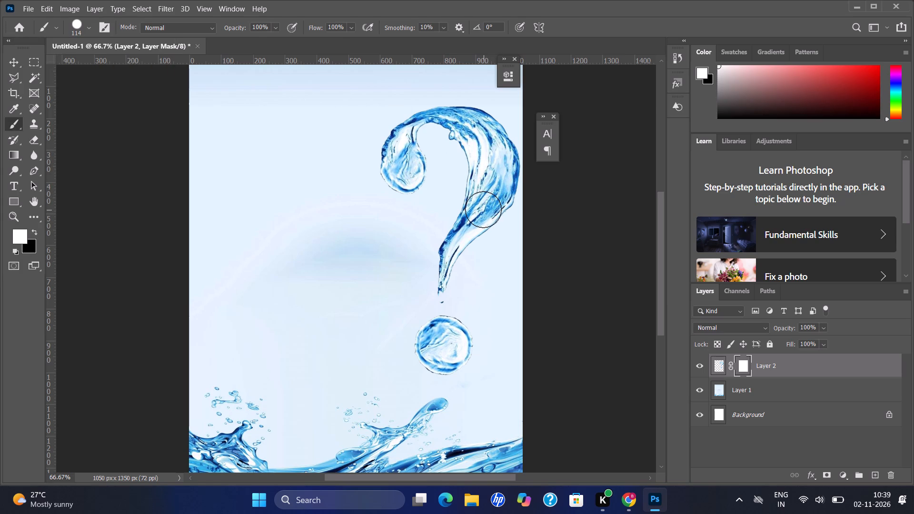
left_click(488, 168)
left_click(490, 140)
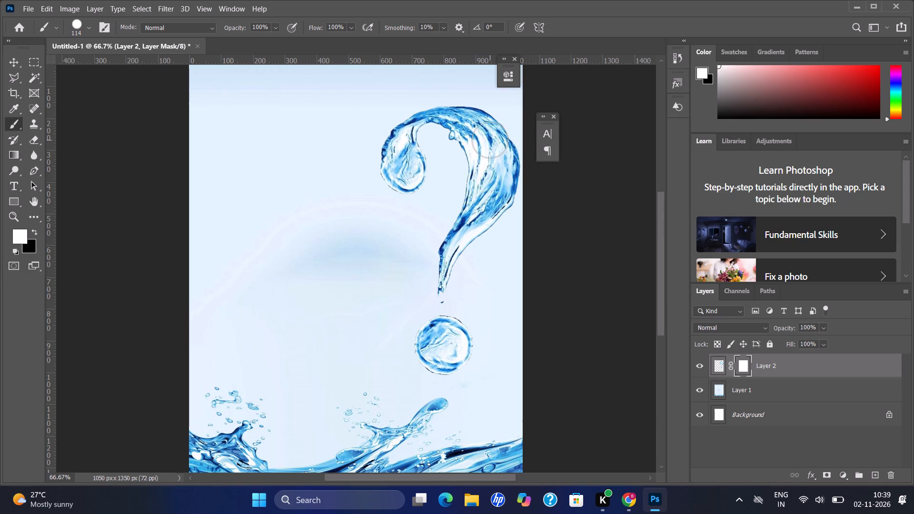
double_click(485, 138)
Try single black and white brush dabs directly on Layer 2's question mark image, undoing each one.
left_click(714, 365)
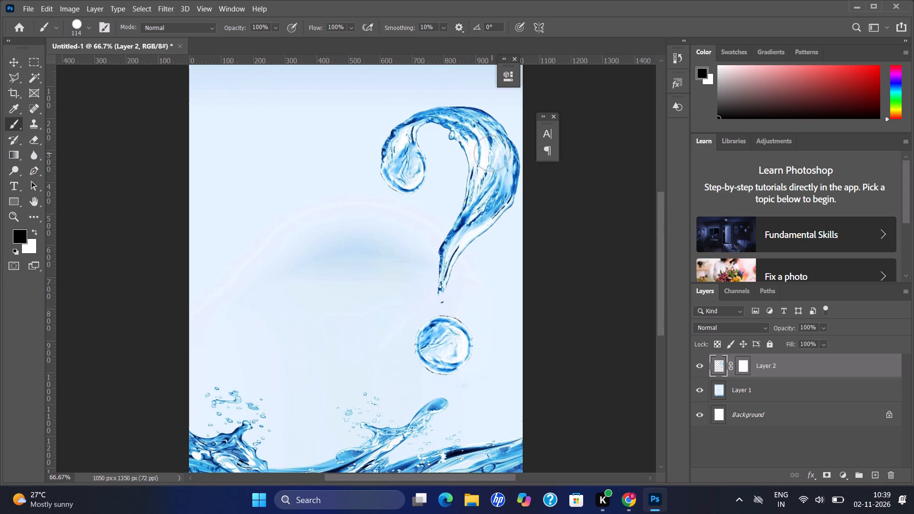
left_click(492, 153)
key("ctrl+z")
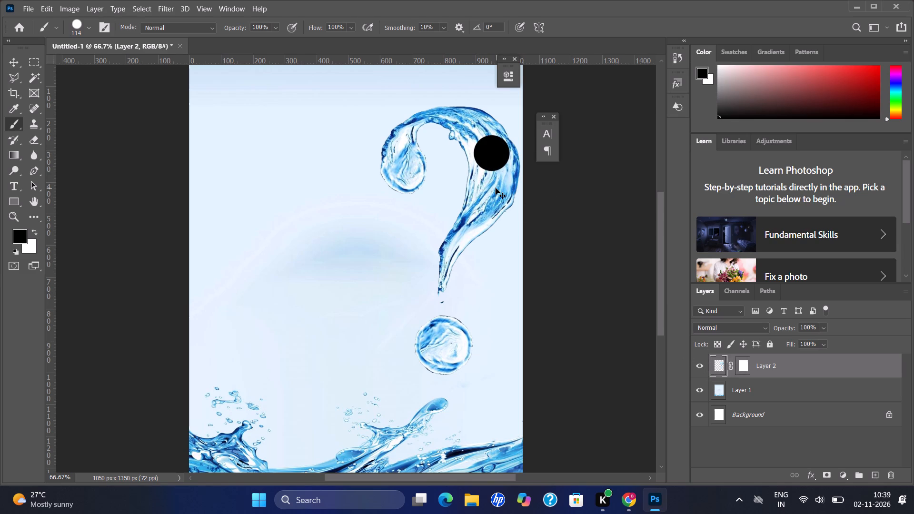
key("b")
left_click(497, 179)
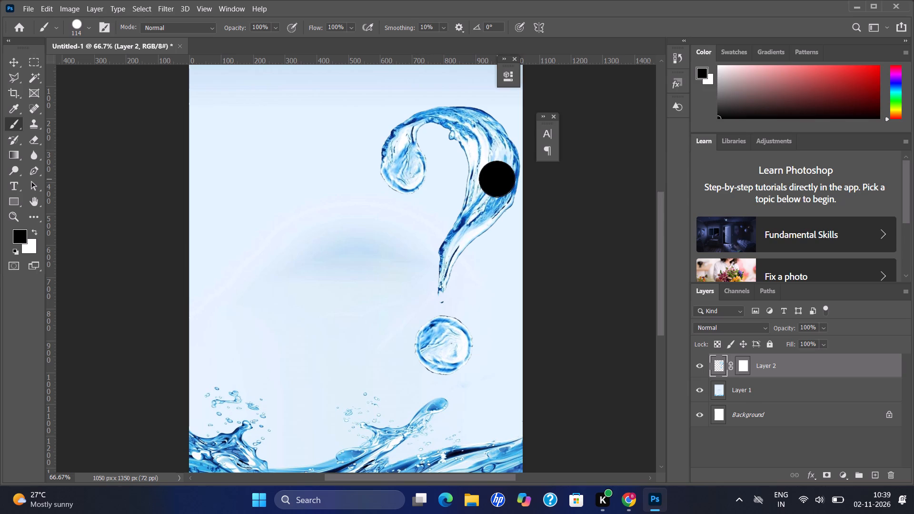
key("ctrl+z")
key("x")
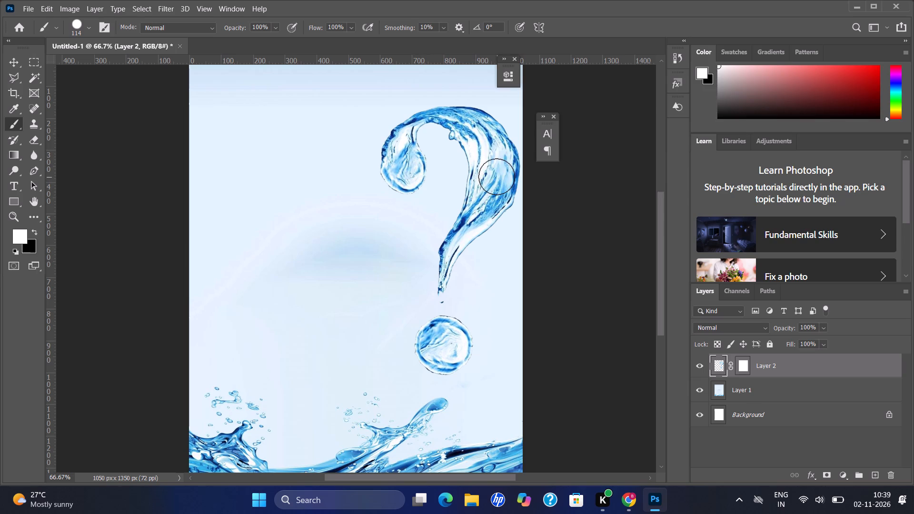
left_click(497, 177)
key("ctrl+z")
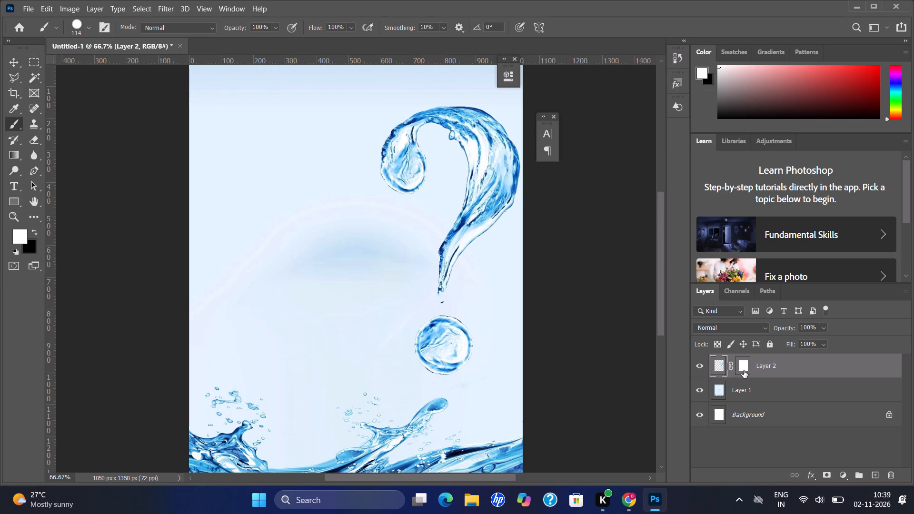
Select the water splash background on Layer 1 with the Move tool and shift it slightly upward.
left_click(744, 371)
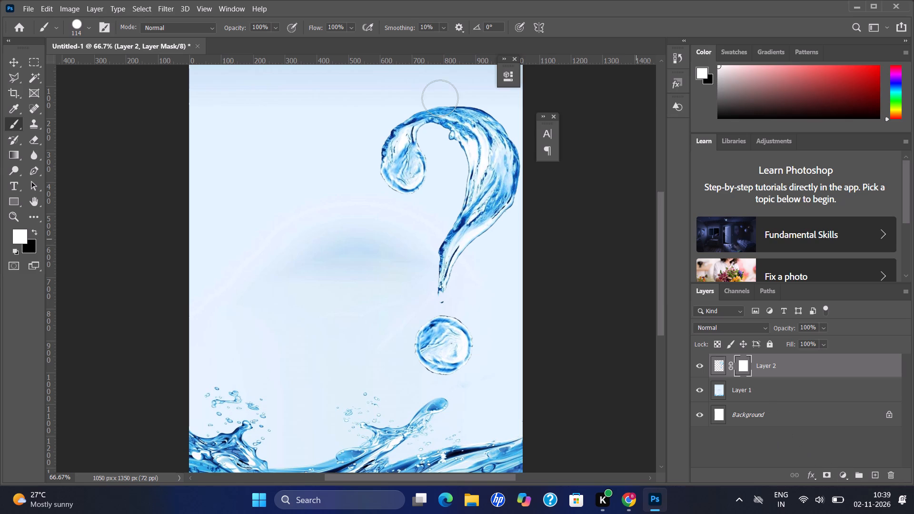
left_click(7, 63)
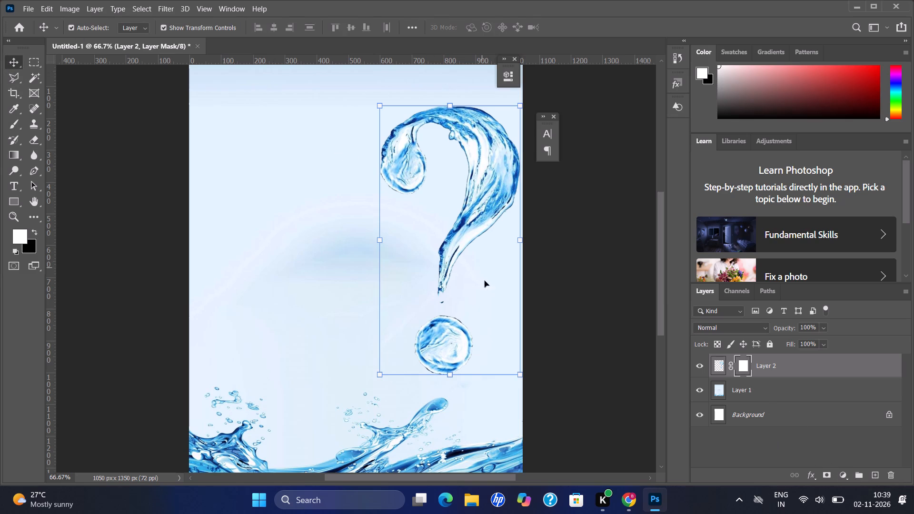
left_click(497, 313)
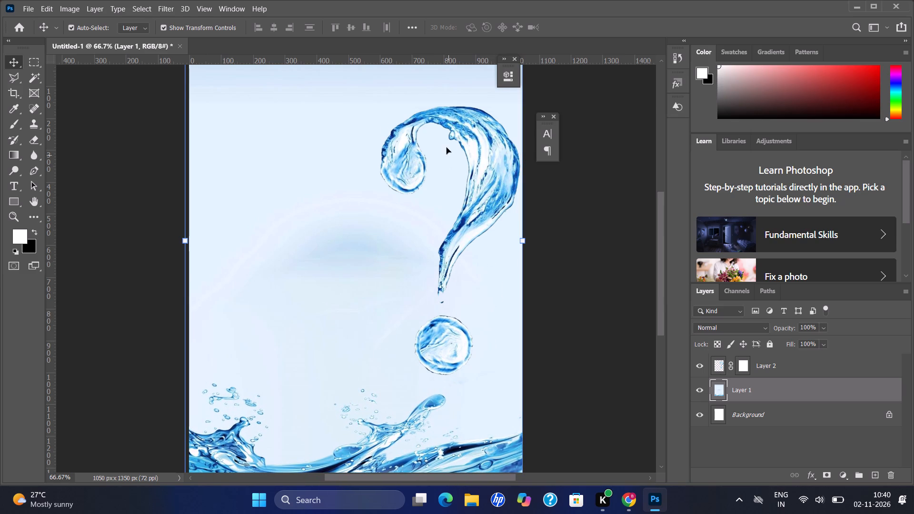
Nudge the question mark down until its dot sits just above the splash tip, and right until it meets the canvas edge.
left_click(487, 172)
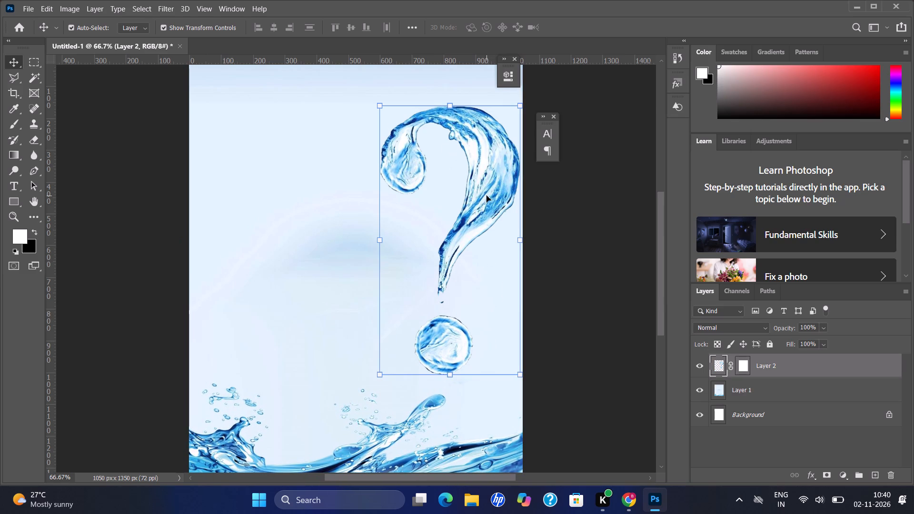
key("Down")
key("Down")
key("Down")
key("Down")
key("Down")
key("Down")
key("Down")
key("Down")
key("Down")
key("Down")
key("Down")
key("Down")
key("Down")
key("Down")
key("Down")
key("Down")
key("Down")
key("Down")
key("Down")
key("Down")
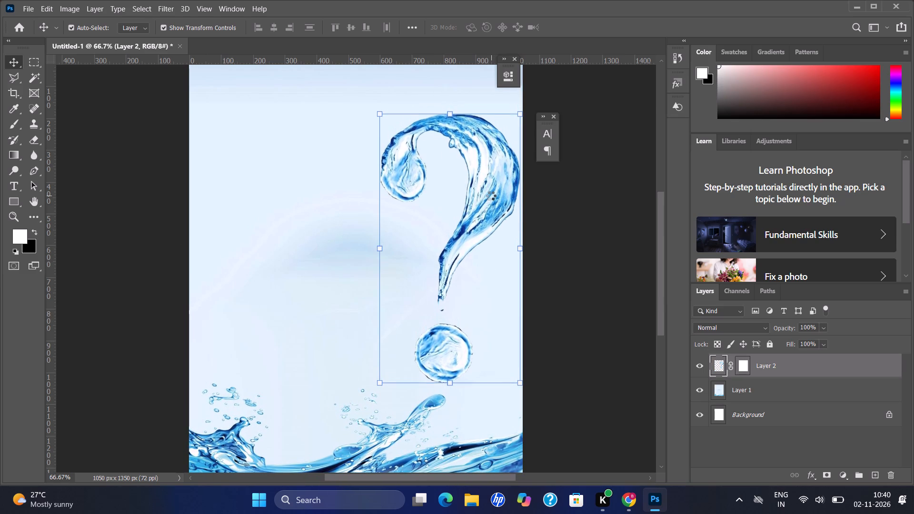
key("Down")
key("Down")
key("Down")
key("Down")
key("Down")
key("Down")
key("Down")
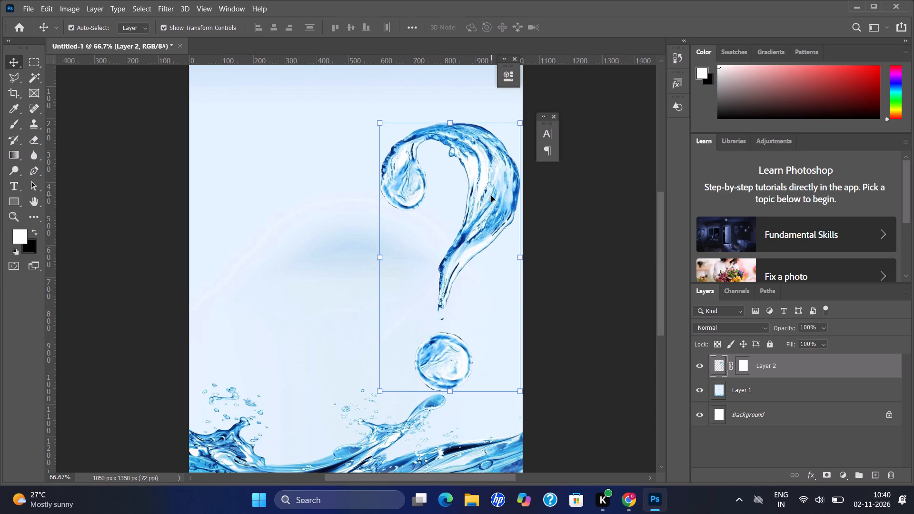
key("Right")
key("Right")
key("Right")
key("Right")
key("Right")
key("Right")
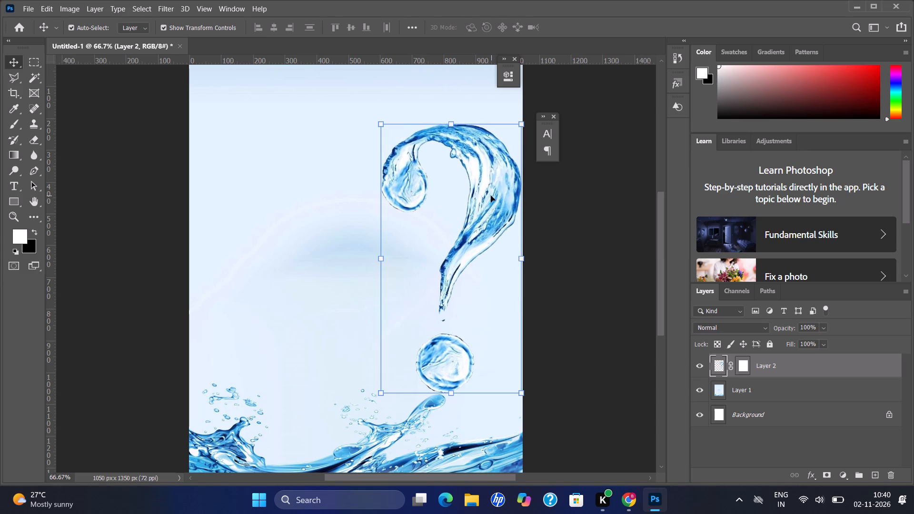
key("Right")
key("Right")
key("Right")
key("Right")
key("Right")
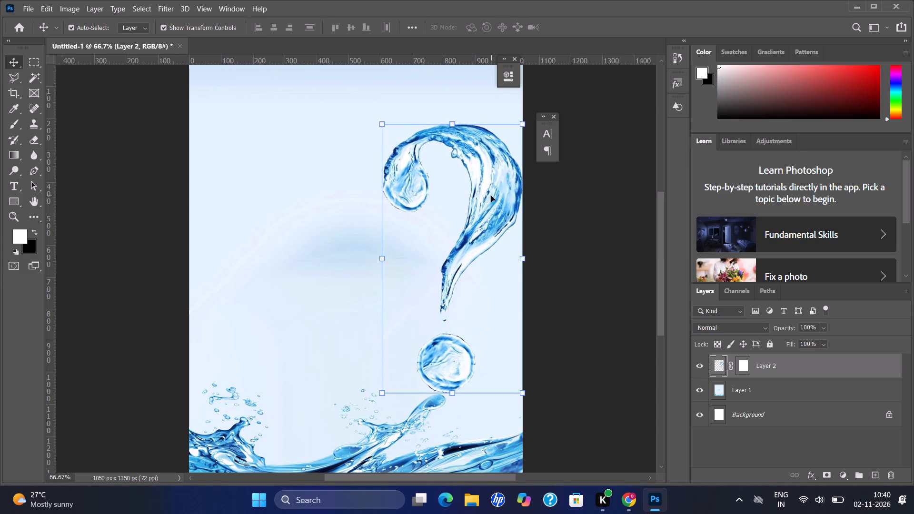
Add a layer mask to Layer 1, the water splash background.
left_click(758, 385)
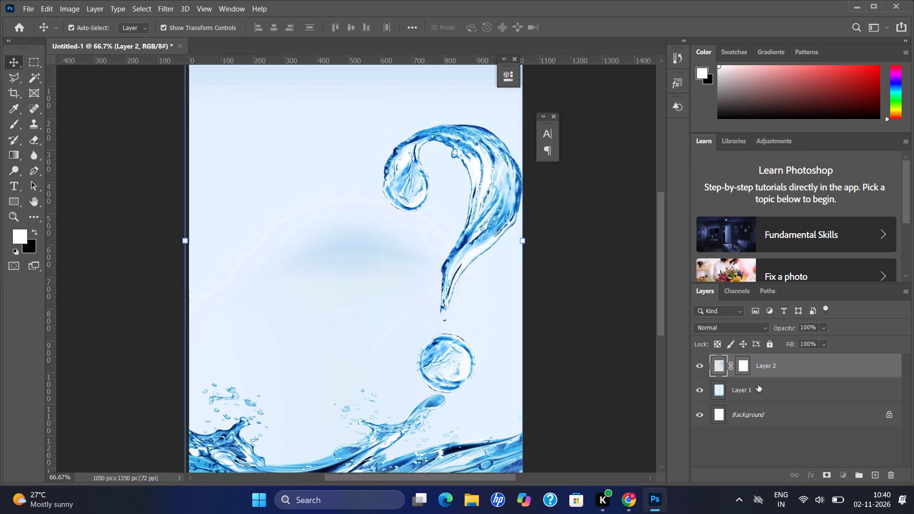
left_click(829, 479)
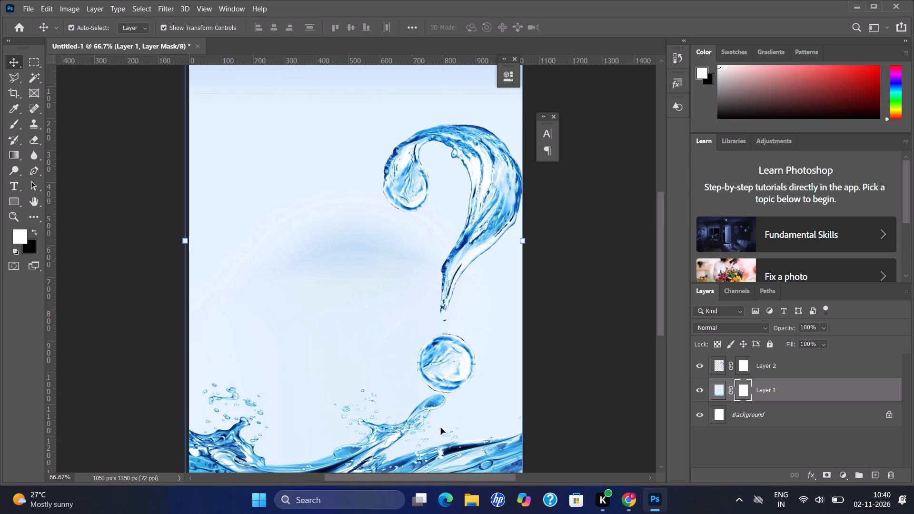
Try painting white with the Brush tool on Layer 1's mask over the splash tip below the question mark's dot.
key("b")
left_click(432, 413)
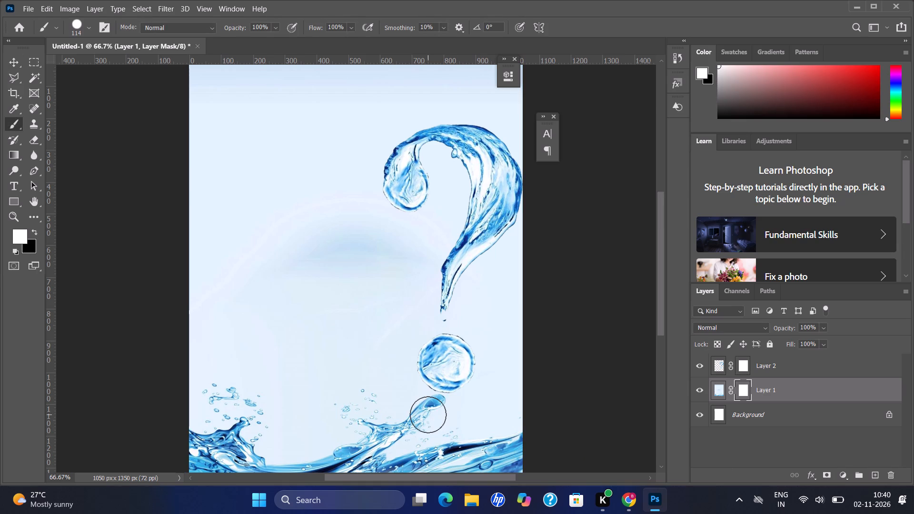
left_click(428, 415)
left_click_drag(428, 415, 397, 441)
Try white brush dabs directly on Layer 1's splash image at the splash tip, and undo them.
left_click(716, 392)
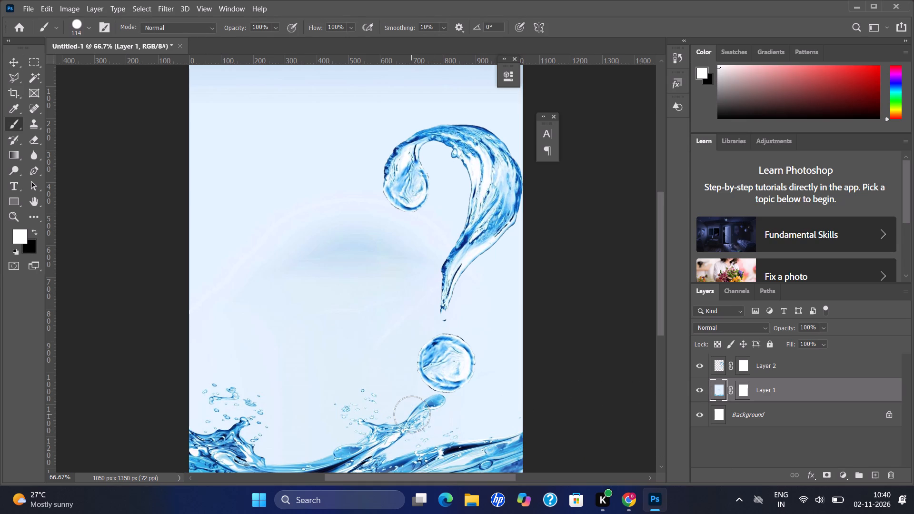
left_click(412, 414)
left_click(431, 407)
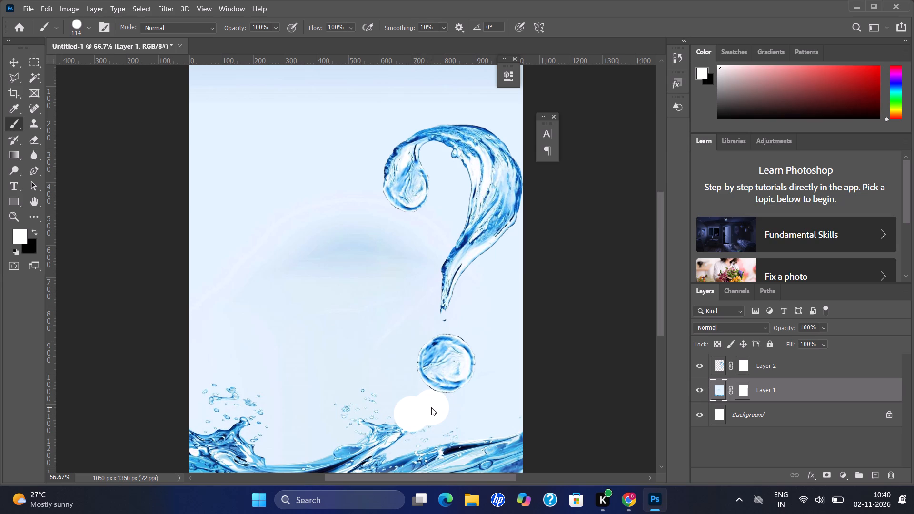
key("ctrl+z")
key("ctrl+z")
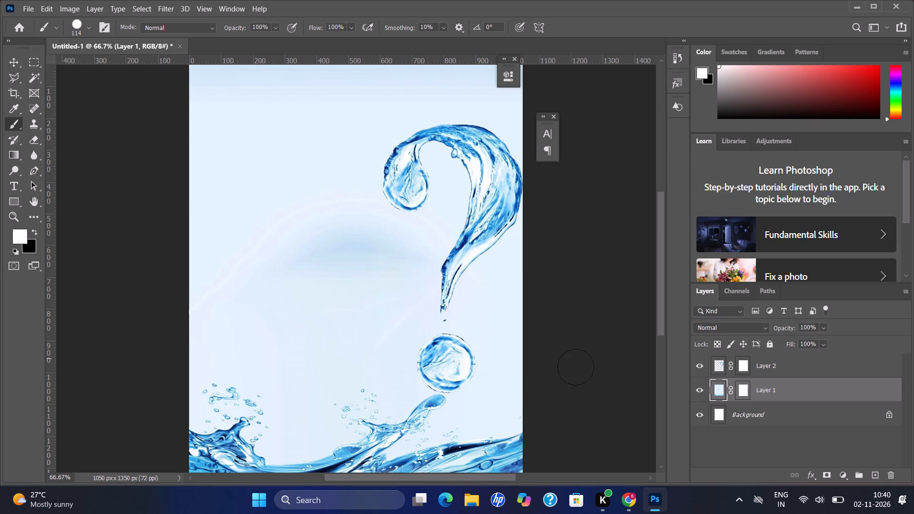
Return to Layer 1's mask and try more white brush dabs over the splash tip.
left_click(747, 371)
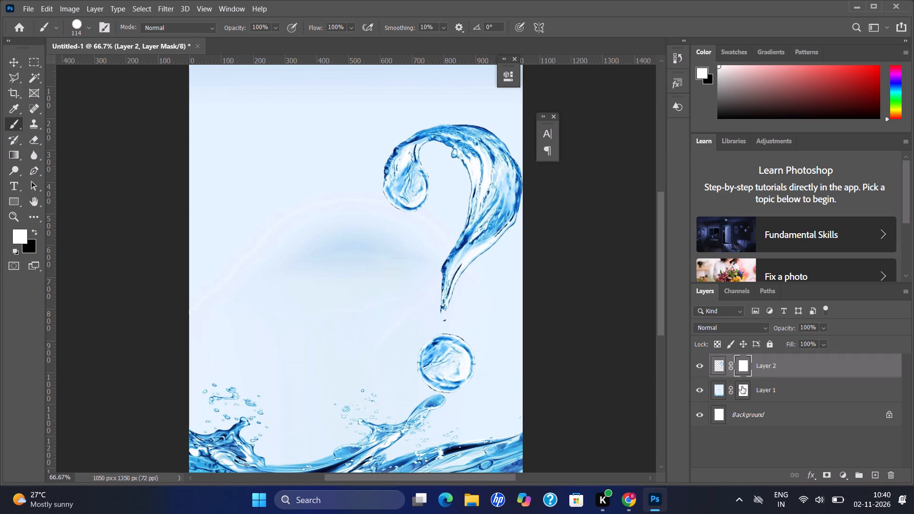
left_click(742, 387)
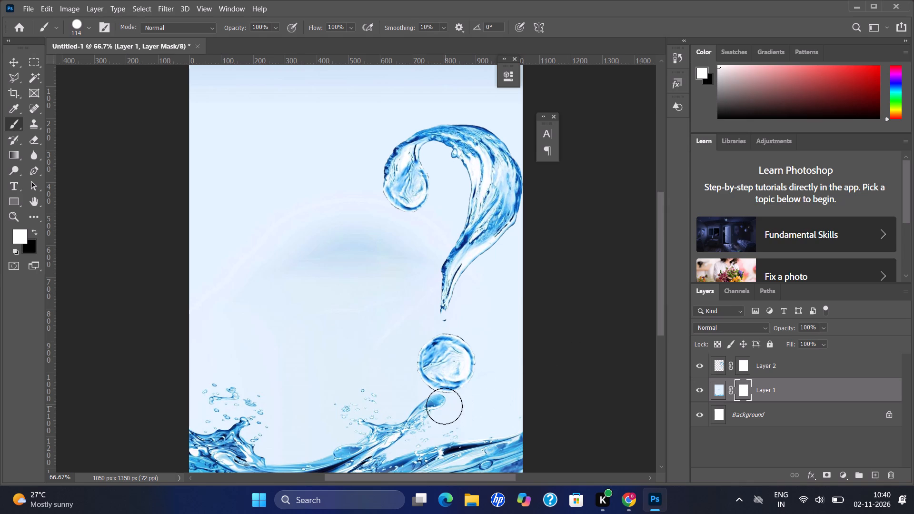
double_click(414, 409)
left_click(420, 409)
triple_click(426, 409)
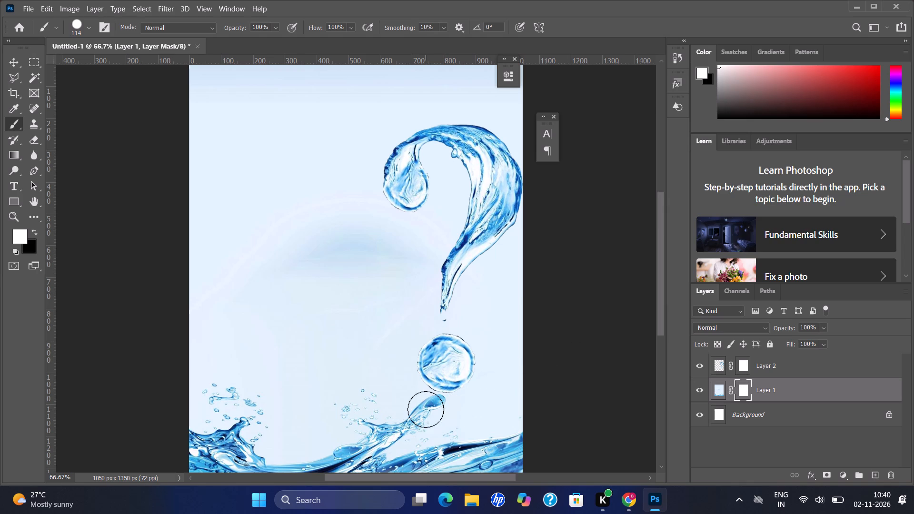
Switch the foreground colour to black, try hard brush dabs on Layer 1's mask over the splash tip, and undo them.
key("x")
left_click(426, 409)
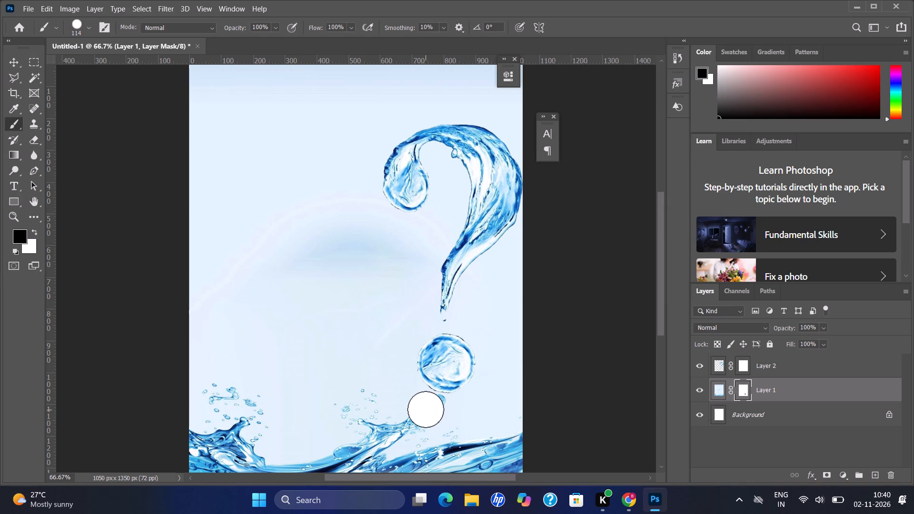
left_click(427, 410)
left_click(443, 410)
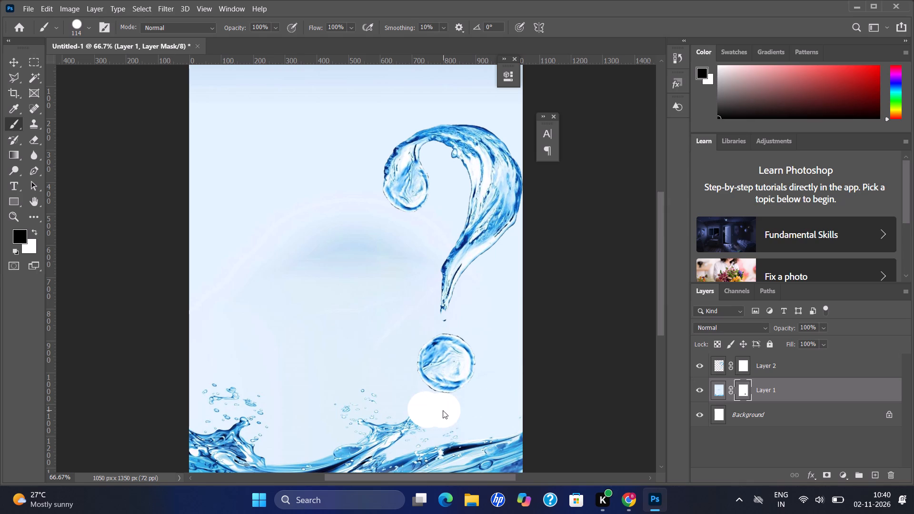
key("ctrl+z")
key("ctrl+z")
key("ctrl+z")
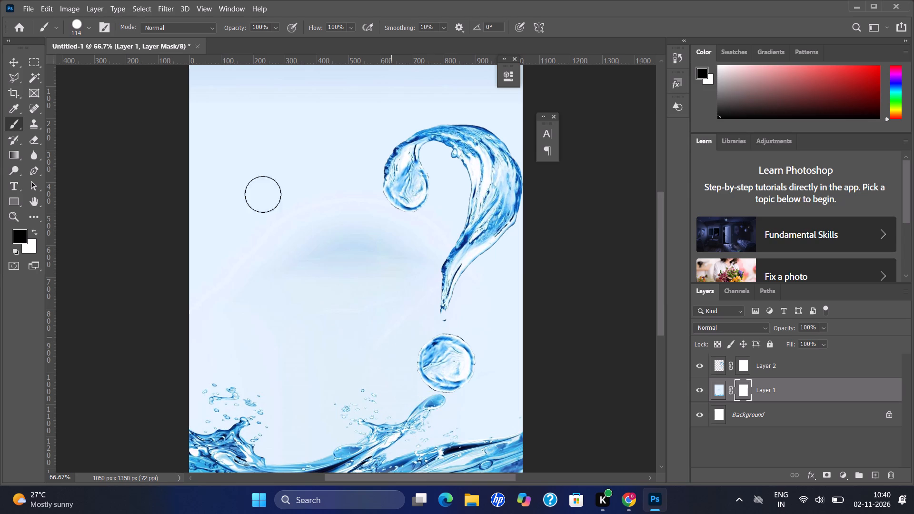
Choose a soft round brush and set its size to 161 px and hardness to 13%.
left_click(90, 27)
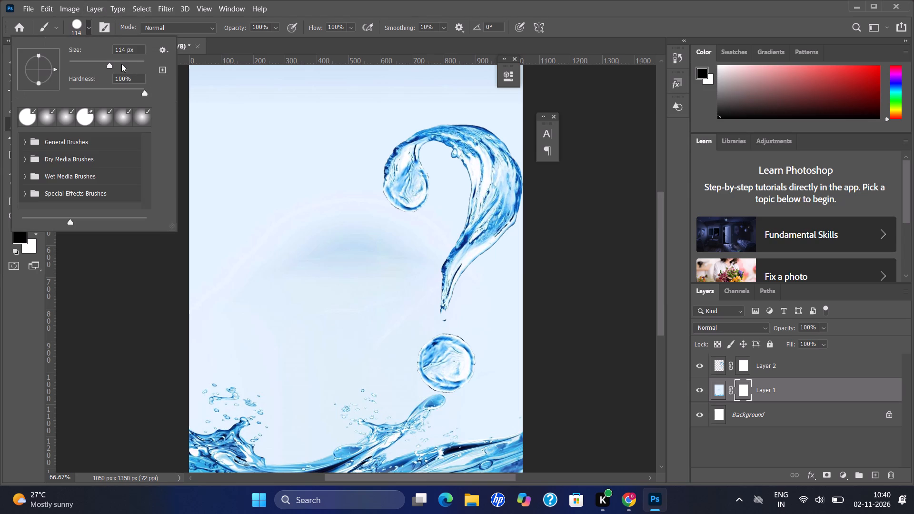
left_click(119, 62)
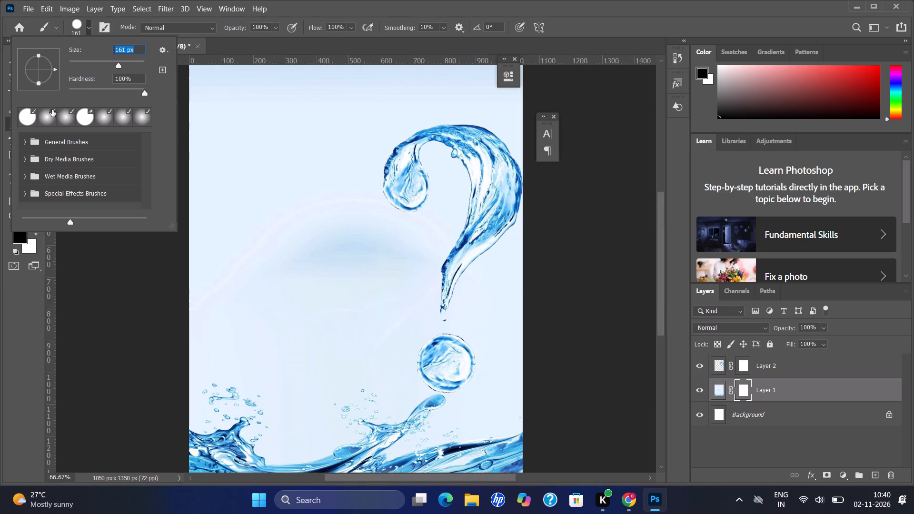
left_click(52, 109)
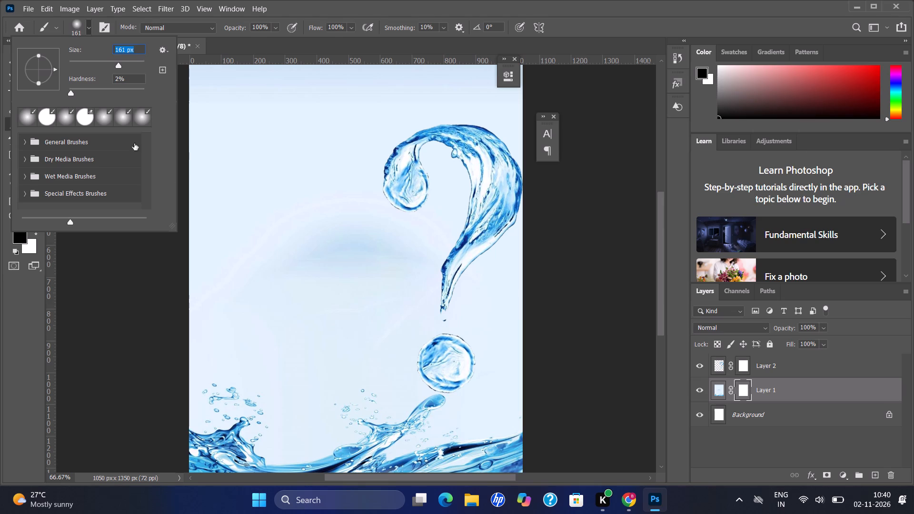
left_click(79, 89)
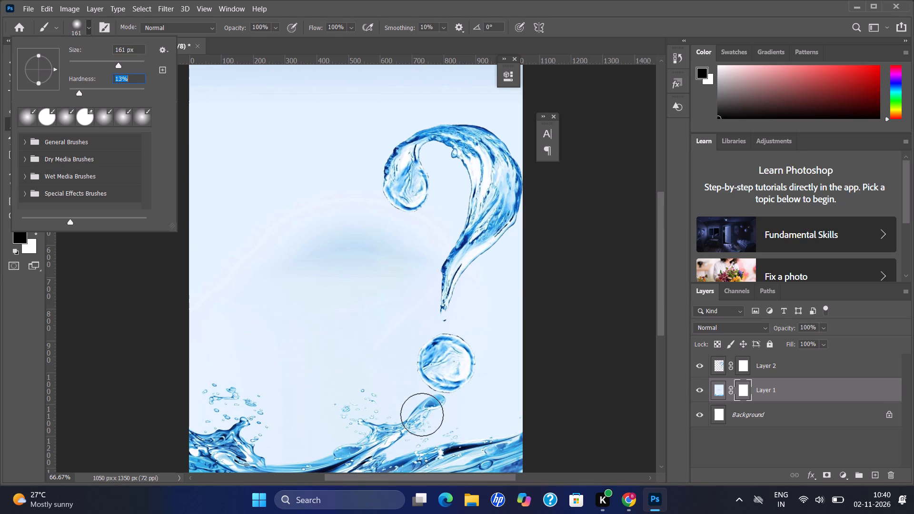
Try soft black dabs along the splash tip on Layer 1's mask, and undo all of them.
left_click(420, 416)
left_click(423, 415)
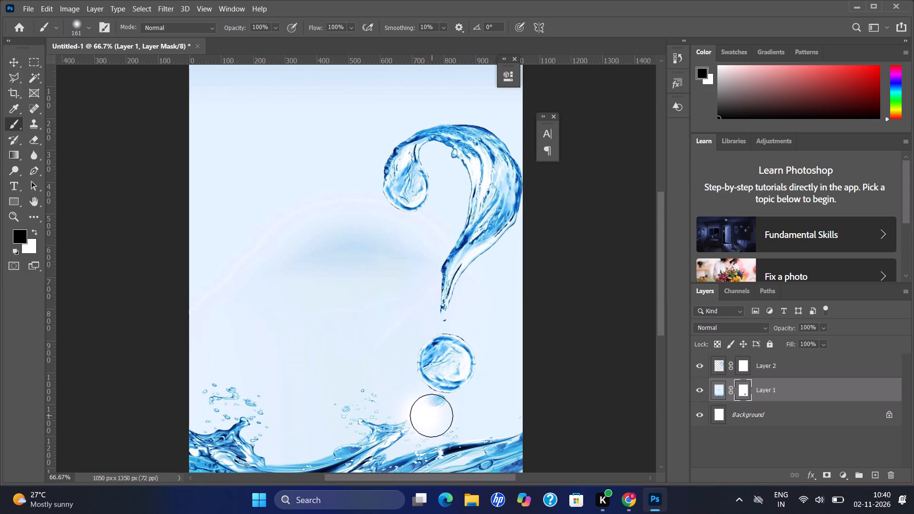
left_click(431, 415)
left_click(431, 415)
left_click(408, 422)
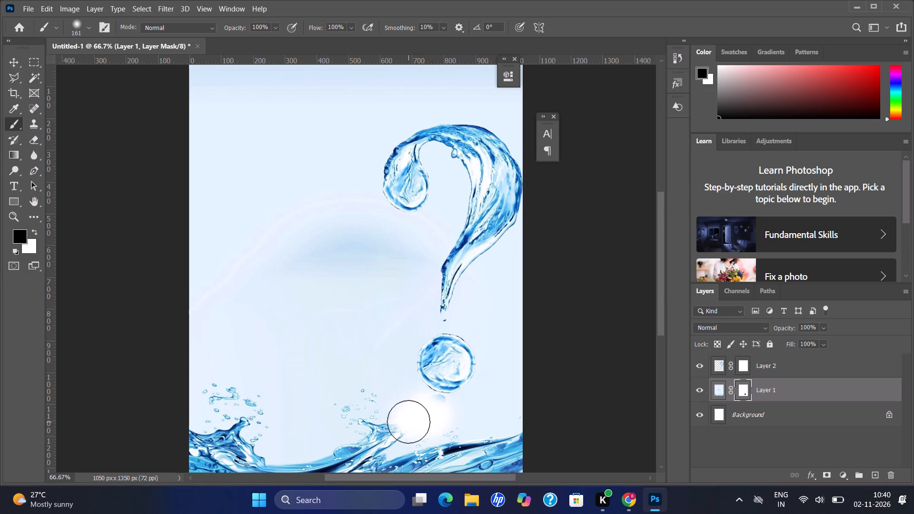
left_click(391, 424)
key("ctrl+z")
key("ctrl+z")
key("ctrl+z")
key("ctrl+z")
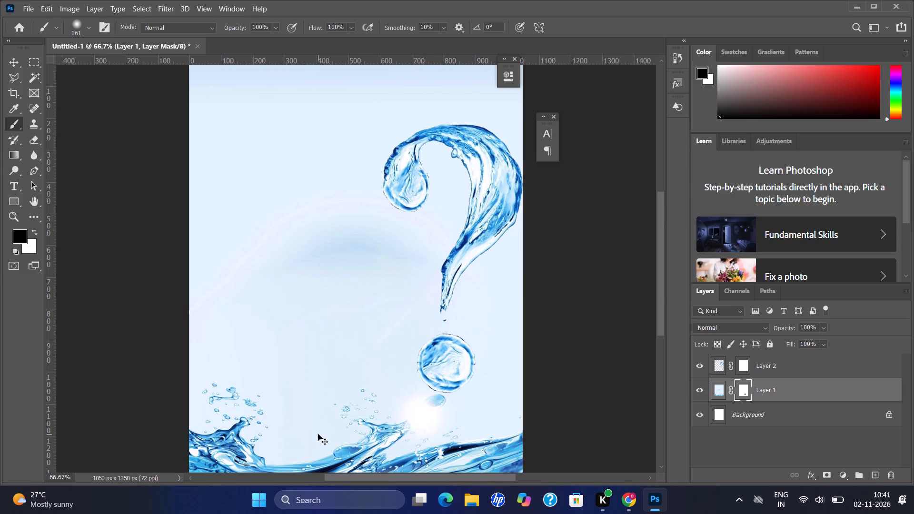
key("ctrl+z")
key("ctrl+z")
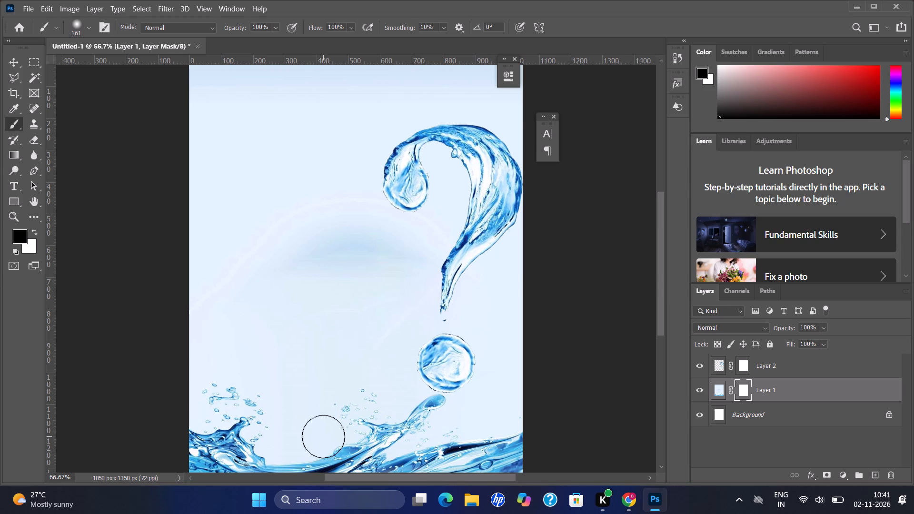
Set the soft brush's hardness to 18% and its size to 146 px.
key("z")
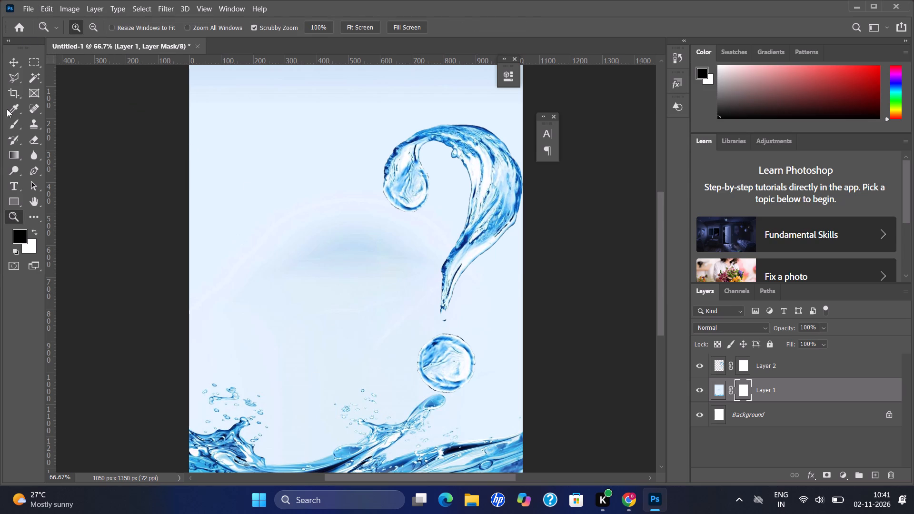
left_click(14, 57)
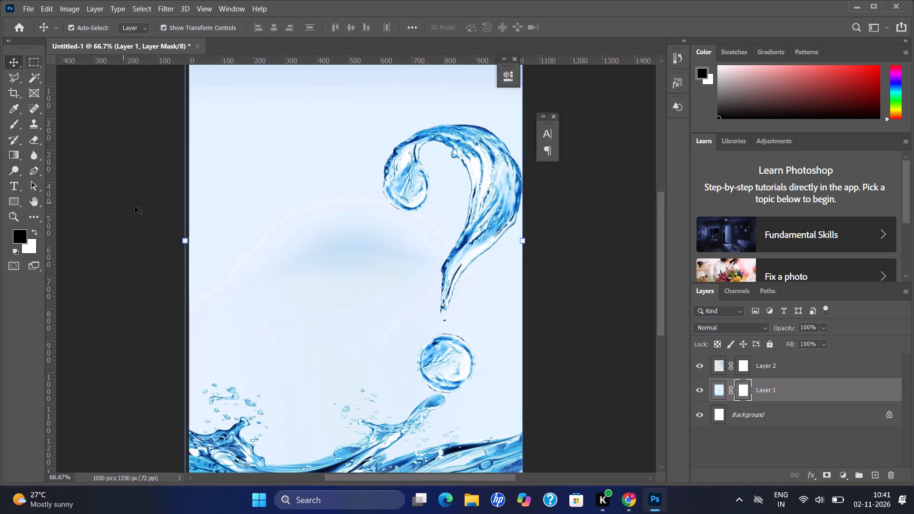
key("b")
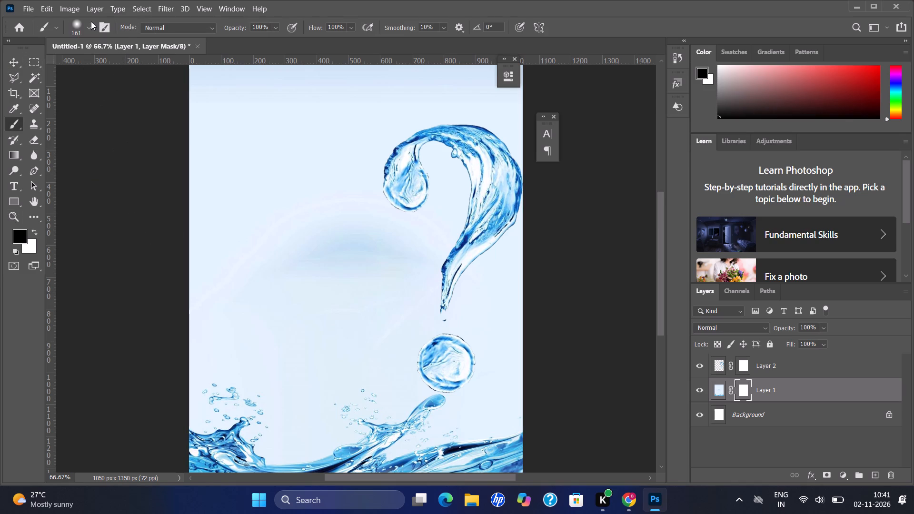
left_click(91, 25)
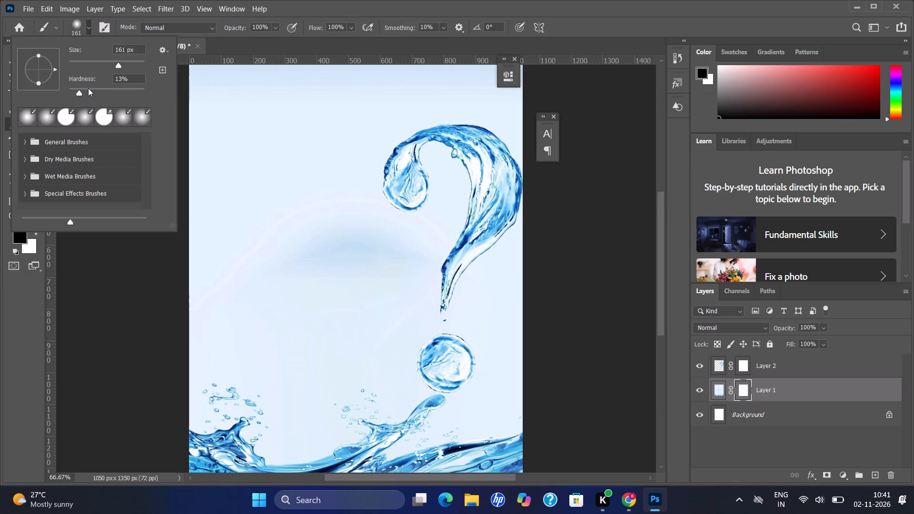
left_click(83, 88)
left_click(116, 63)
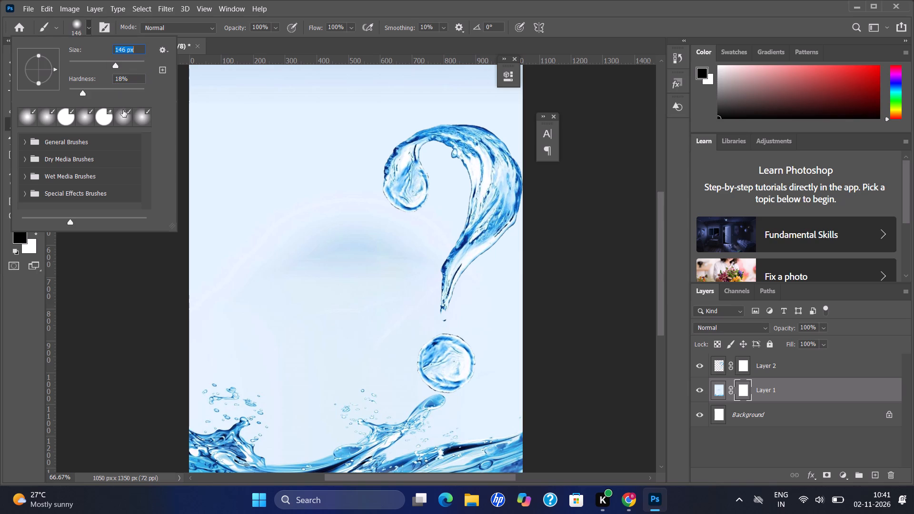
left_click(108, 284)
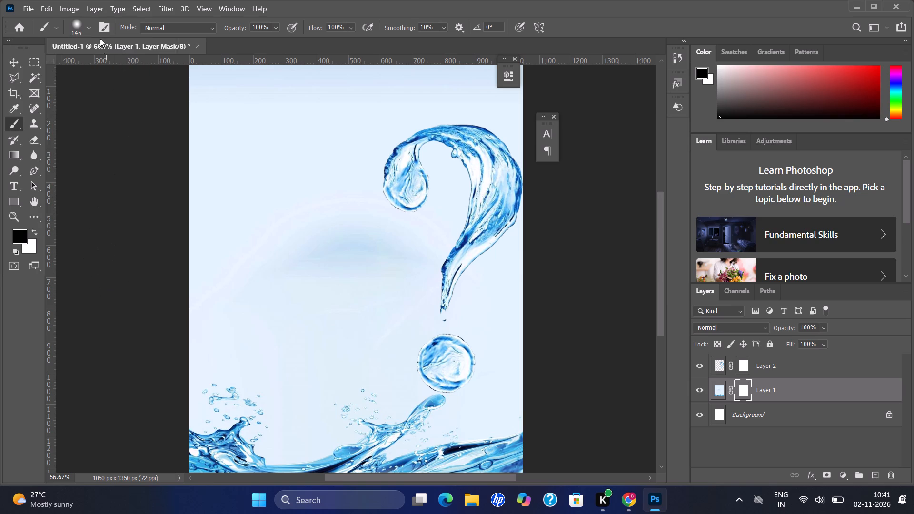
left_click(89, 34)
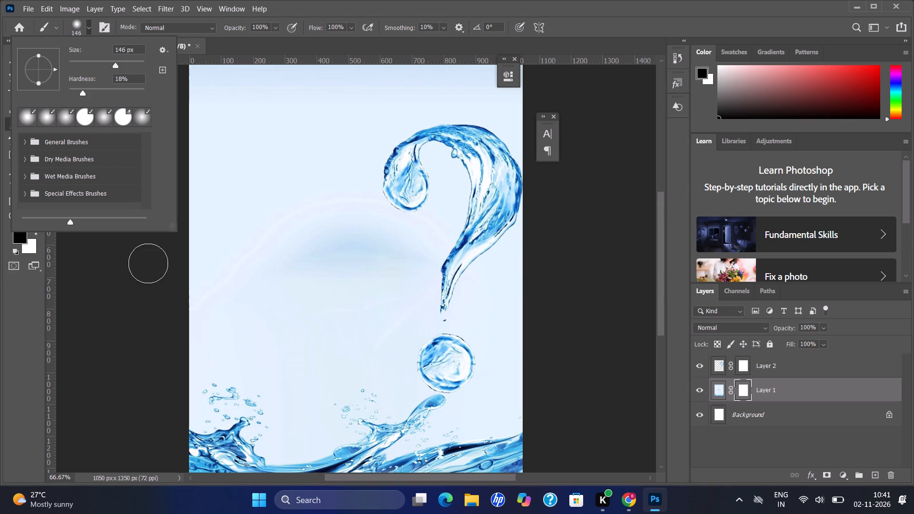
Paint soft black dabs on Layer 1's mask to hide the splash arm from its tip beneath the question mark's dot.
left_click(431, 412)
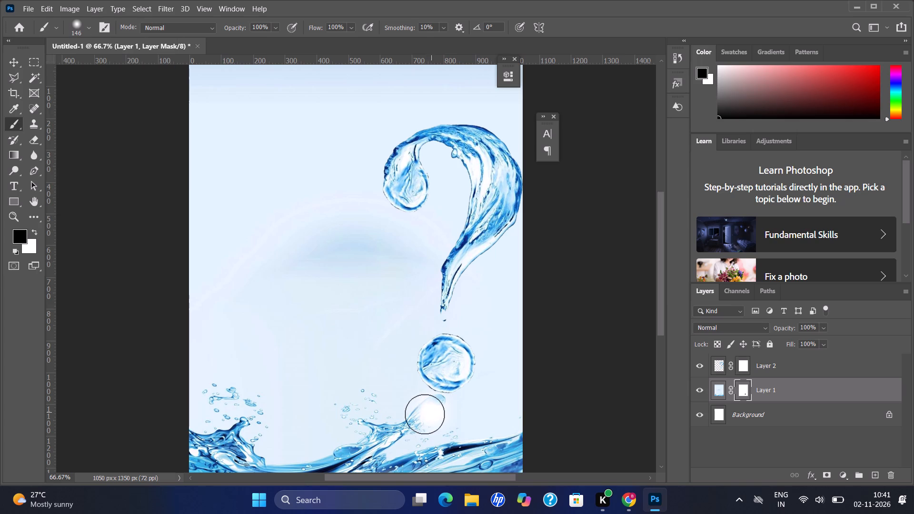
left_click(425, 414)
left_click(407, 418)
left_click(389, 424)
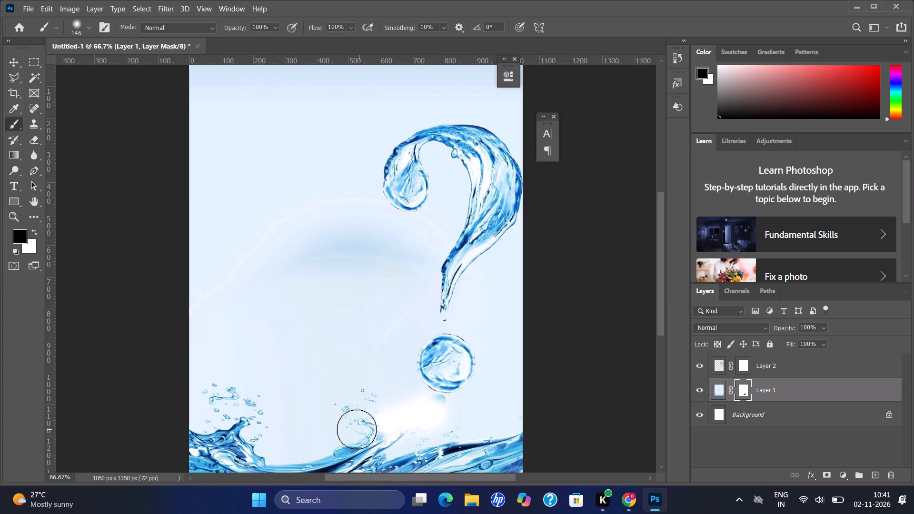
left_click(357, 429)
left_click(441, 404)
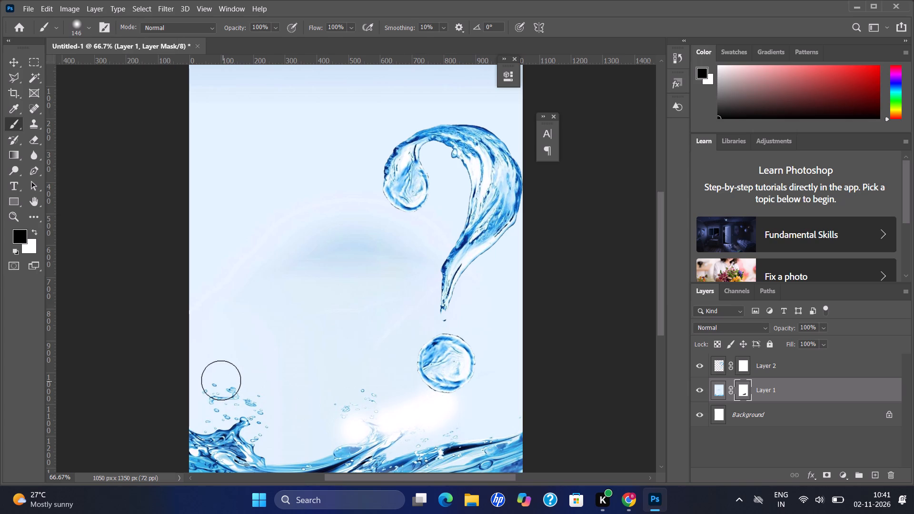
Undo all of the black dabs painted over the splash arm on Layer 1's mask.
key("ctrl+equal")
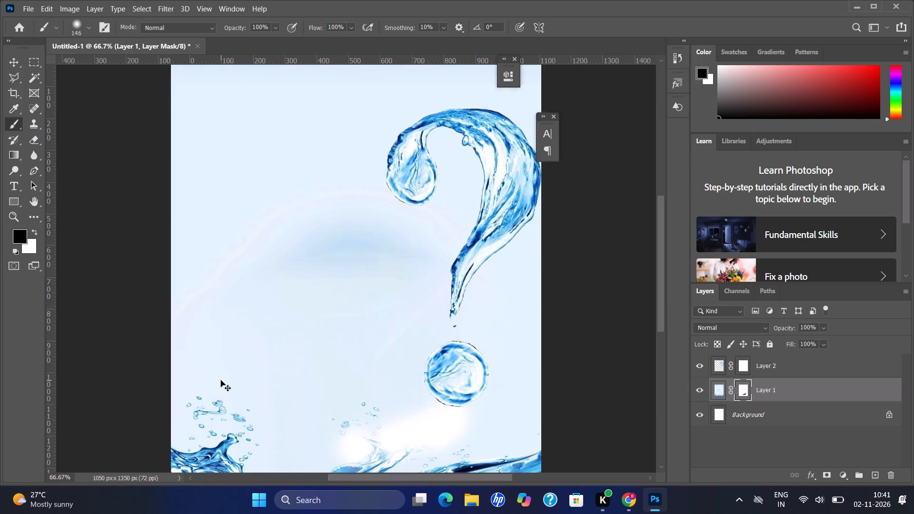
left_click_drag(665, 285, 665, 340)
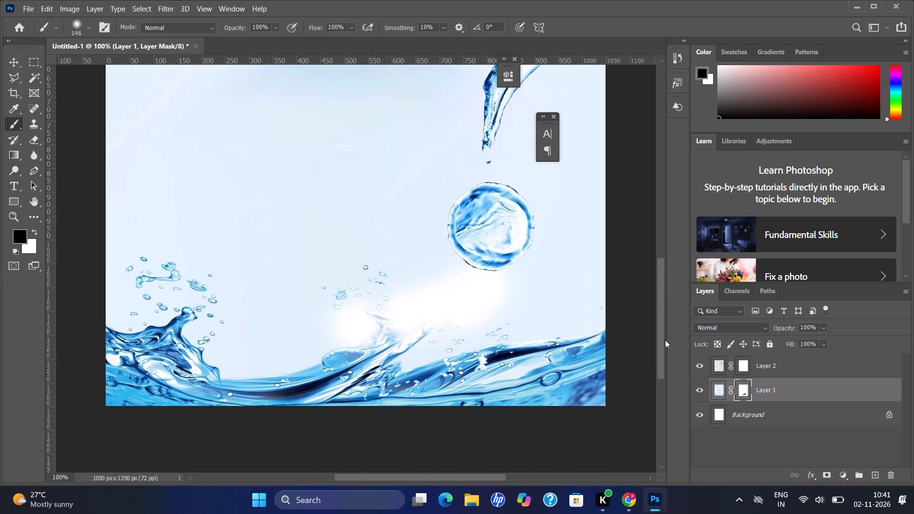
left_click_drag(665, 340, 665, 341)
key("ctrl+z")
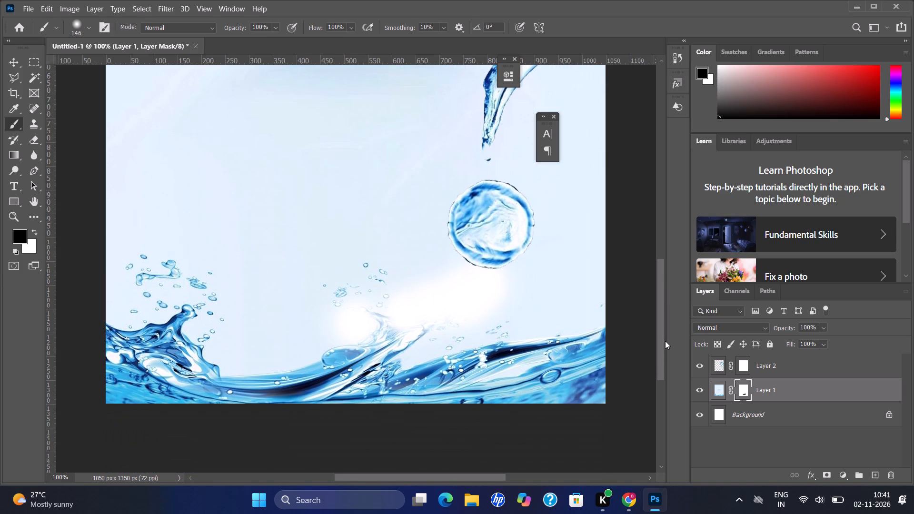
key("ctrl+z")
key("ctrl+z")
key("ctrl+z")
key("ctrl+z")
key("ctrl+z")
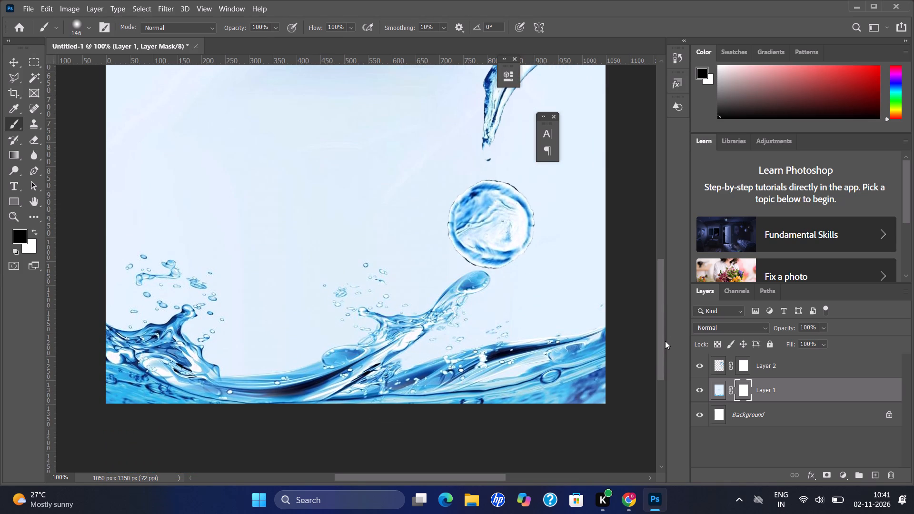
key("ctrl+z")
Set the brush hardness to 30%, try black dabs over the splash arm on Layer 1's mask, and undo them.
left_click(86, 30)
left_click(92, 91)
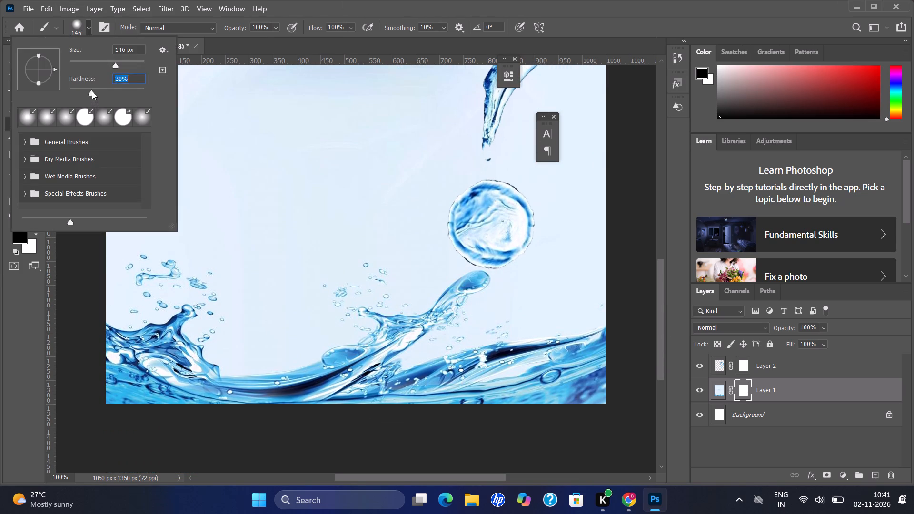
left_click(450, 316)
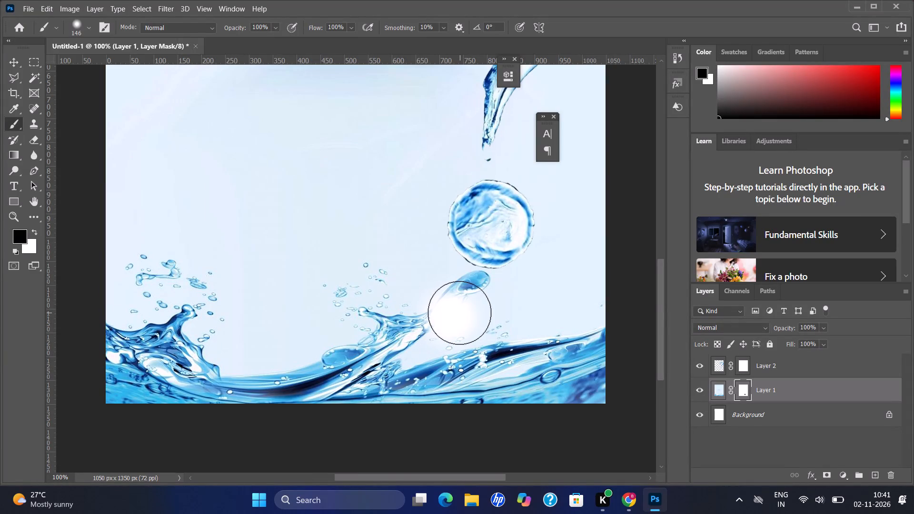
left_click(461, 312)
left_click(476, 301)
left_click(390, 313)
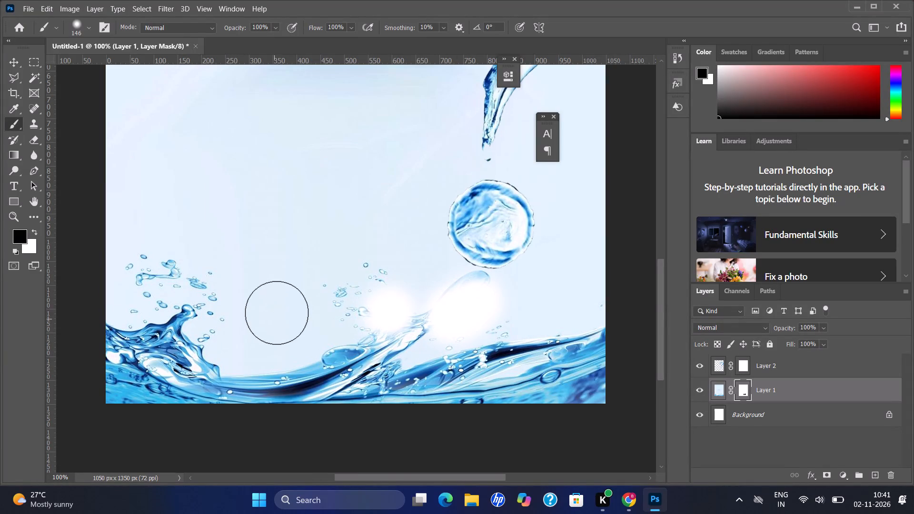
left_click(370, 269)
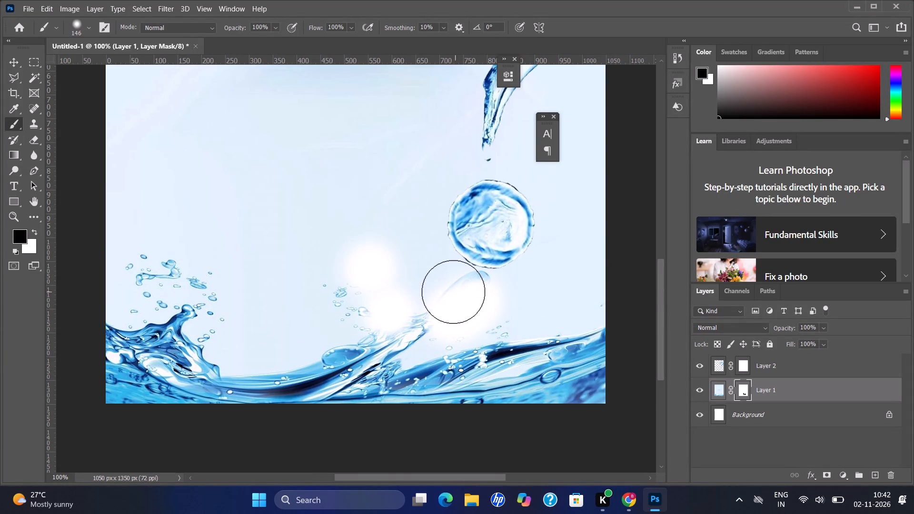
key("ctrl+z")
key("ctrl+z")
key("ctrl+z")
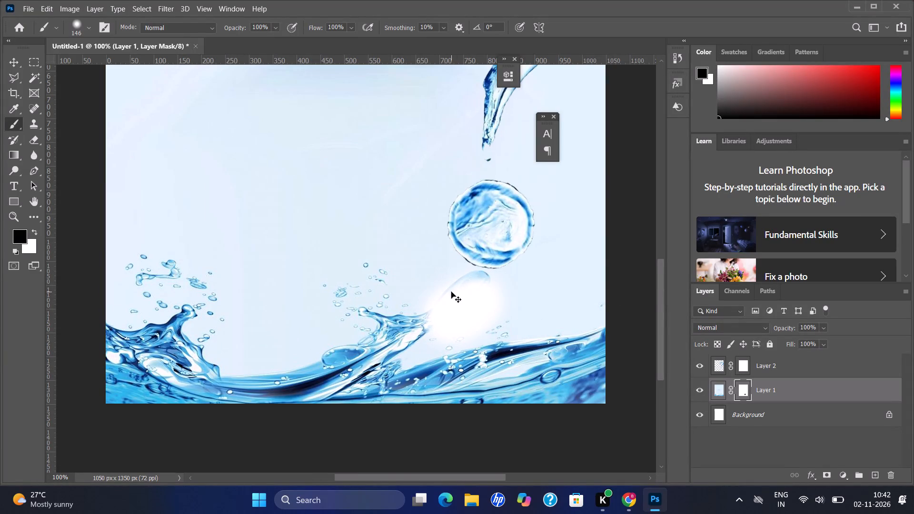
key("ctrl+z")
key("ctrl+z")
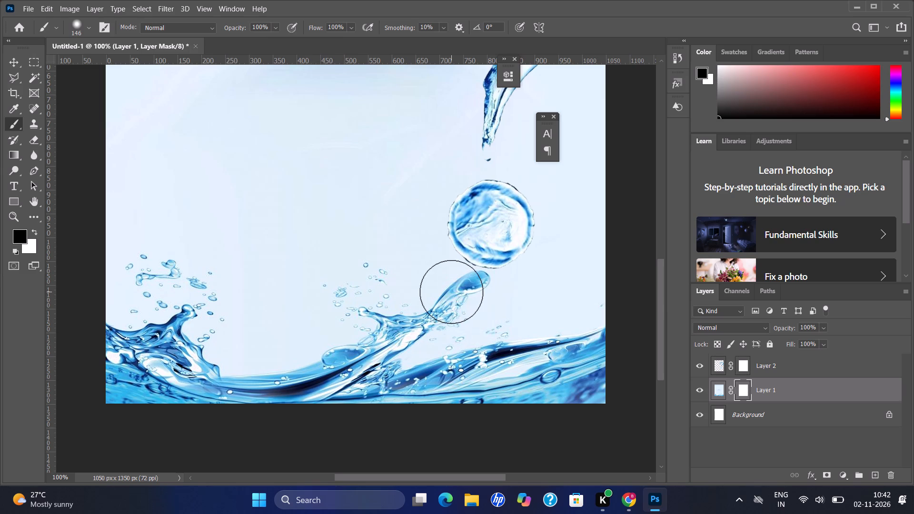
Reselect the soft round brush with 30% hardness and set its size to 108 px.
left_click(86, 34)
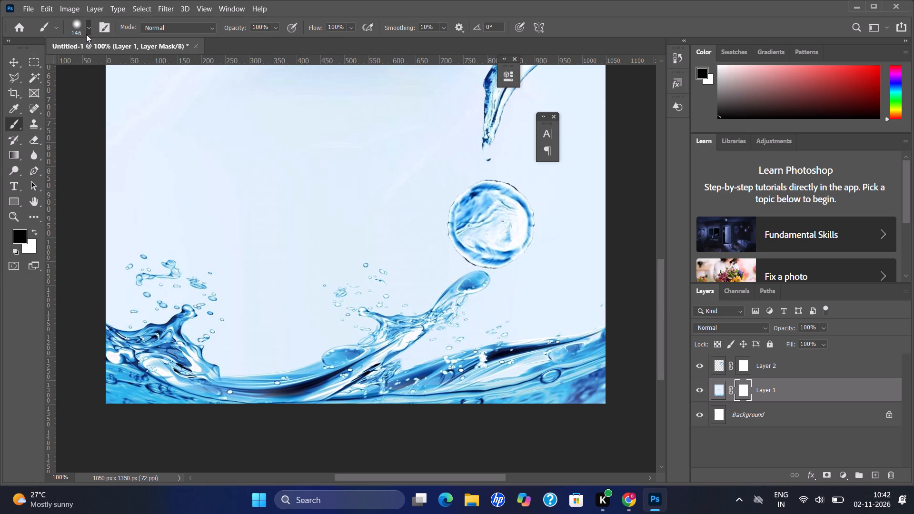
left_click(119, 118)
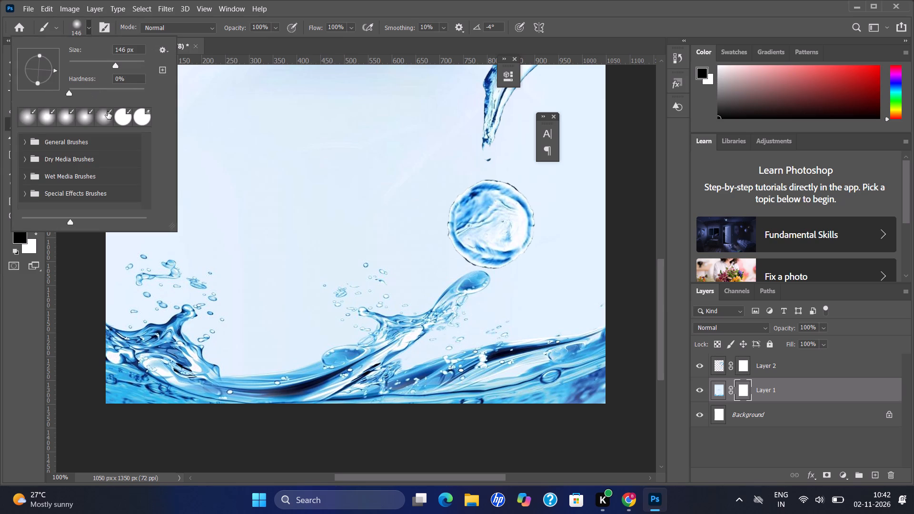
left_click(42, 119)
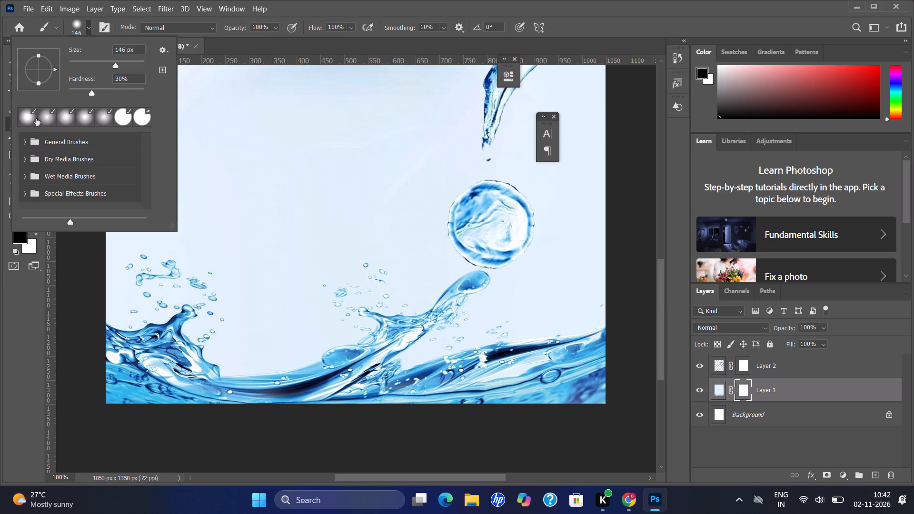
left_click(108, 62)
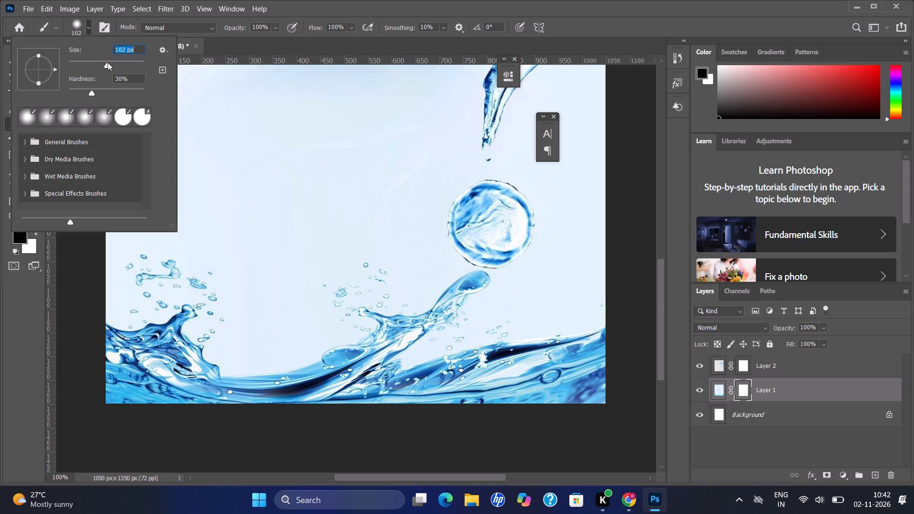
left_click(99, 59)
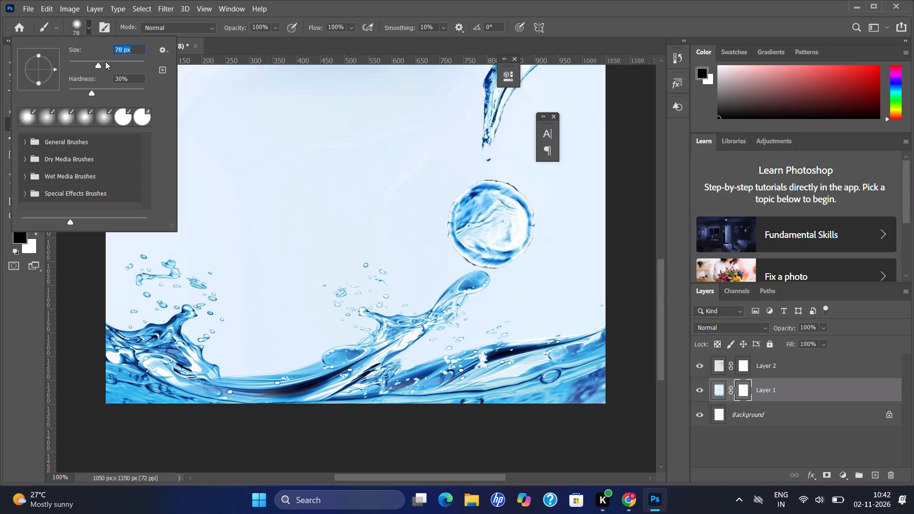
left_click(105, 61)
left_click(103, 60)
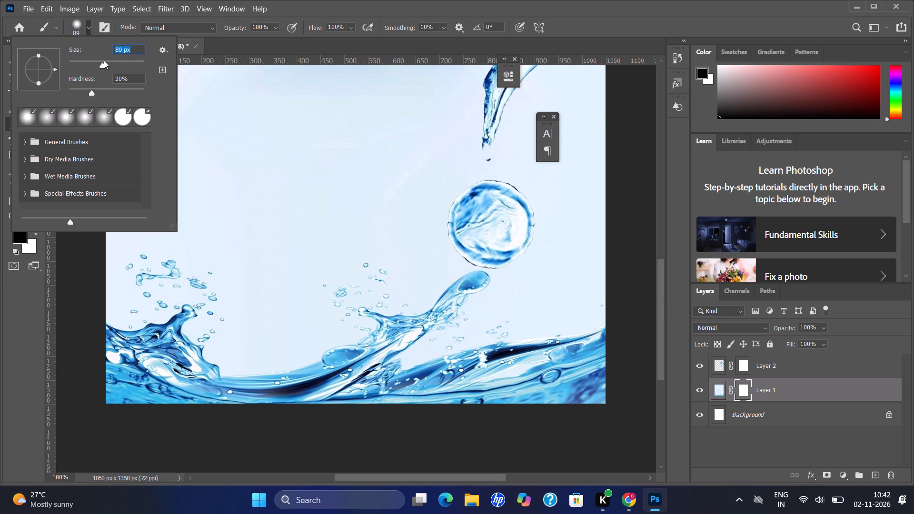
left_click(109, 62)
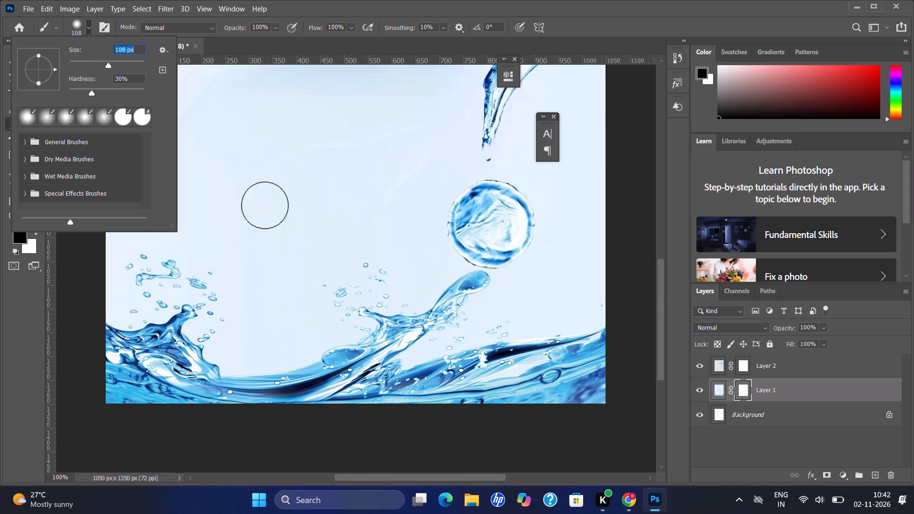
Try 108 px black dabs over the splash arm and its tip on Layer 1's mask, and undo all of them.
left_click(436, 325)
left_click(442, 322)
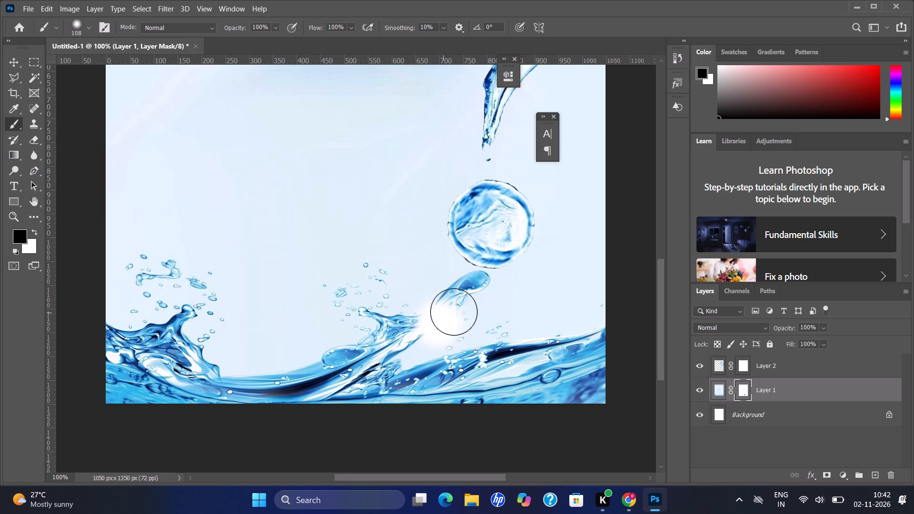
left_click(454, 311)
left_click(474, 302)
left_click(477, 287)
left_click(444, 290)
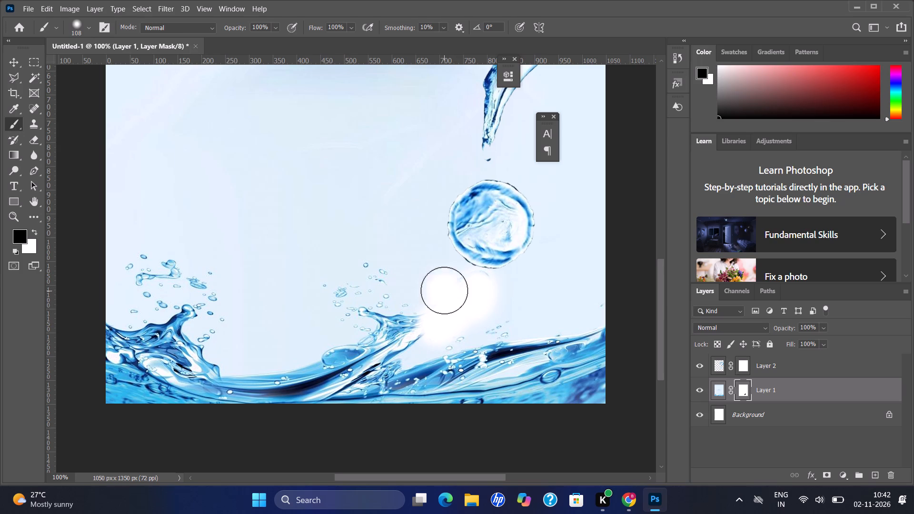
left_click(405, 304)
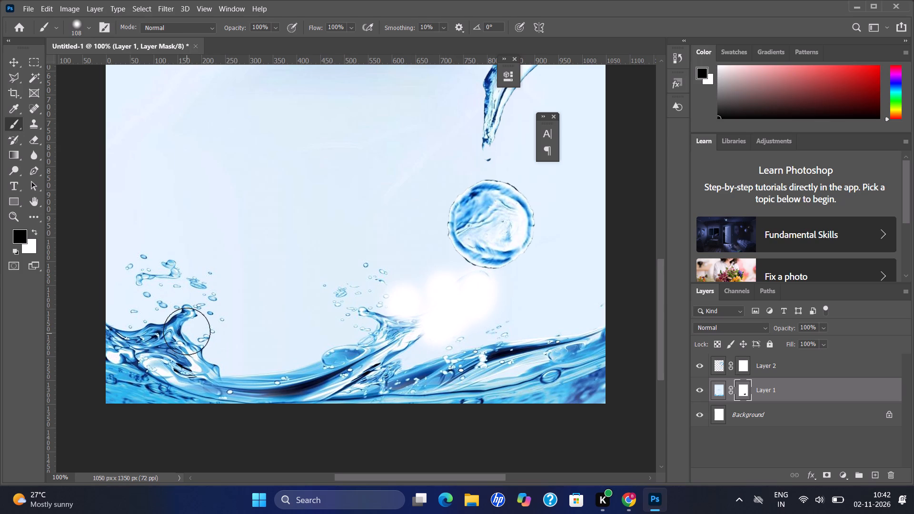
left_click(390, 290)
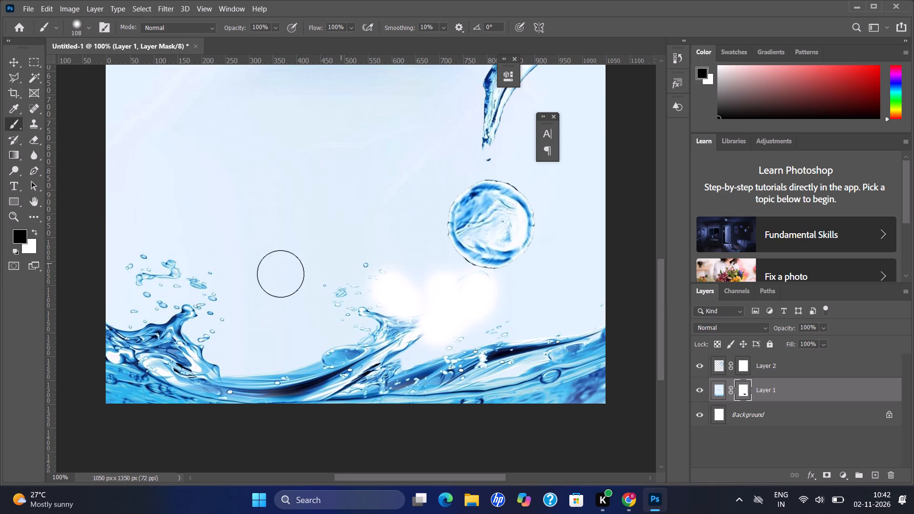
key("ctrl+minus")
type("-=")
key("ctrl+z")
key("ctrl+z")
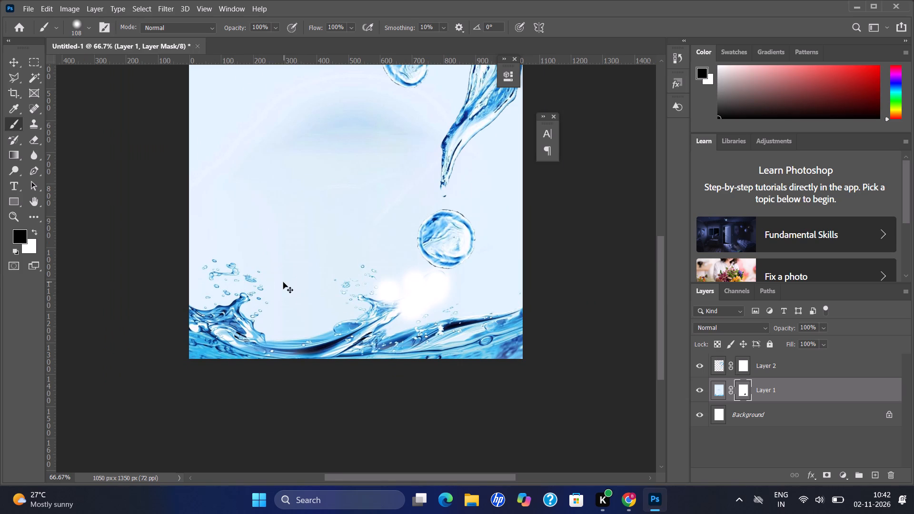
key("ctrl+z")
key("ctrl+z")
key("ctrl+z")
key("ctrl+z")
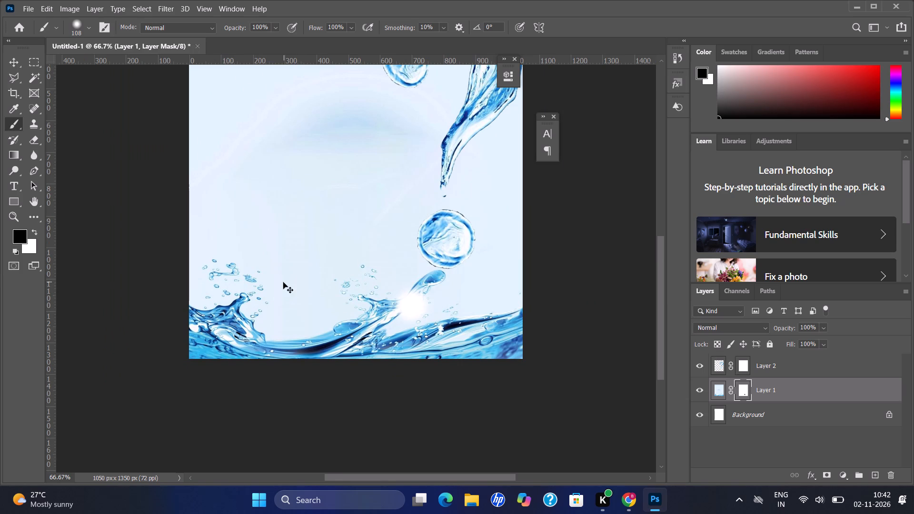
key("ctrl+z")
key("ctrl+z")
Choose the soft brush preset angled at -4° with 0% hardness, keeping the size at 108 px.
key("ctrl+equal")
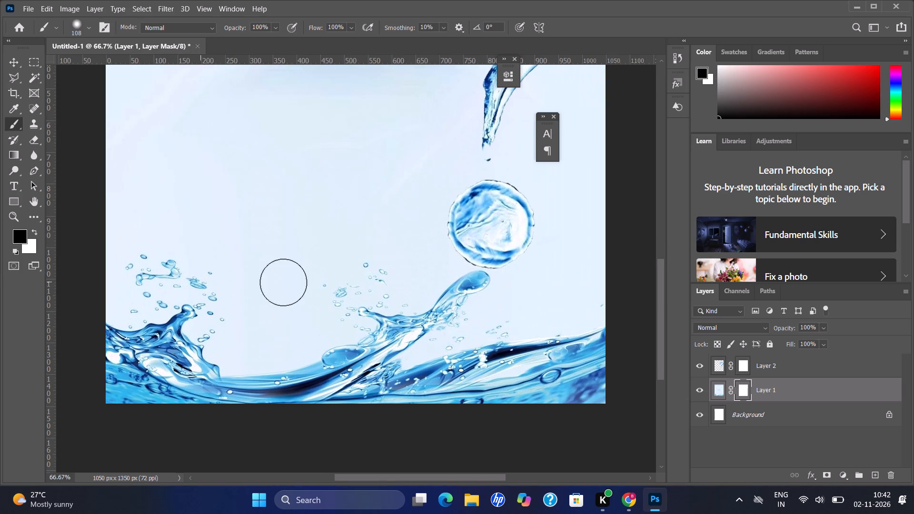
key("equal")
left_click(80, 30)
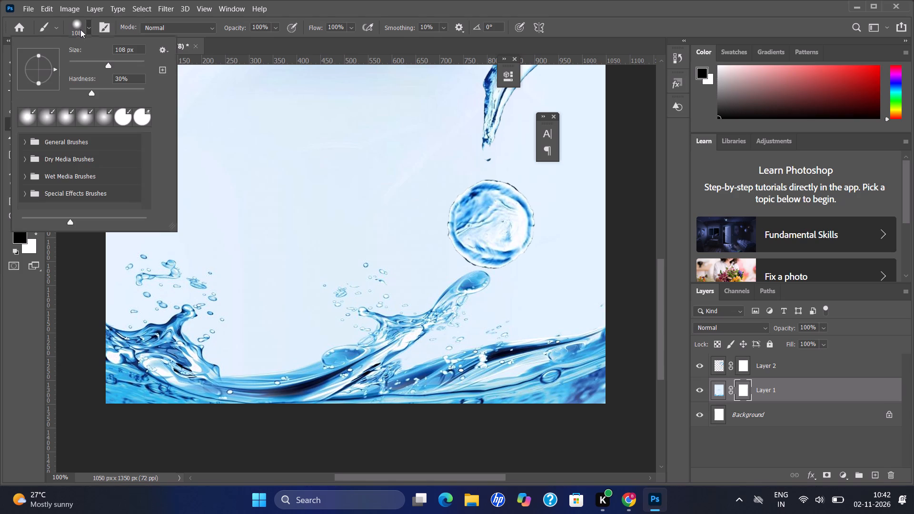
left_click(99, 58)
left_click(51, 119)
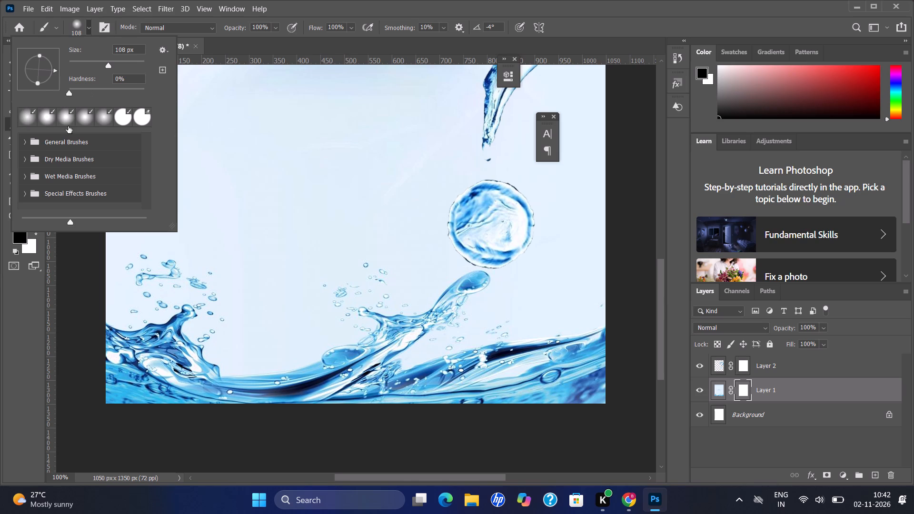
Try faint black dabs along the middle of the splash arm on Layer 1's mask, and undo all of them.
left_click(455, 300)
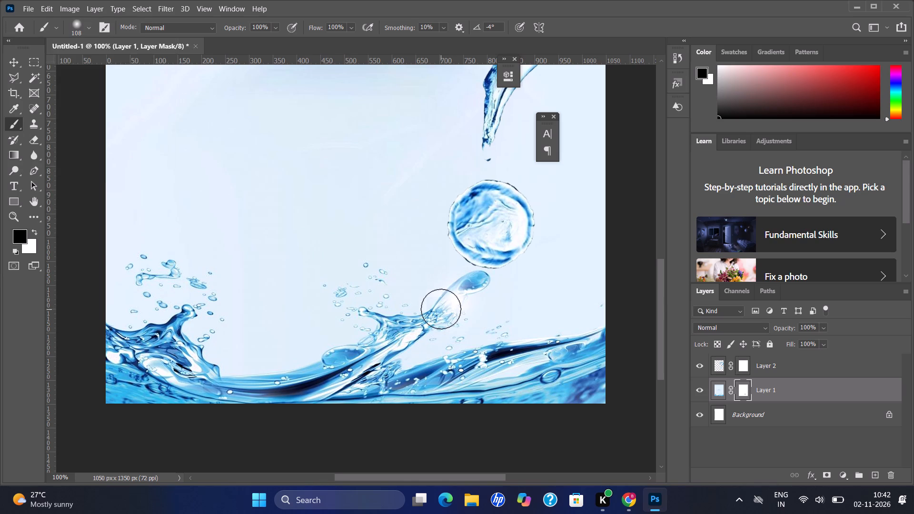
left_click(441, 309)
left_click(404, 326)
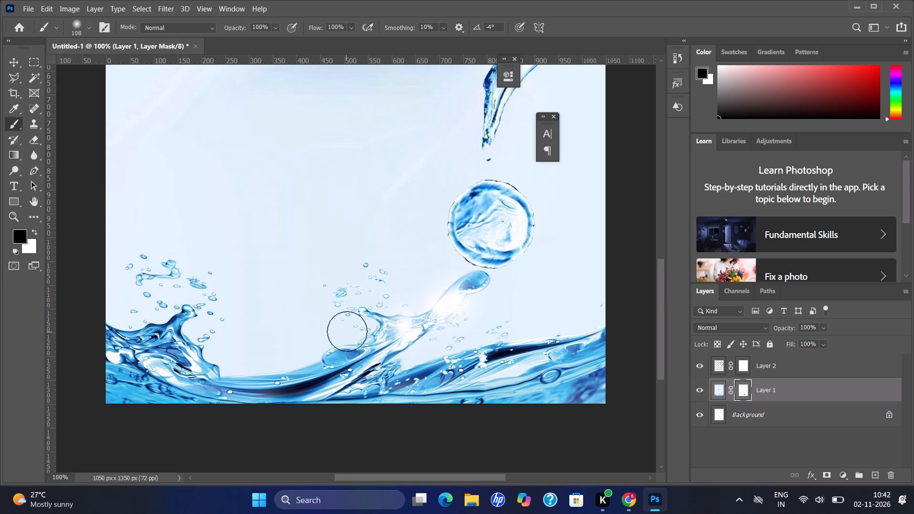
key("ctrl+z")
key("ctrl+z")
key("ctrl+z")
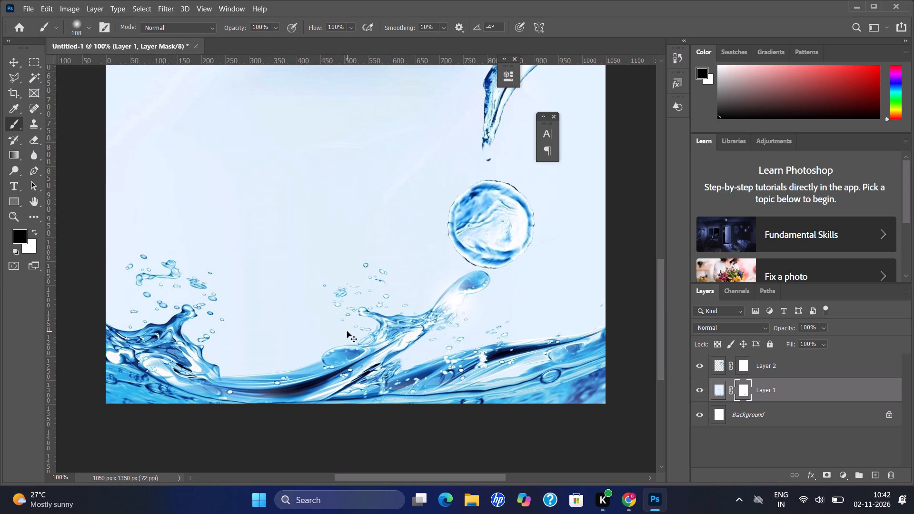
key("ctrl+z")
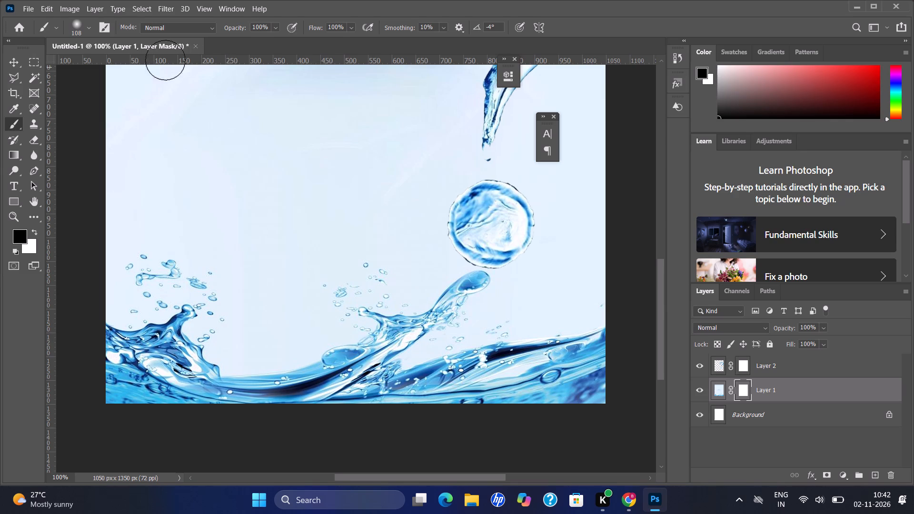
Set the angled soft brush's size to 91 px and its hardness to 8%.
left_click(88, 28)
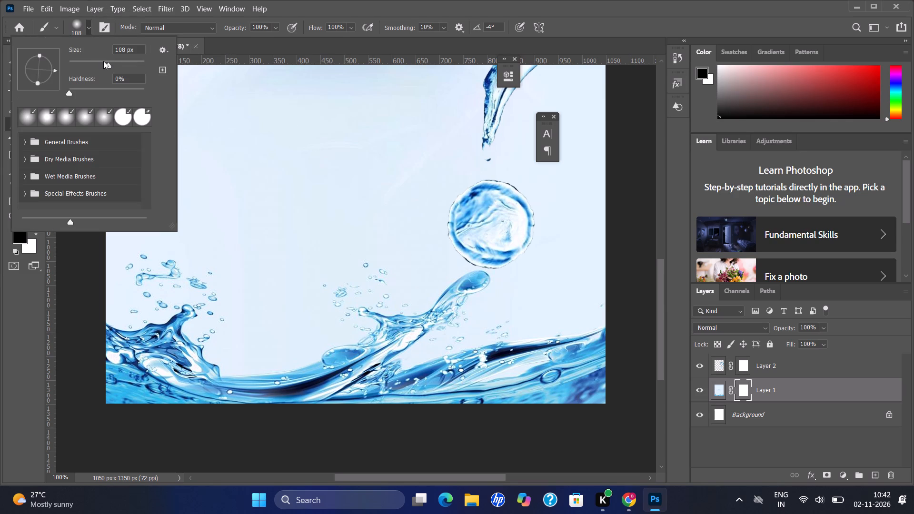
left_click(103, 61)
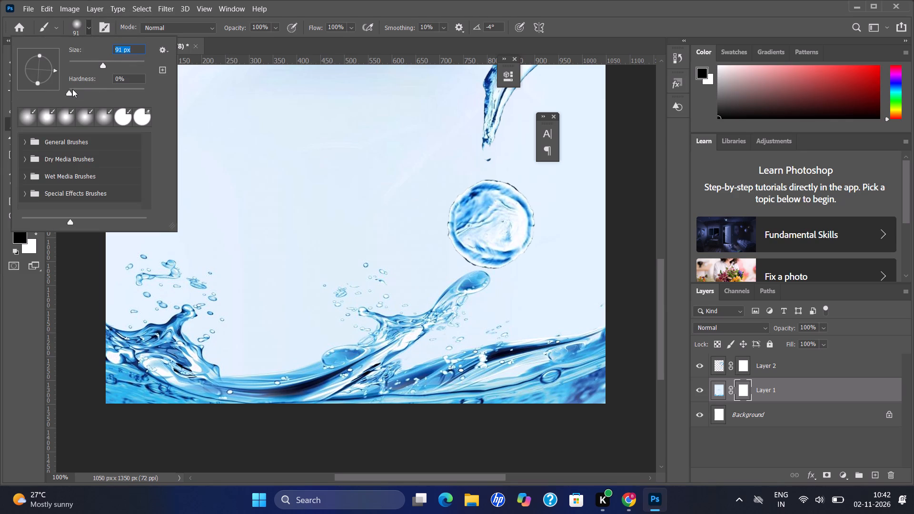
left_click(72, 89)
left_click(75, 89)
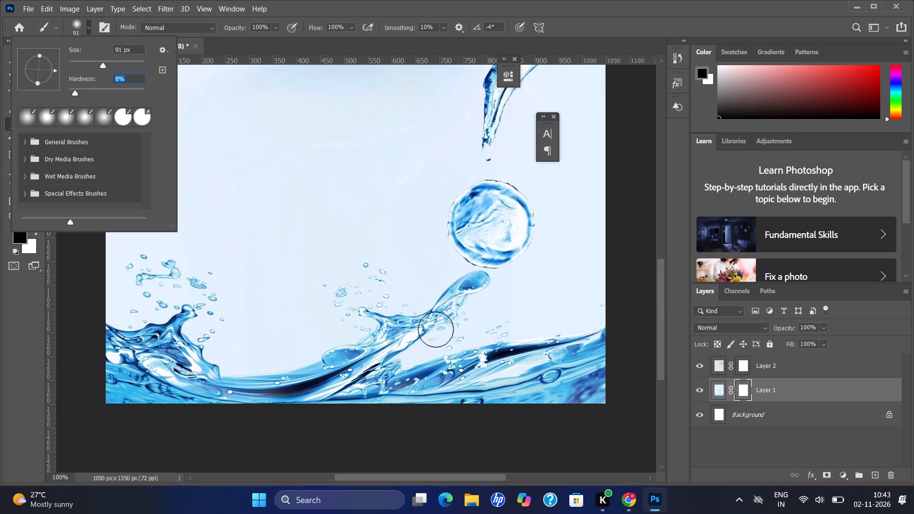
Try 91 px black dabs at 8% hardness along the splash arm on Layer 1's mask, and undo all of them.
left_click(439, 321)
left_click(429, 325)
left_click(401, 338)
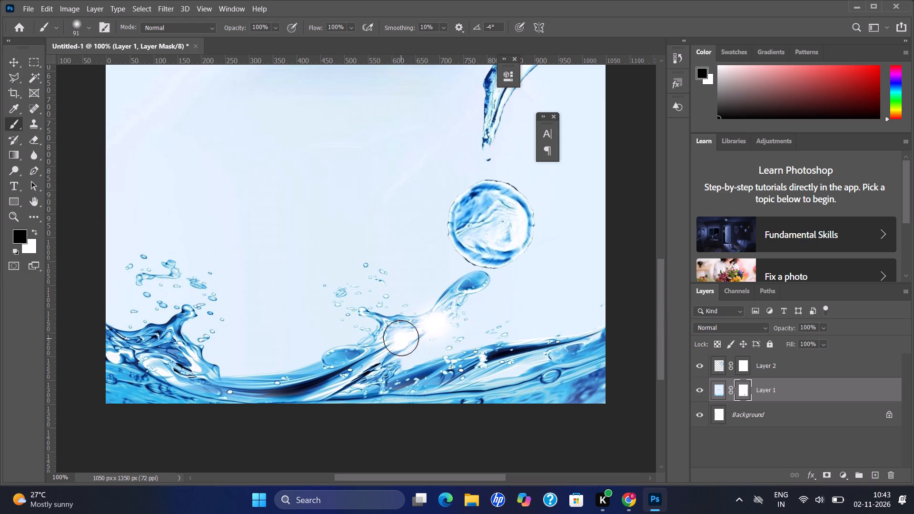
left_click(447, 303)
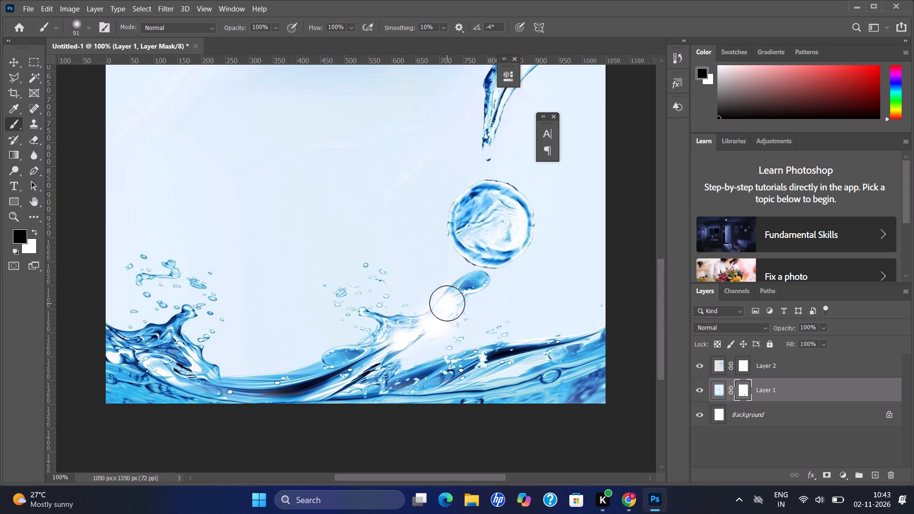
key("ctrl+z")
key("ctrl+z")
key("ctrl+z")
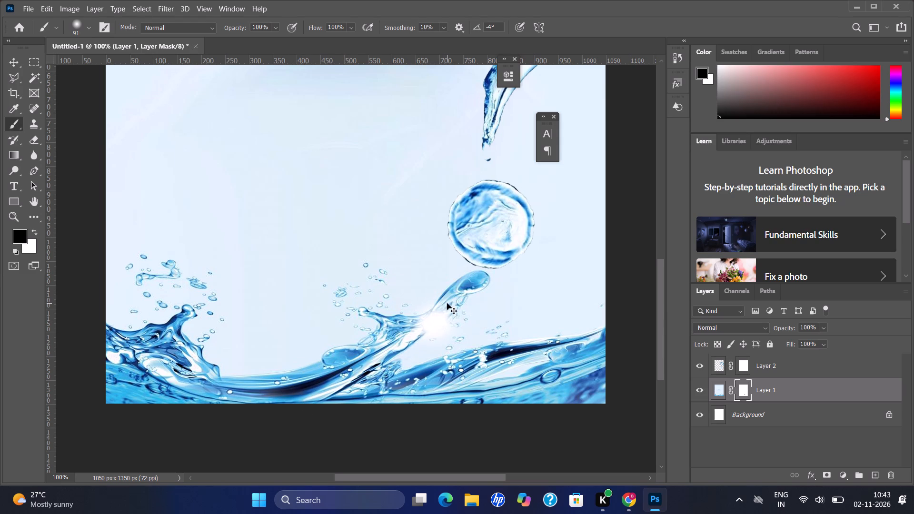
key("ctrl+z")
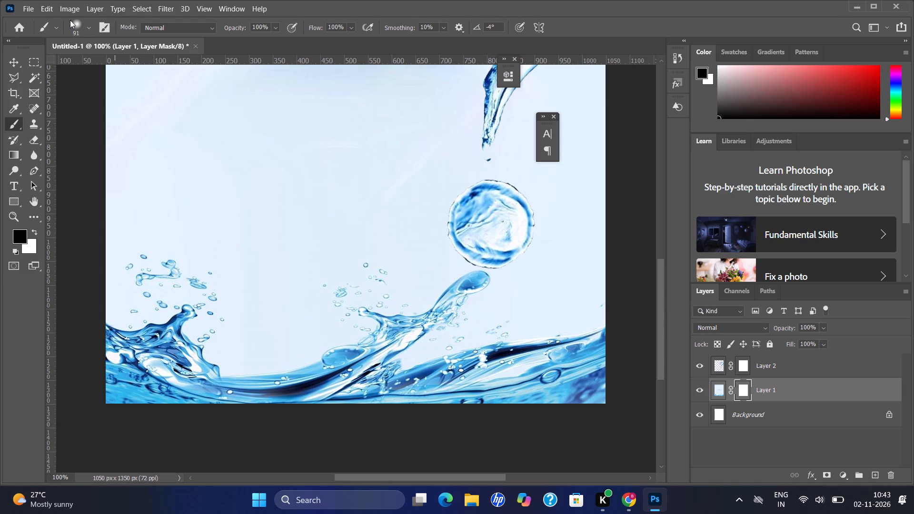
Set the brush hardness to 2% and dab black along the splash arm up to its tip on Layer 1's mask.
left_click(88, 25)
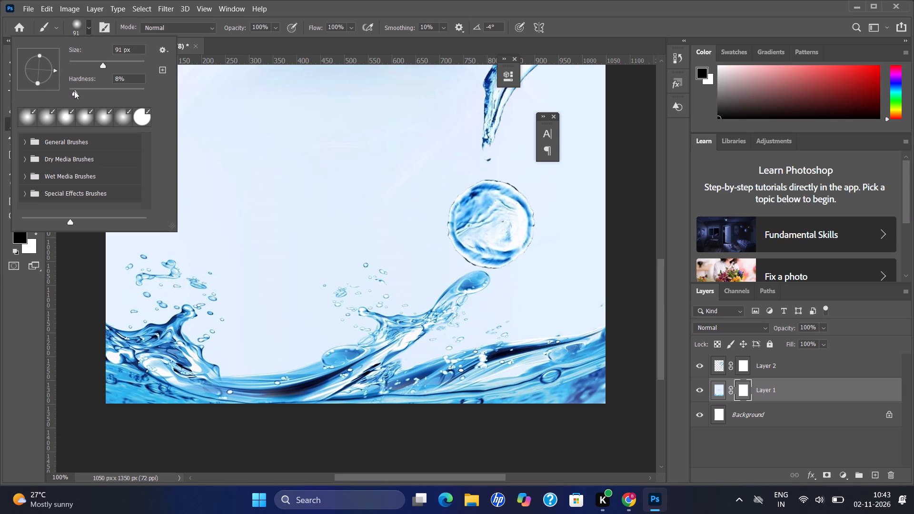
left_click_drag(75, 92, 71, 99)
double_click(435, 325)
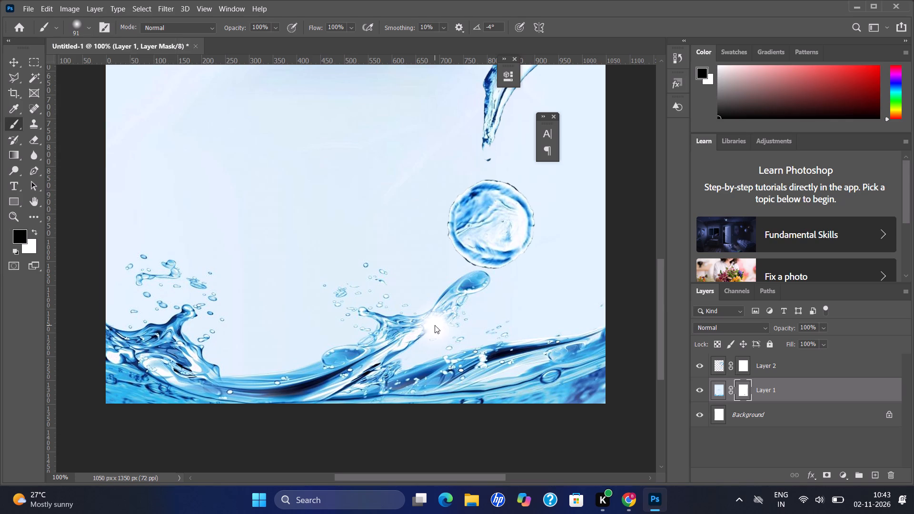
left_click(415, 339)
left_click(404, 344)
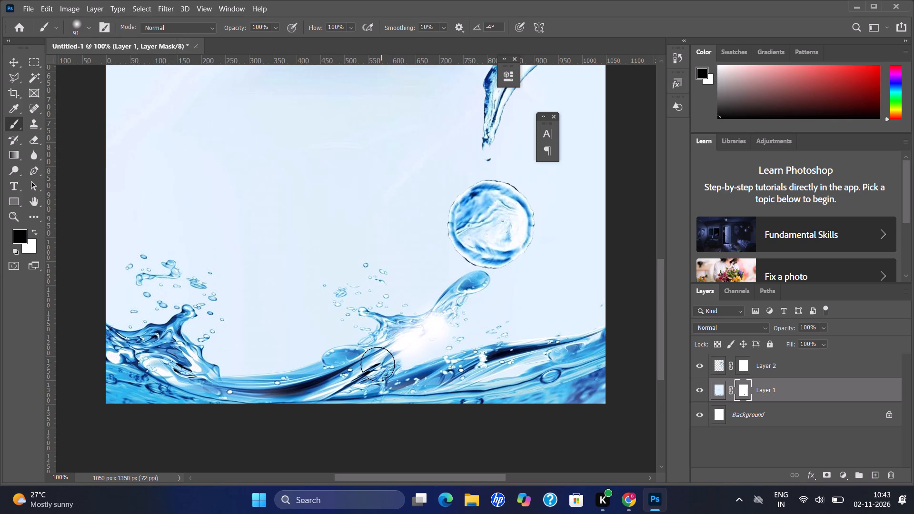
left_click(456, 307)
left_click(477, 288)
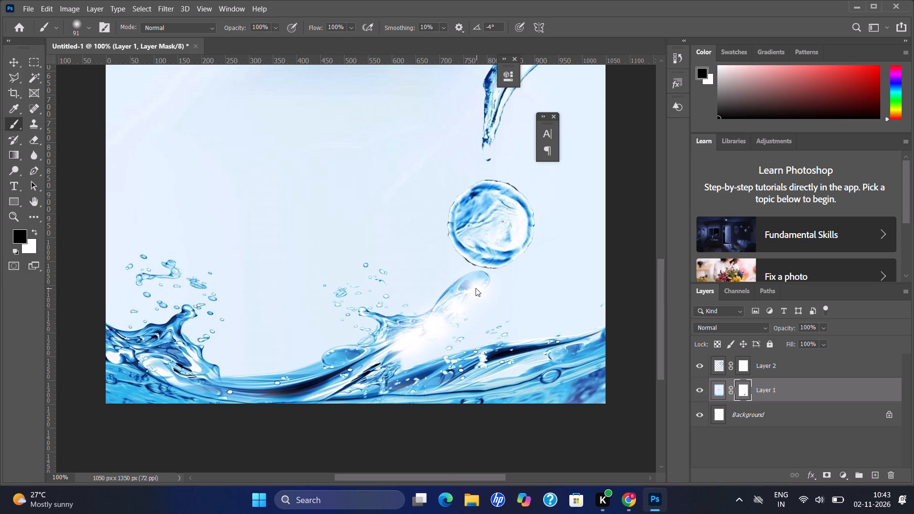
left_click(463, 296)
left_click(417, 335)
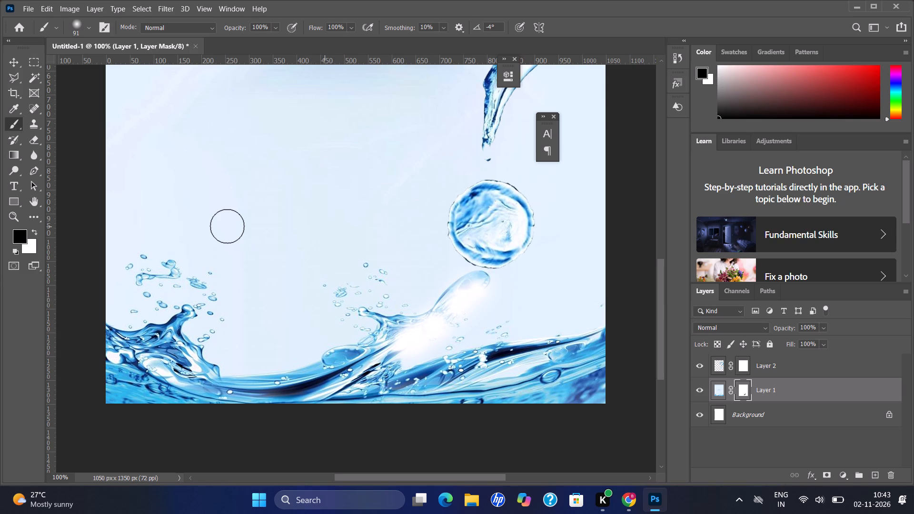
Delete the splash background layer, Layer 1, together with its mask.
key("ctrl+minus")
key("ctrl+minus")
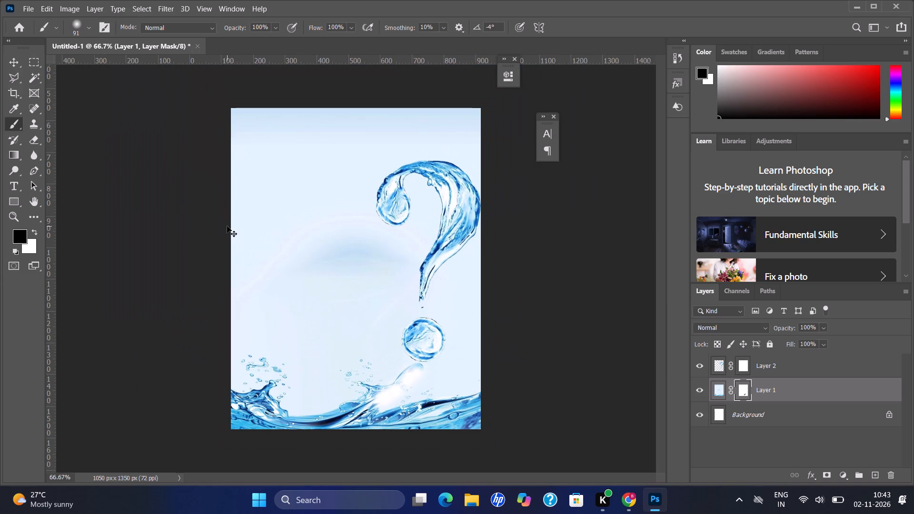
left_click(661, 297)
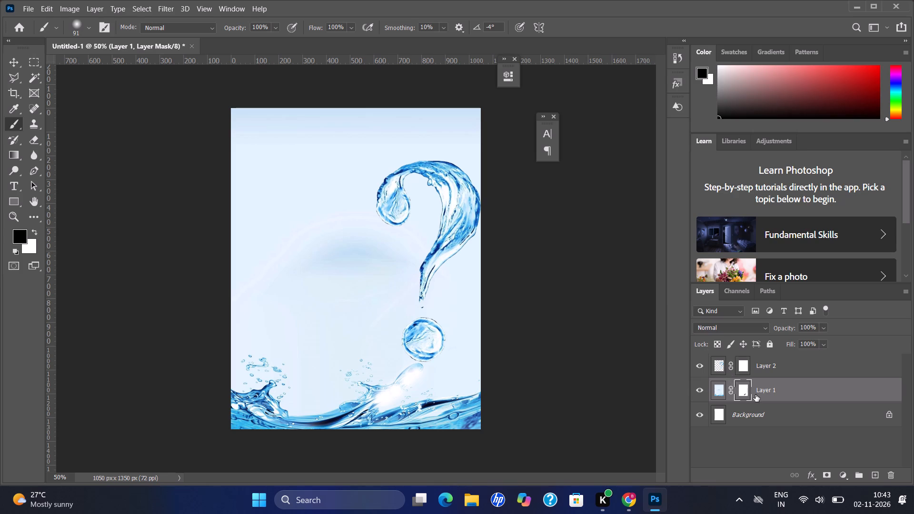
key("Delete")
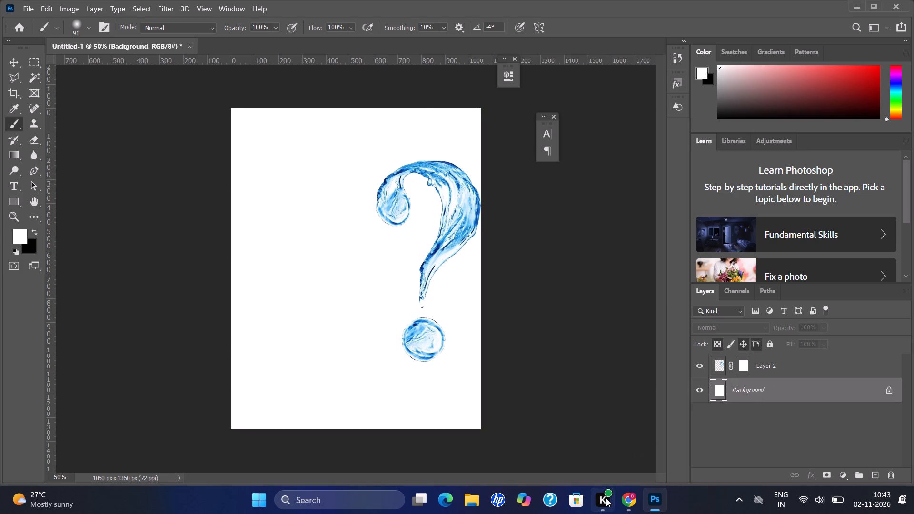
Switch to Chrome and look through the pins related to the Industrial DM Plant pin on Pinterest, returning to the water question mark pin.
left_click(625, 494)
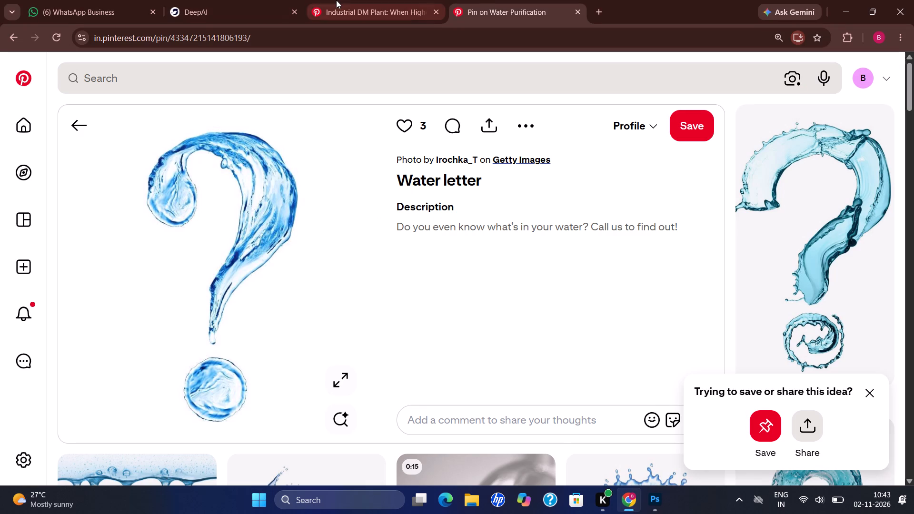
left_click(337, 0)
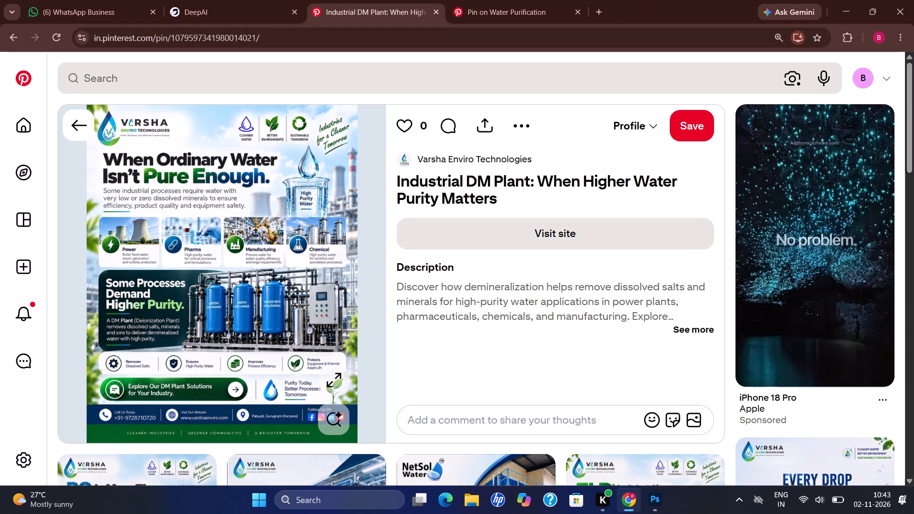
scroll(741, 332, "down", 7)
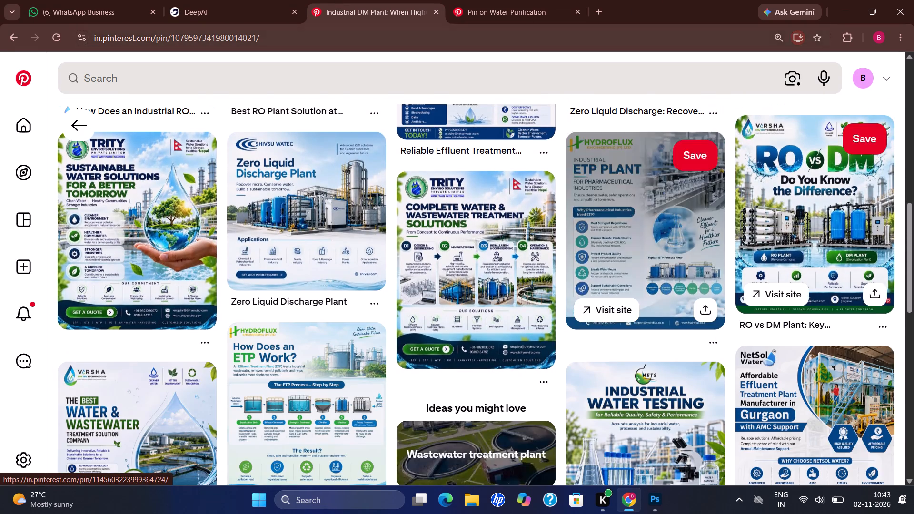
left_click(517, 14)
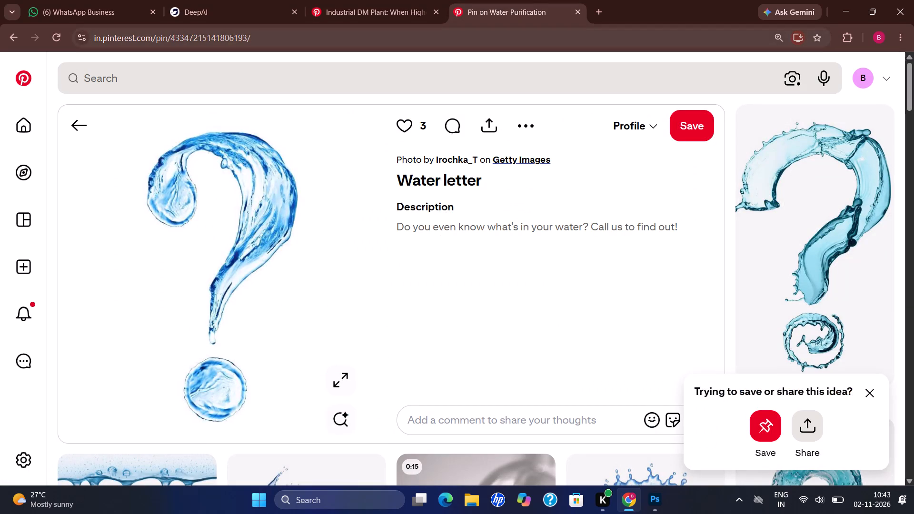
Open a new browser tab ready for a search.
left_click(598, 9)
left_click(570, 40)
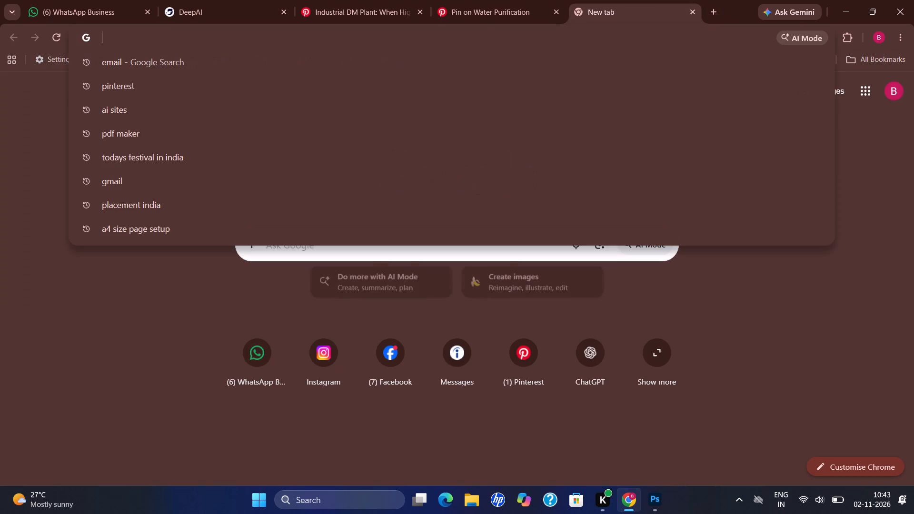
left_click(514, 30)
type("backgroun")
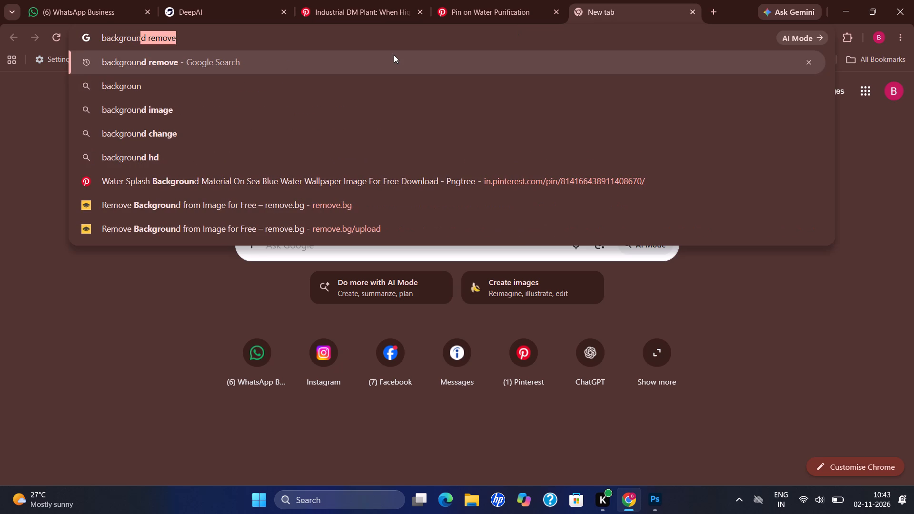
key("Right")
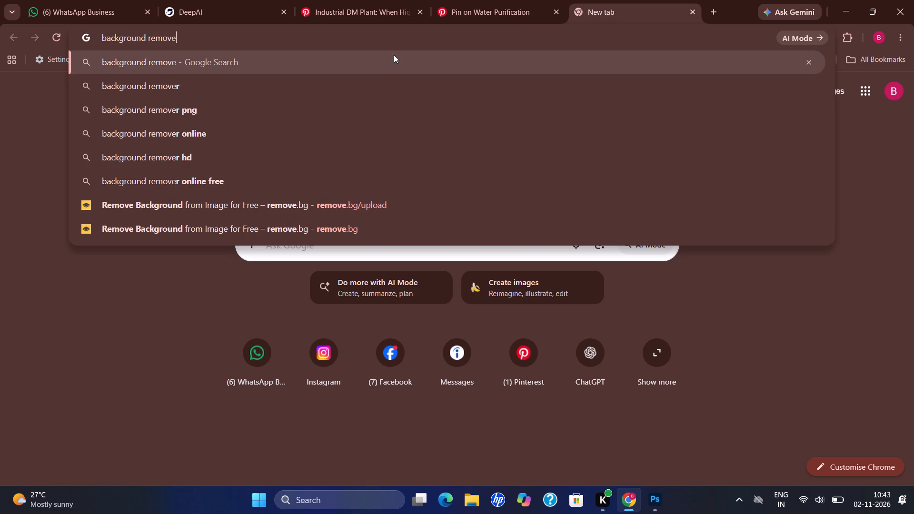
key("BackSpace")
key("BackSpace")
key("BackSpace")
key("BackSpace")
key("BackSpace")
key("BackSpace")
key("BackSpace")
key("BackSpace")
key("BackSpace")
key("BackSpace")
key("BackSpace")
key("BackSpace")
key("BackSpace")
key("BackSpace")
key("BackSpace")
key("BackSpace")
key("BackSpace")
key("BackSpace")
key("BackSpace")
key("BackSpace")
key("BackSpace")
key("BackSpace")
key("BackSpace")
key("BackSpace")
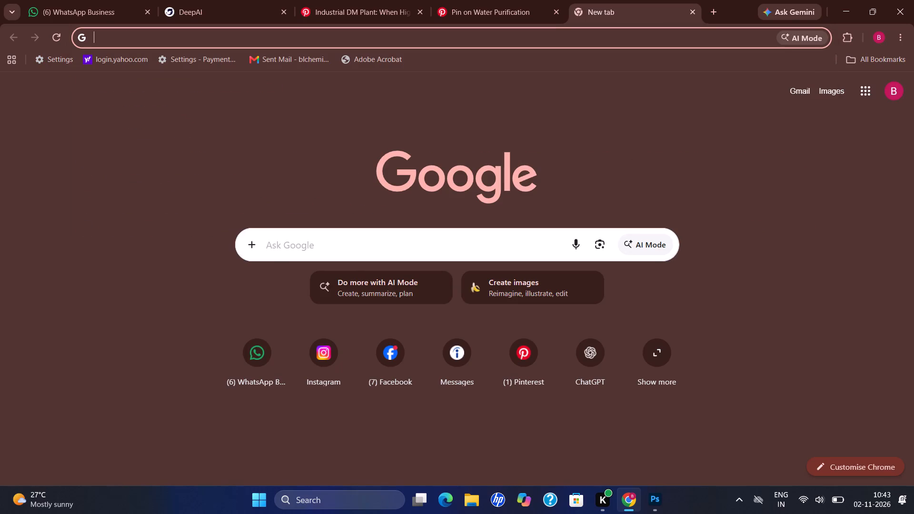
Search Google Images for "blue light blur water background".
type("blue")
key("space")
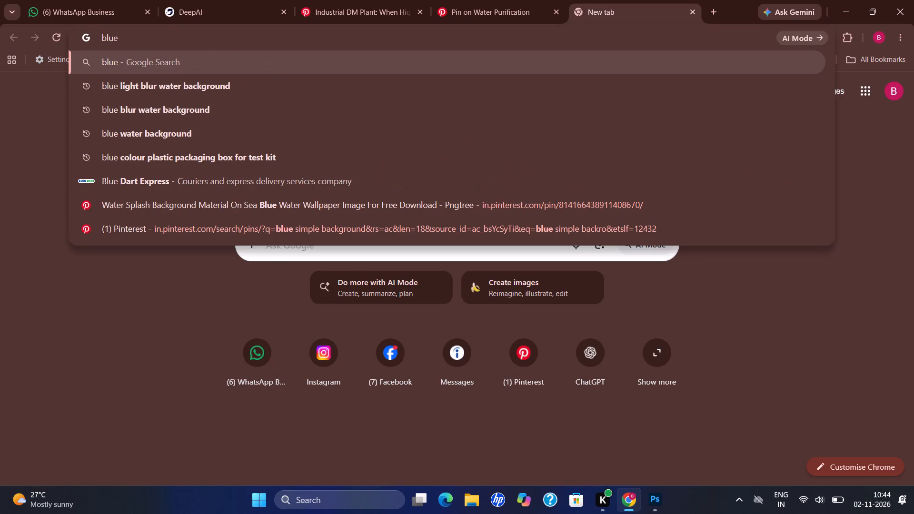
left_click(388, 86)
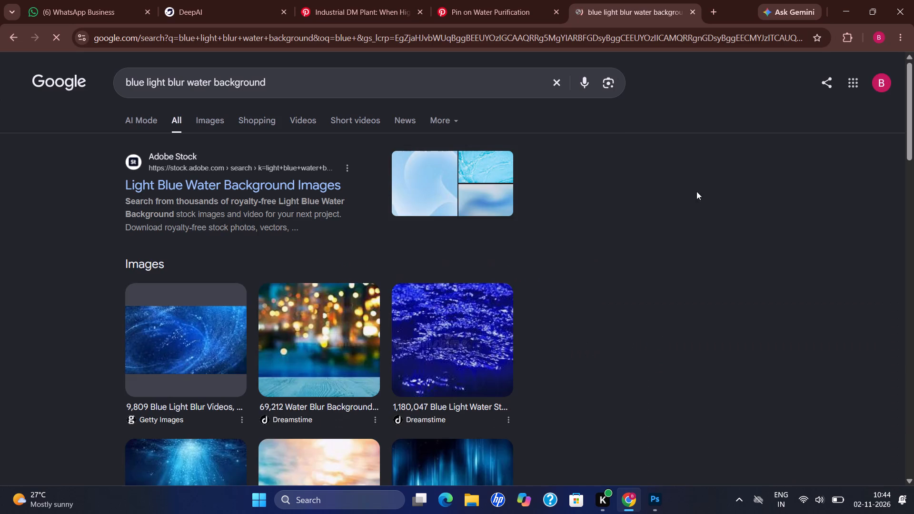
left_click(194, 121)
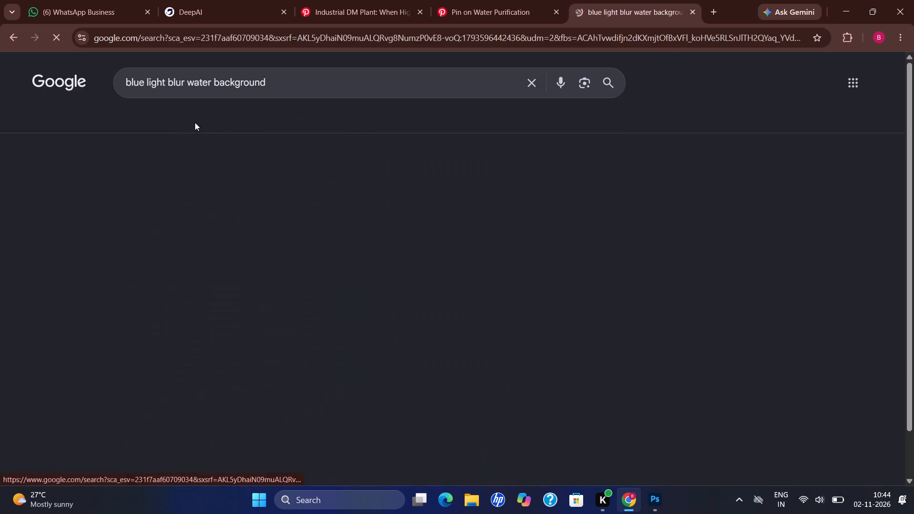
scroll(780, 283, "down", 5)
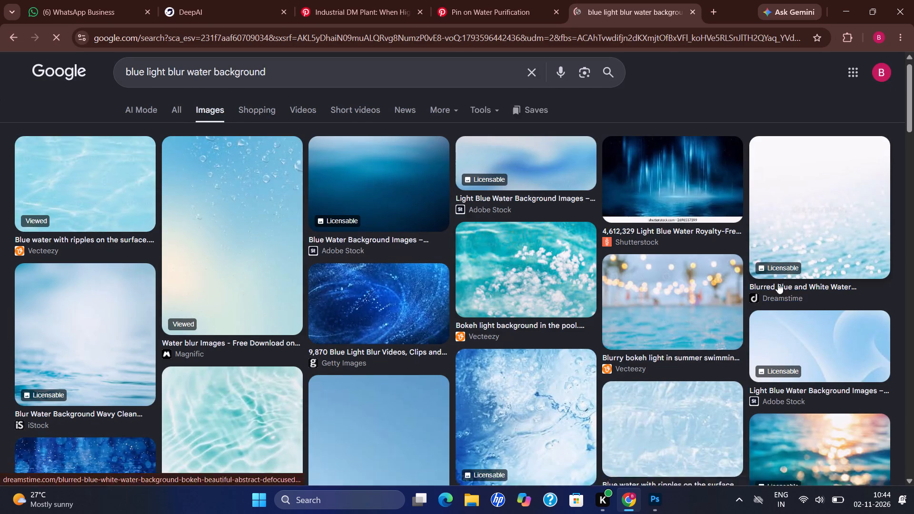
scroll(778, 283, "down", 1)
scroll(701, 258, "down", 5)
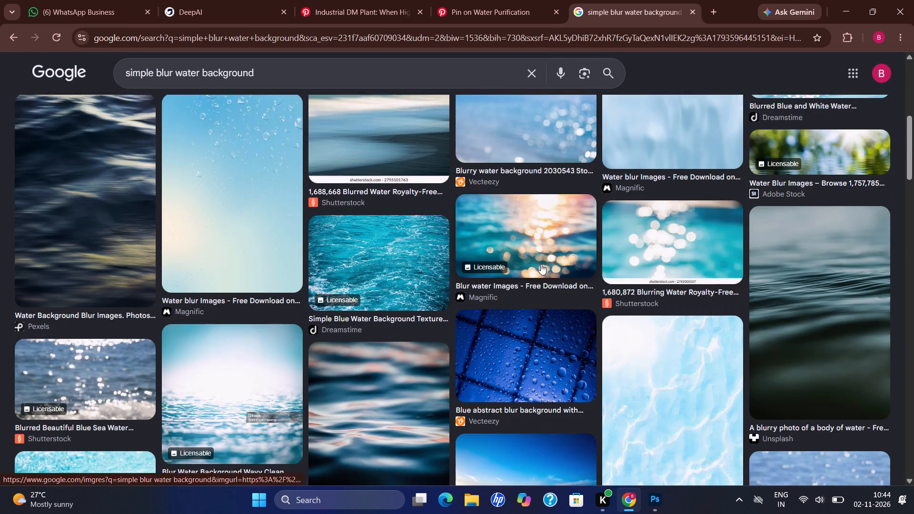
scroll(541, 264, "down", 6)
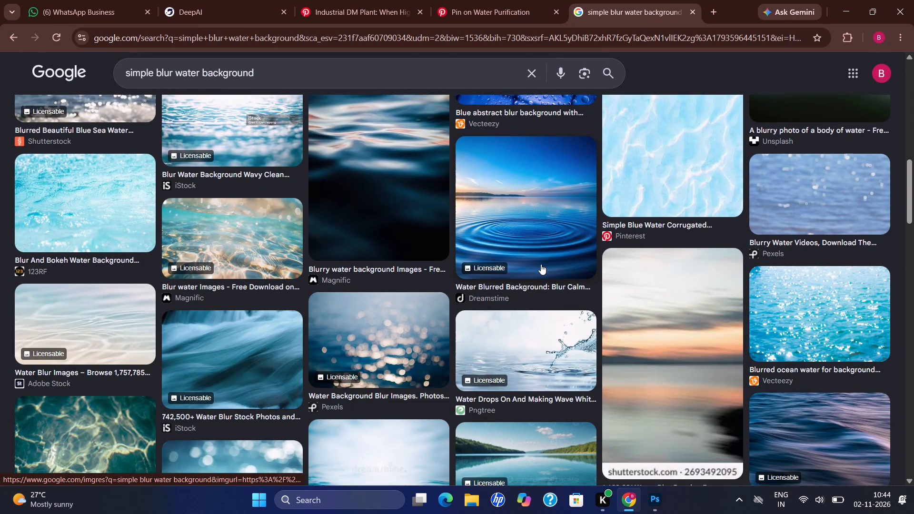
scroll(541, 264, "down", 6)
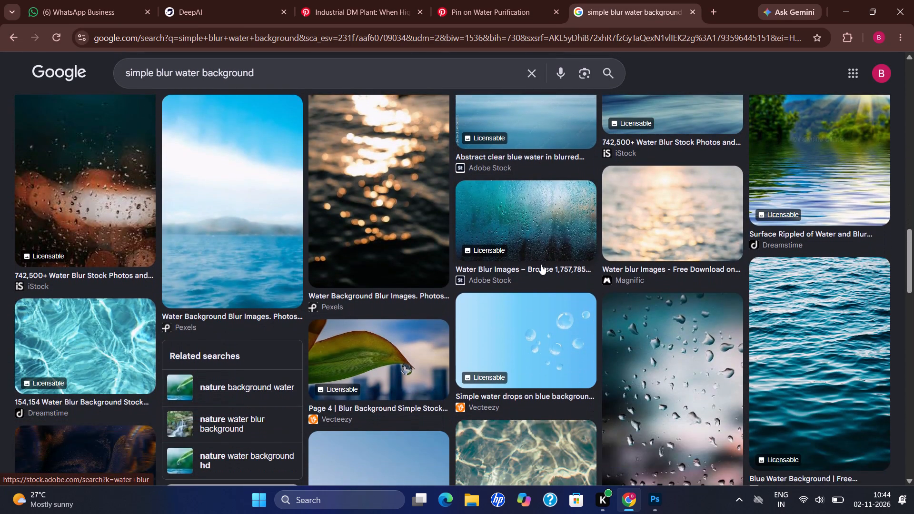
scroll(541, 264, "down", 6)
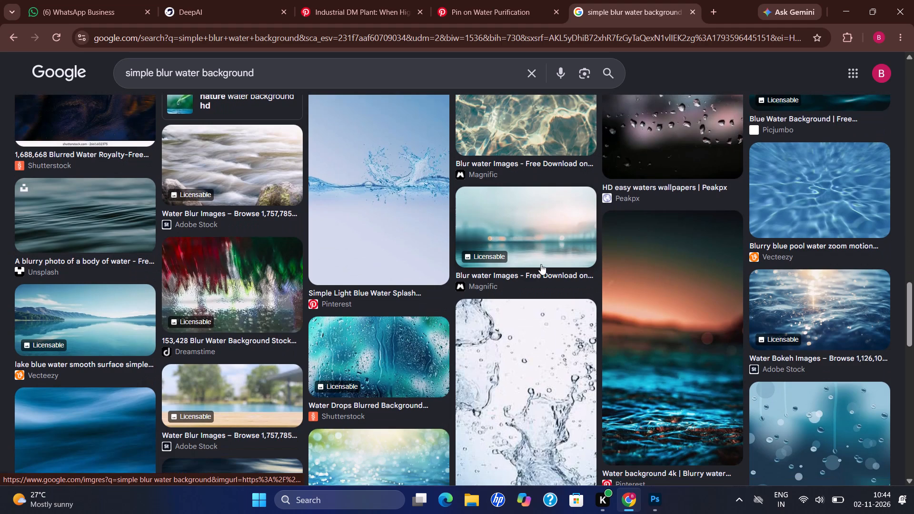
scroll(541, 264, "up", 18)
scroll(541, 257, "up", 5)
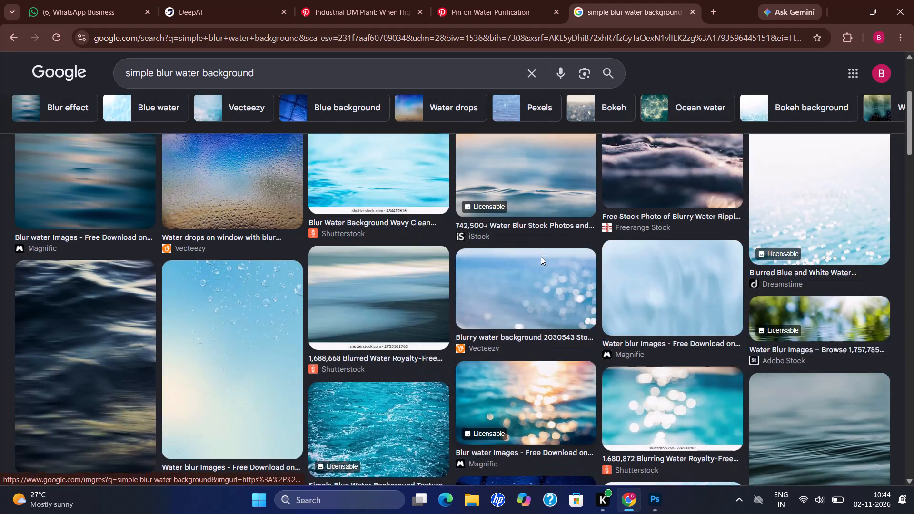
scroll(541, 257, "up", 10)
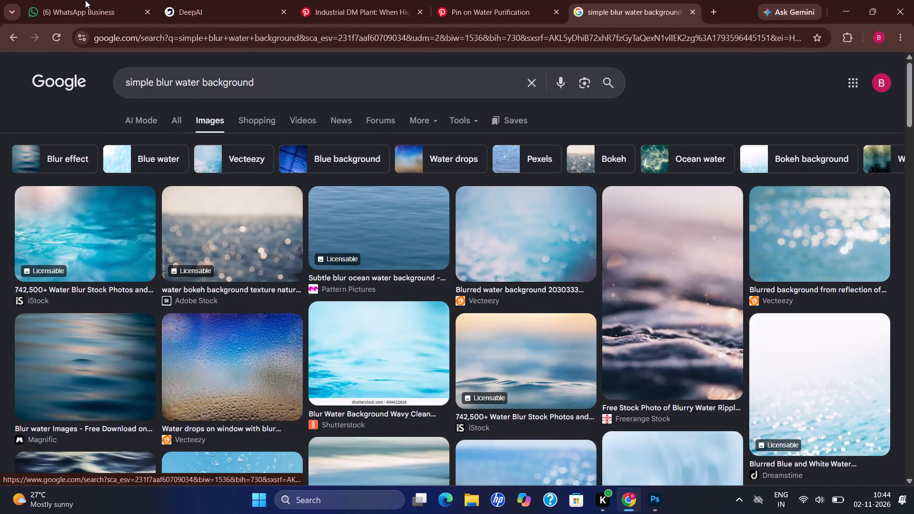
scroll(386, 300, "down", 7)
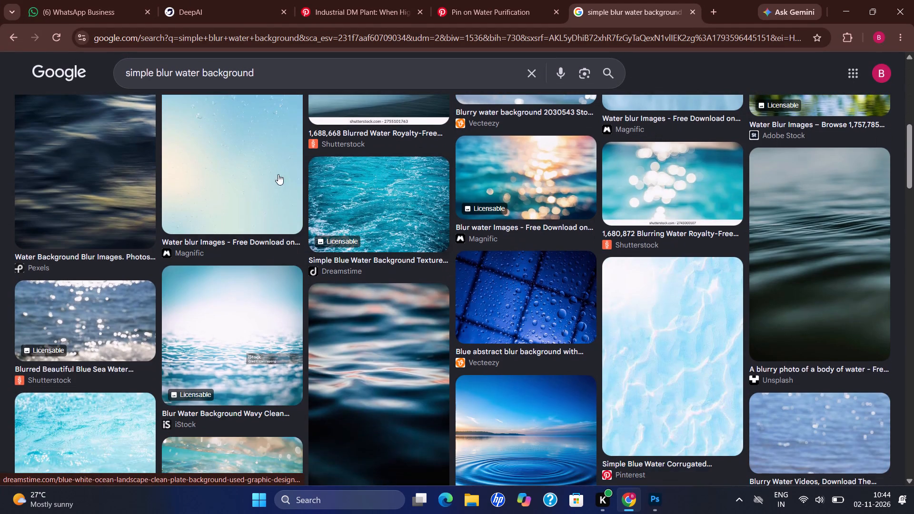
scroll(339, 243, "down", 4)
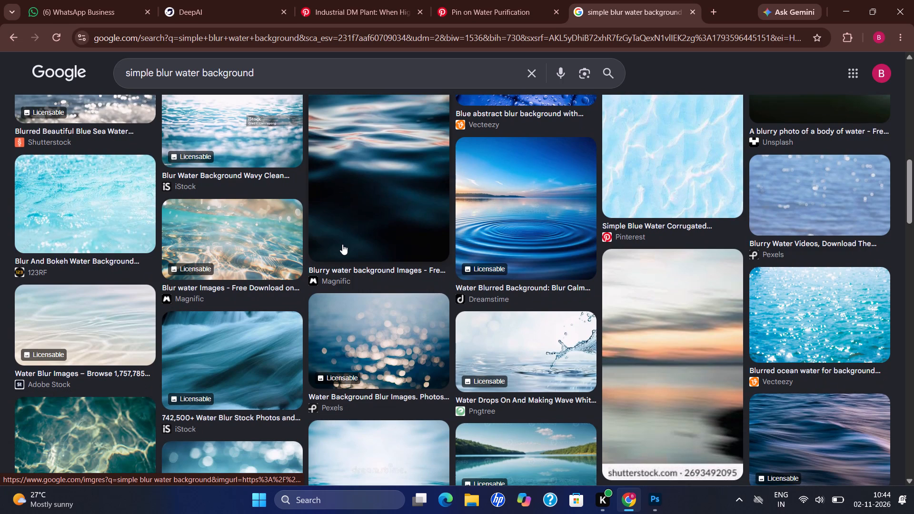
scroll(342, 244, "down", 12)
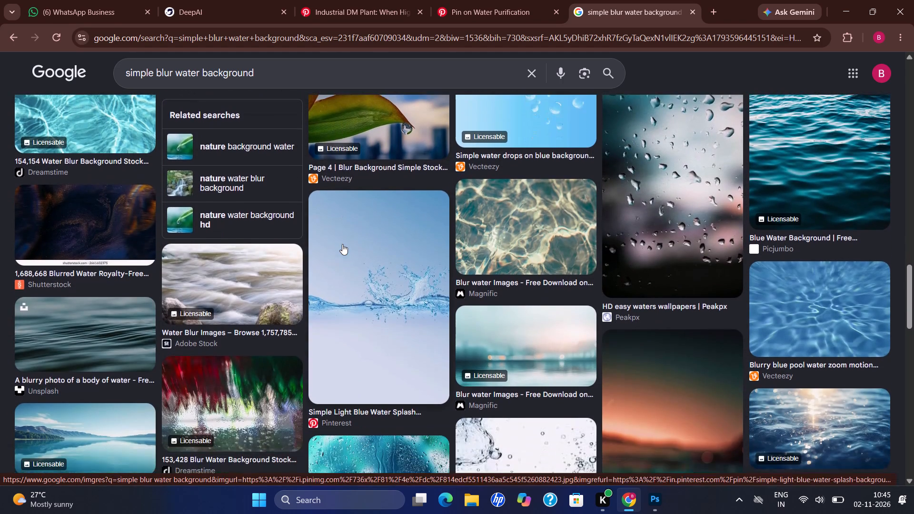
scroll(342, 244, "down", 8)
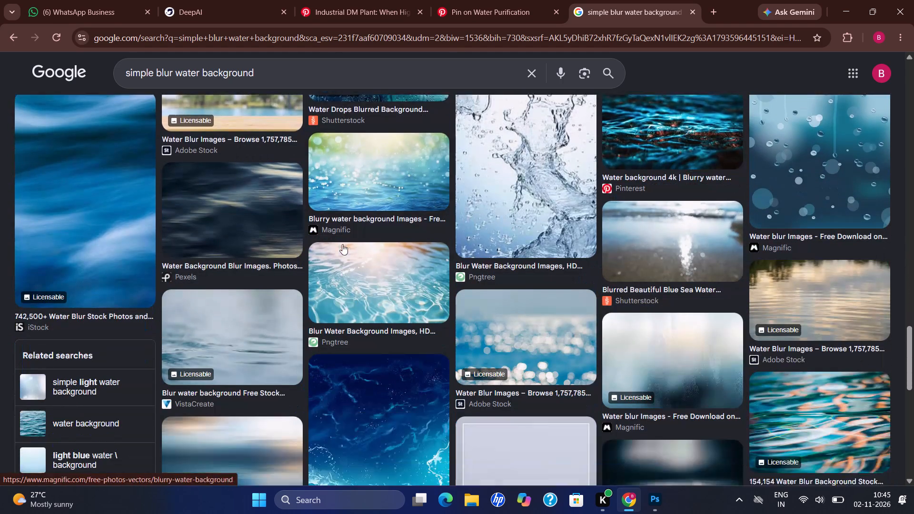
scroll(342, 242, "down", 3)
scroll(577, 312, "down", 4)
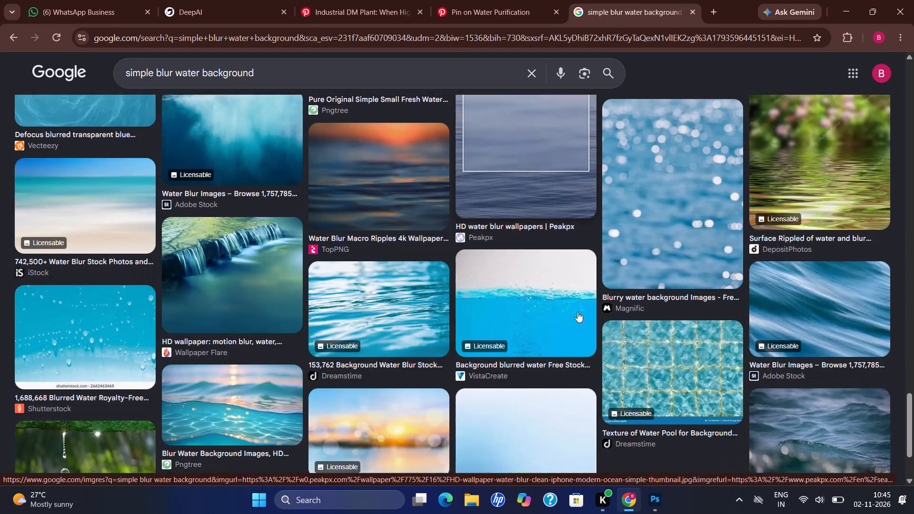
scroll(577, 312, "down", 5)
scroll(574, 276, "up", 4)
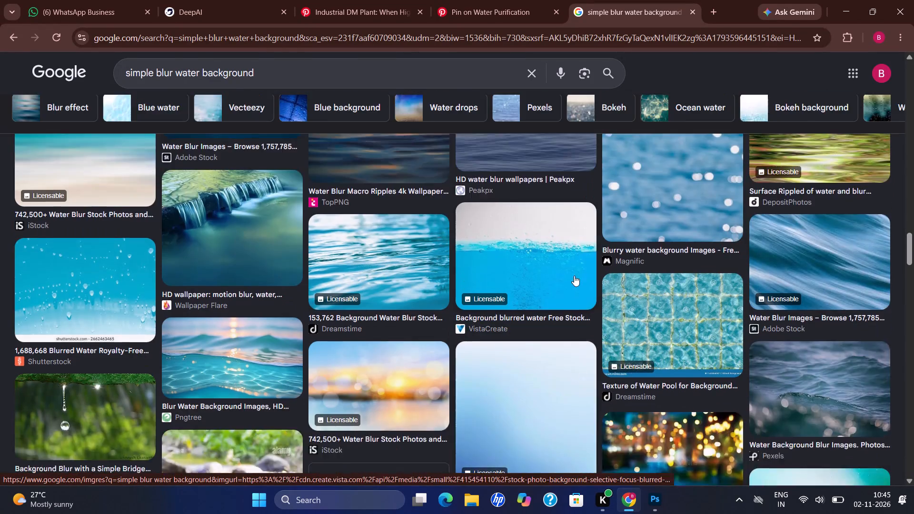
scroll(574, 276, "up", 1)
scroll(574, 276, "down", 4)
scroll(574, 246, "up", 14)
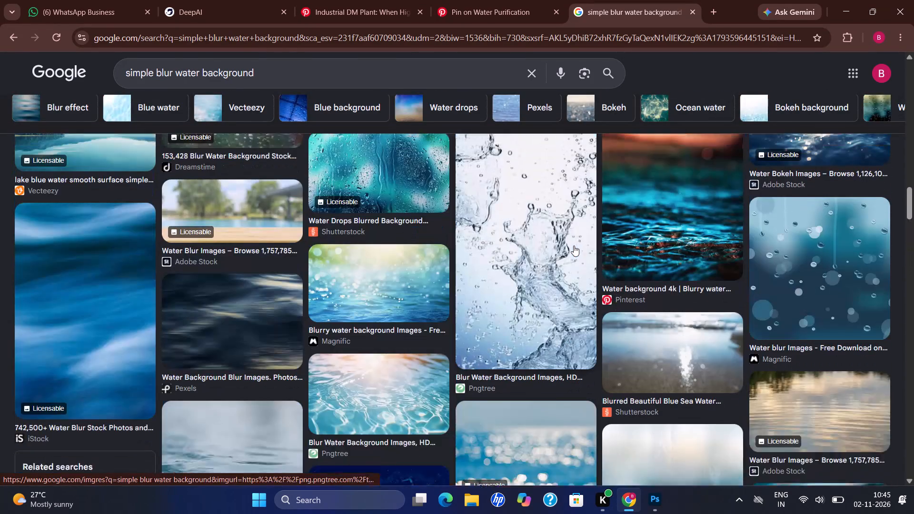
scroll(573, 231, "up", 6)
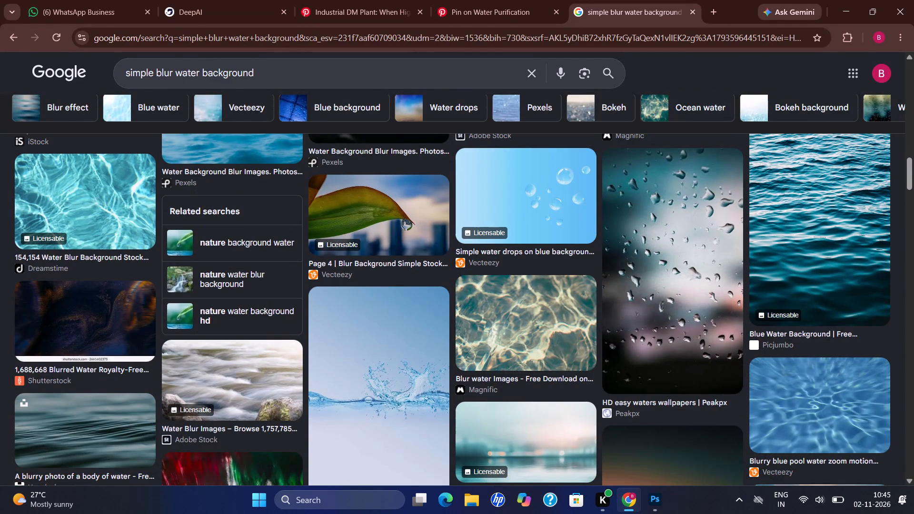
Refine the image search to "simple plaon blur water background".
left_click(156, 74)
type("plaon")
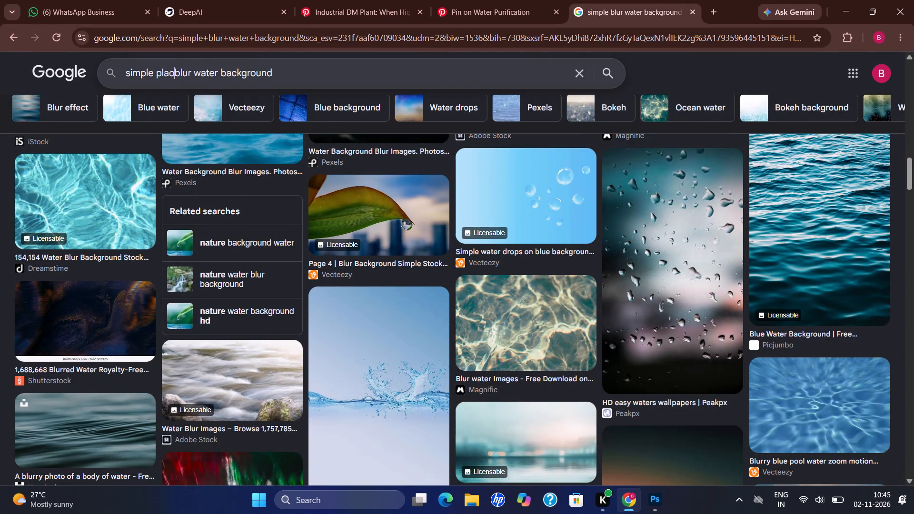
key("space")
key("Return")
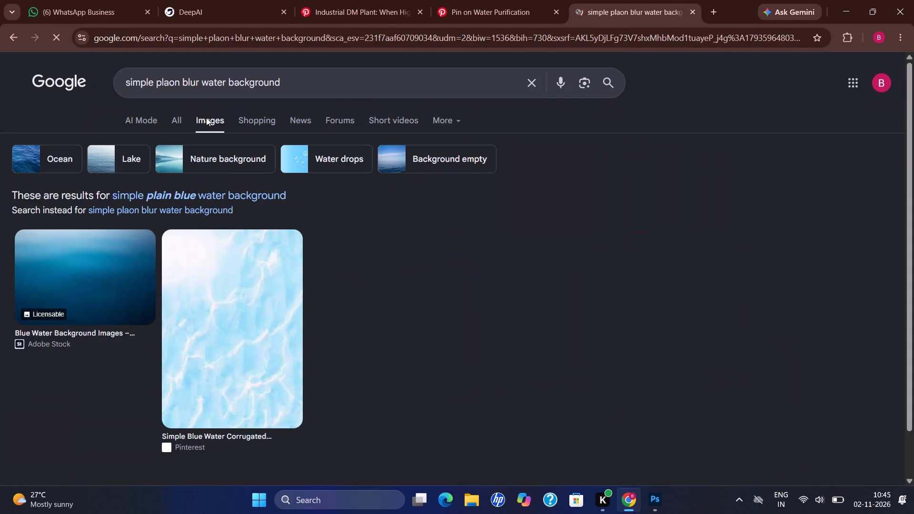
Look through the refined image results for a simple light blue water background for the poster.
scroll(559, 381, "down", 3)
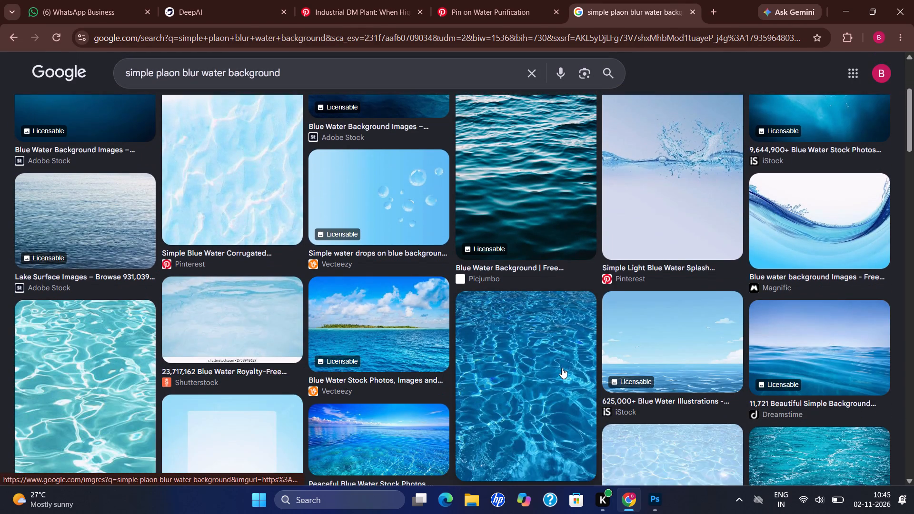
scroll(562, 368, "down", 10)
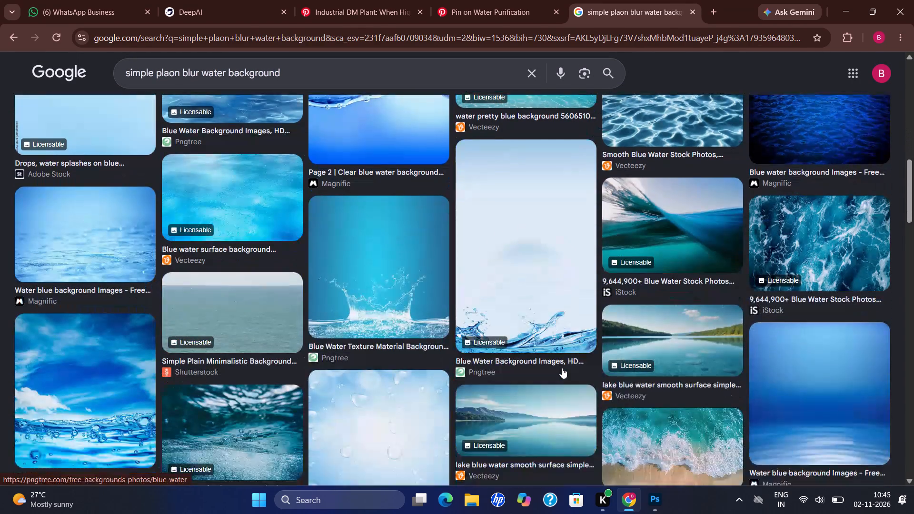
scroll(549, 371, "down", 1)
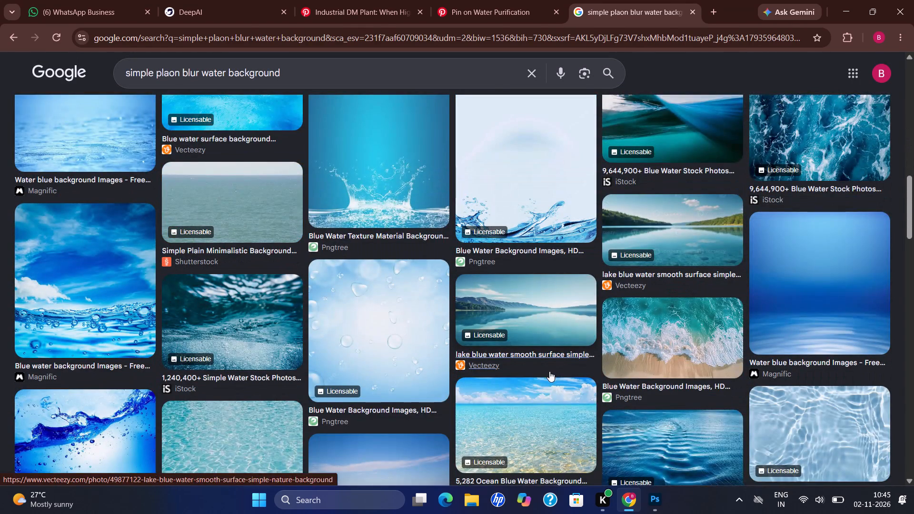
scroll(549, 371, "down", 13)
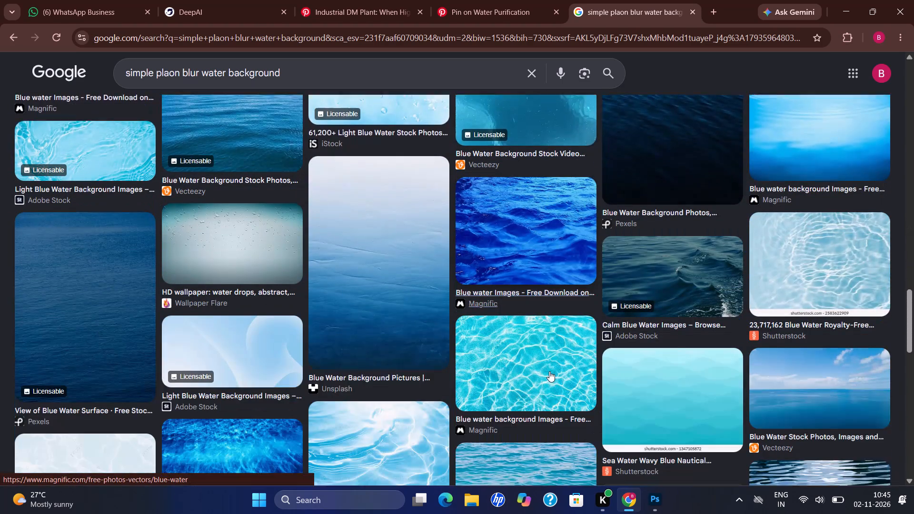
Switch to Photoshop and undo the deletion of the splash background layer.
left_click(658, 506)
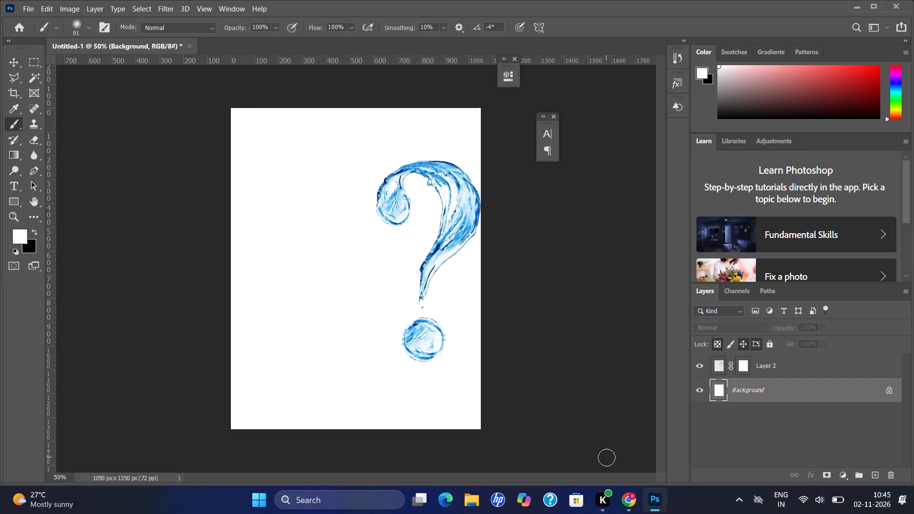
key("ctrl+z")
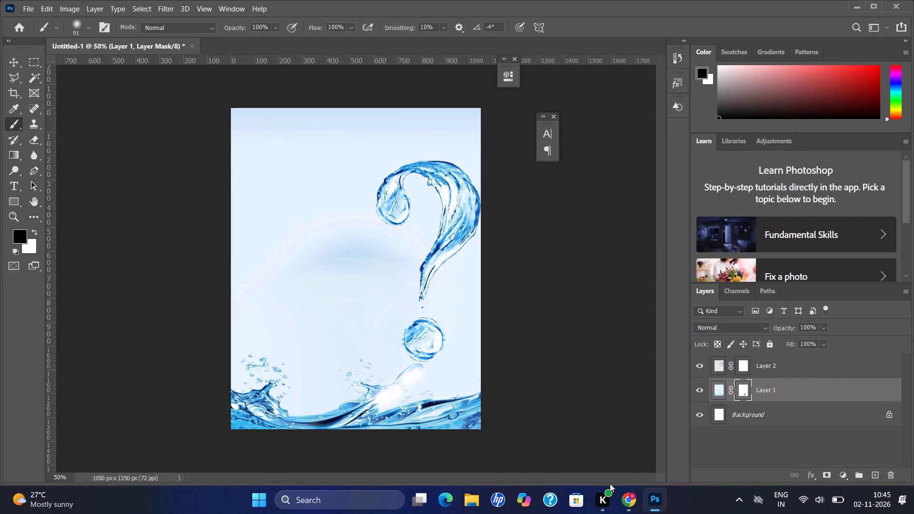
Move the splash background on Layer 1 down until its top edge meets the top of the poster.
key("ctrl+t")
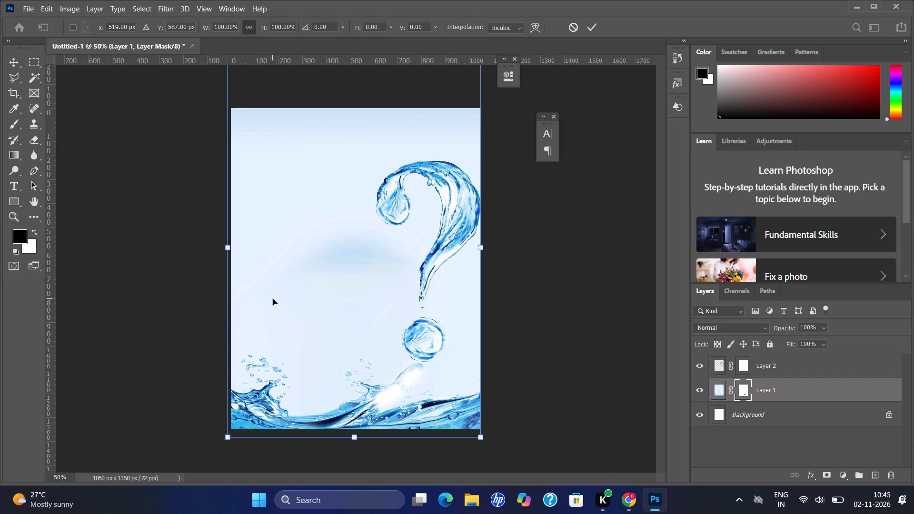
left_click_drag(353, 372, 359, 418)
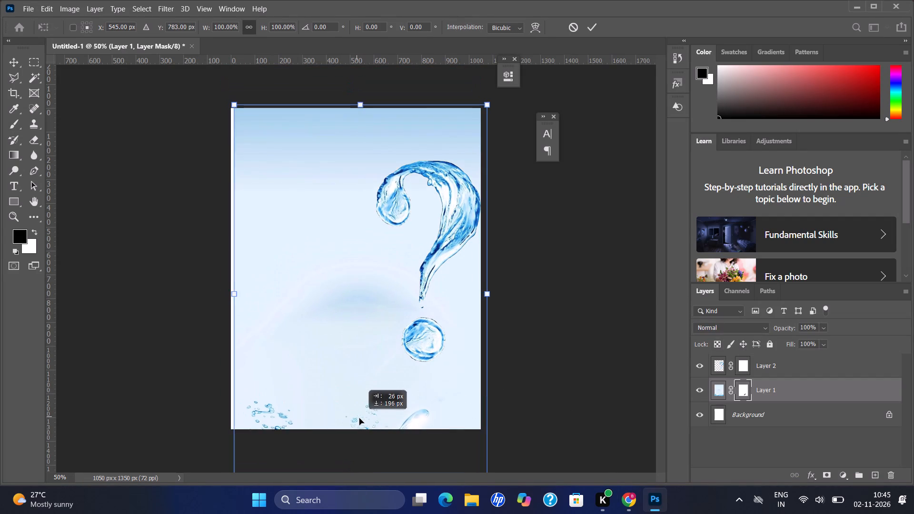
left_click_drag(359, 418, 353, 424)
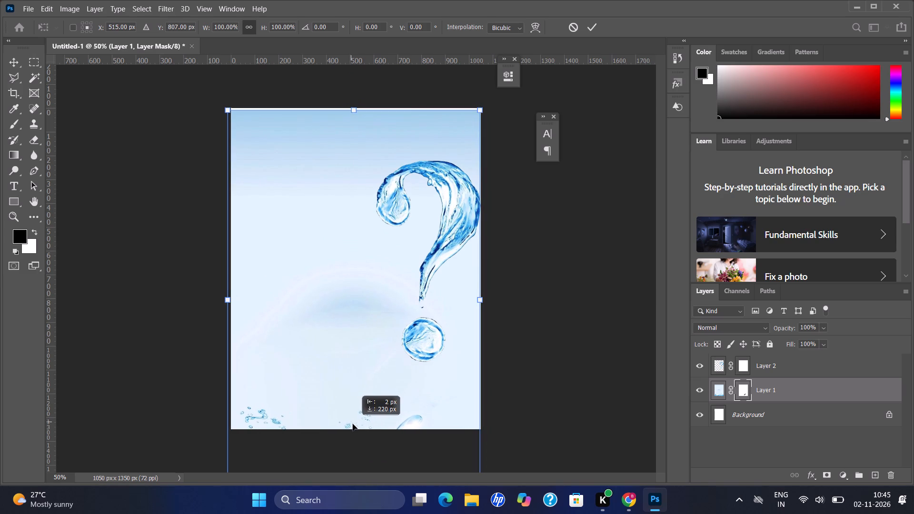
left_click_drag(353, 424, 354, 421)
key("Return")
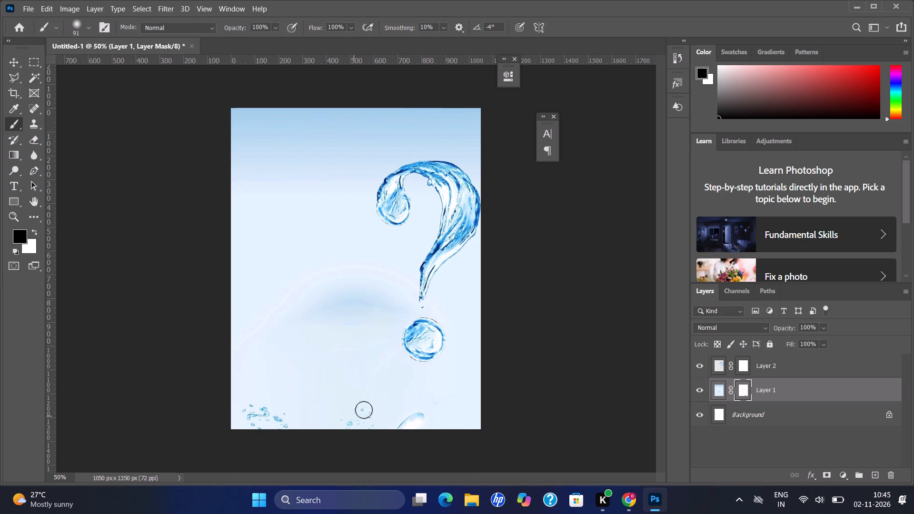
Enlarge the water question mark on Layer 2 to about 110% and lower it slightly along the poster's right edge.
left_click(795, 366)
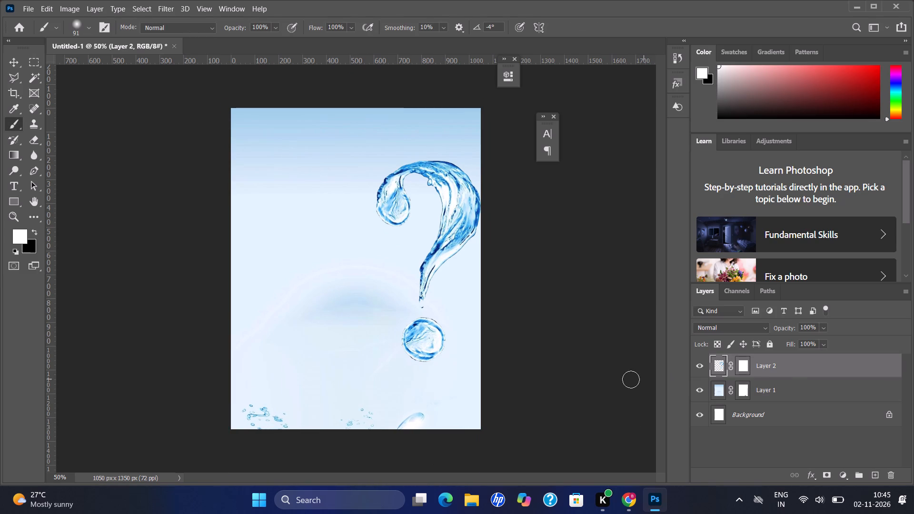
key("ctrl+t")
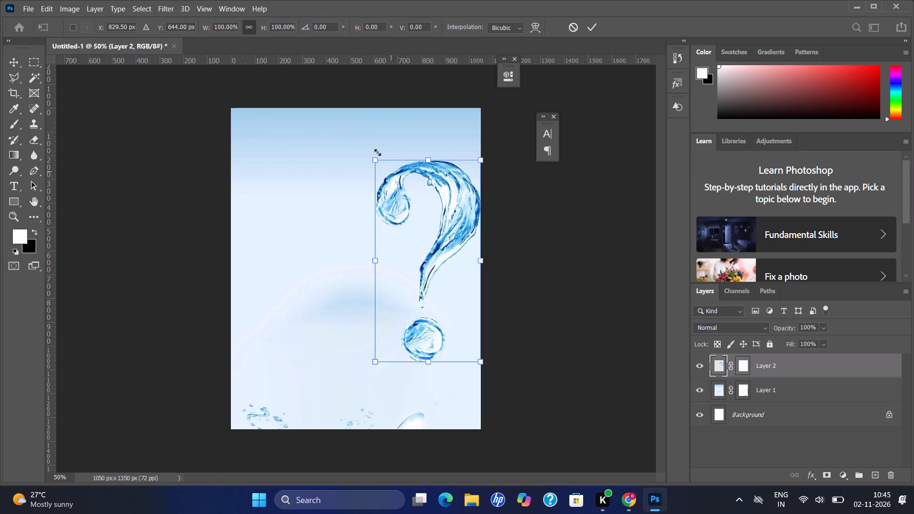
left_click_drag(373, 162, 328, 158)
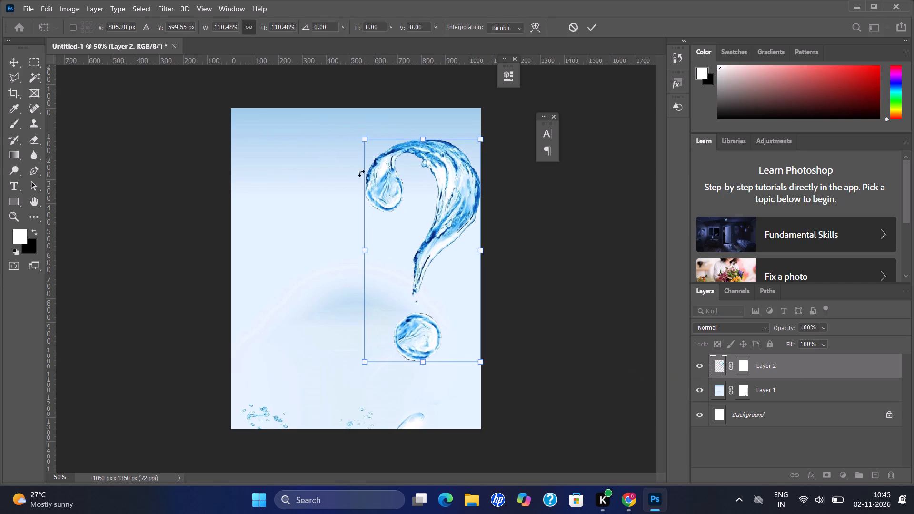
left_click_drag(444, 225, 443, 240)
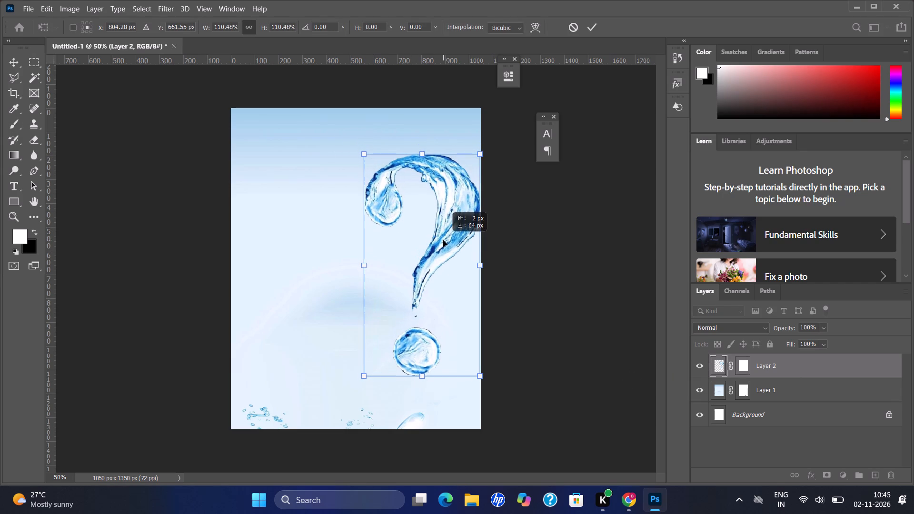
left_click_drag(443, 240, 444, 241)
key("Return")
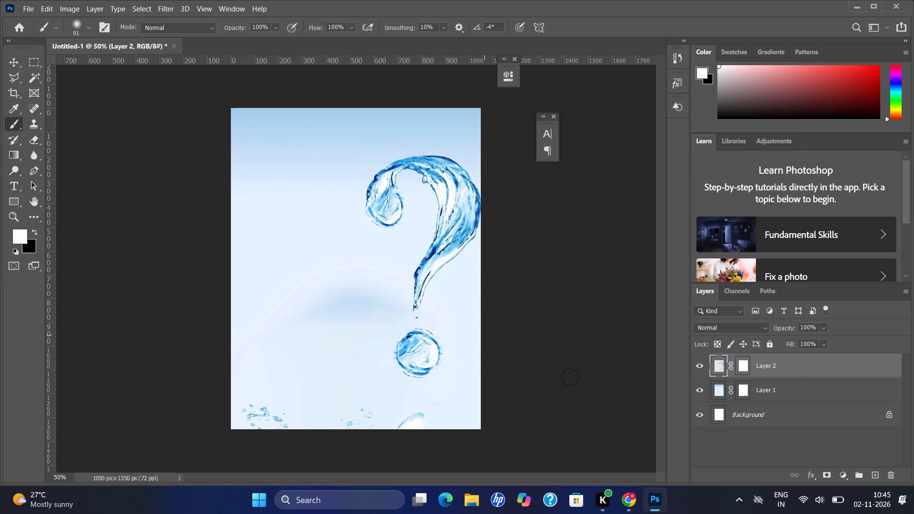
Switch to Chrome and search Google Images for "stp plant images".
left_click(628, 503)
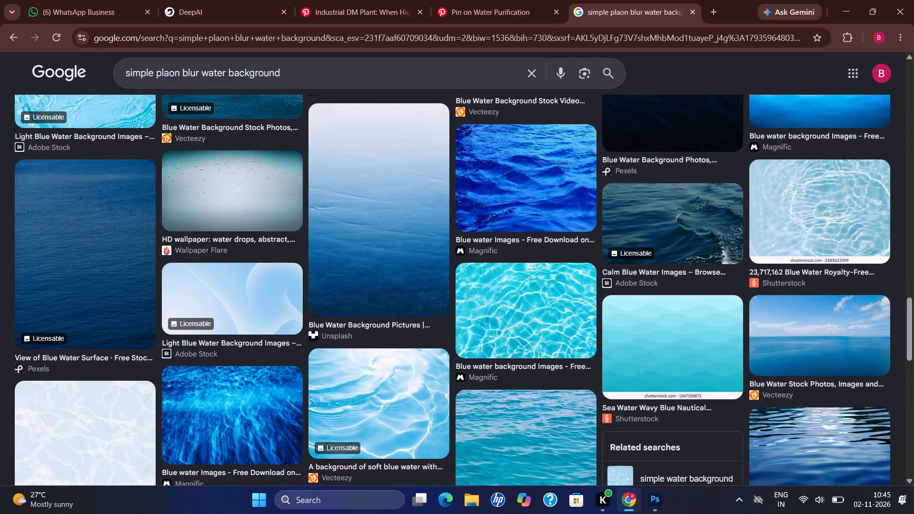
triple_click(429, 77)
type("stp")
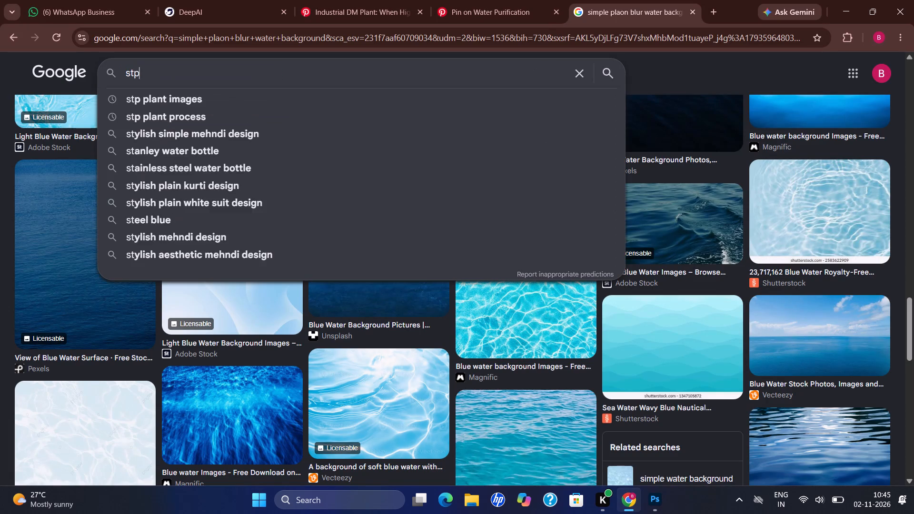
key("space")
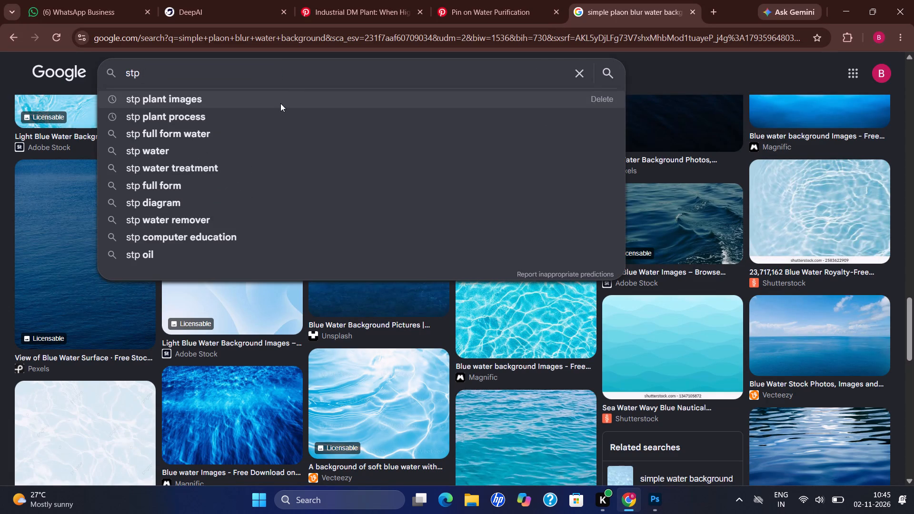
left_click(280, 103)
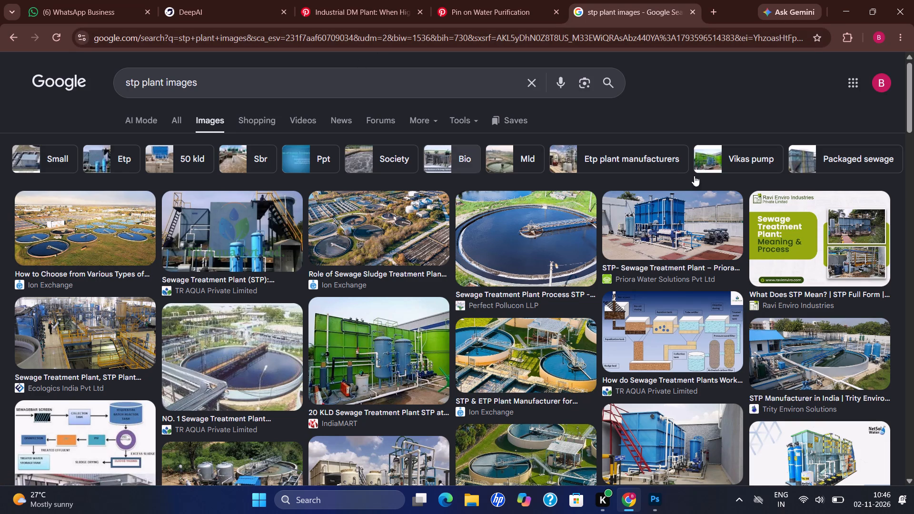
Look through the sewage treatment plant images and the Pinterest reference posters, and open the Netsol aerial plant photo with blue silos.
scroll(648, 355, "down", 4)
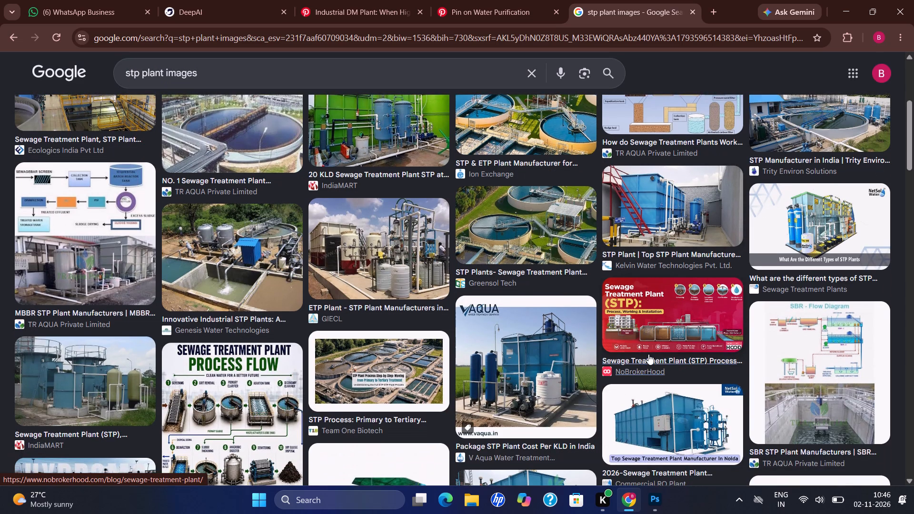
scroll(648, 354, "down", 1)
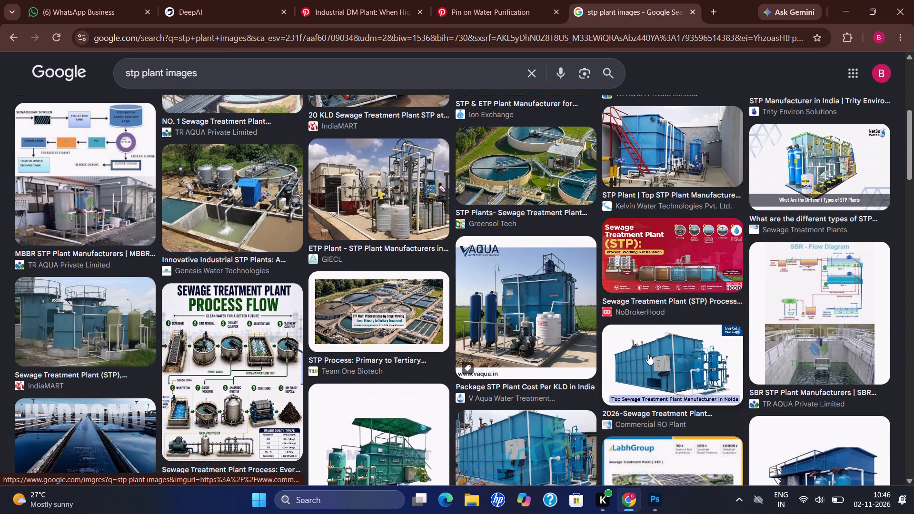
scroll(648, 354, "down", 2)
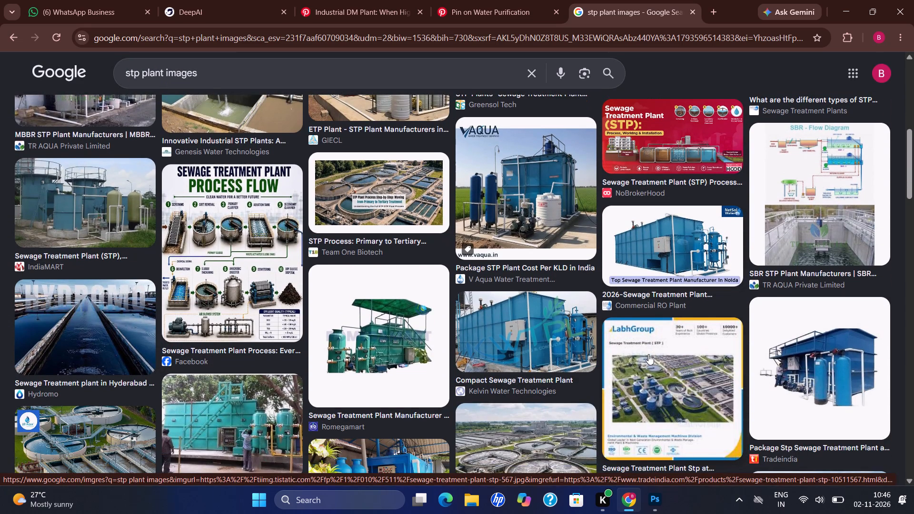
scroll(648, 354, "up", 5)
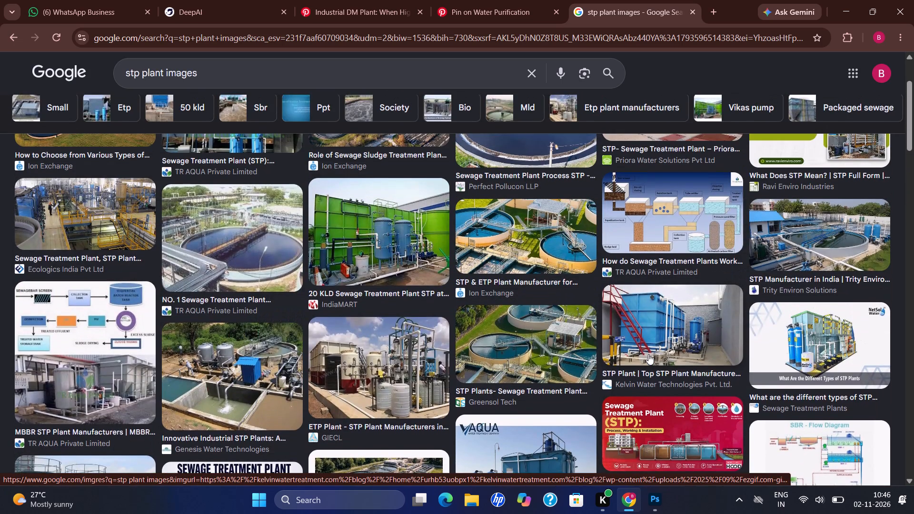
scroll(648, 354, "up", 6)
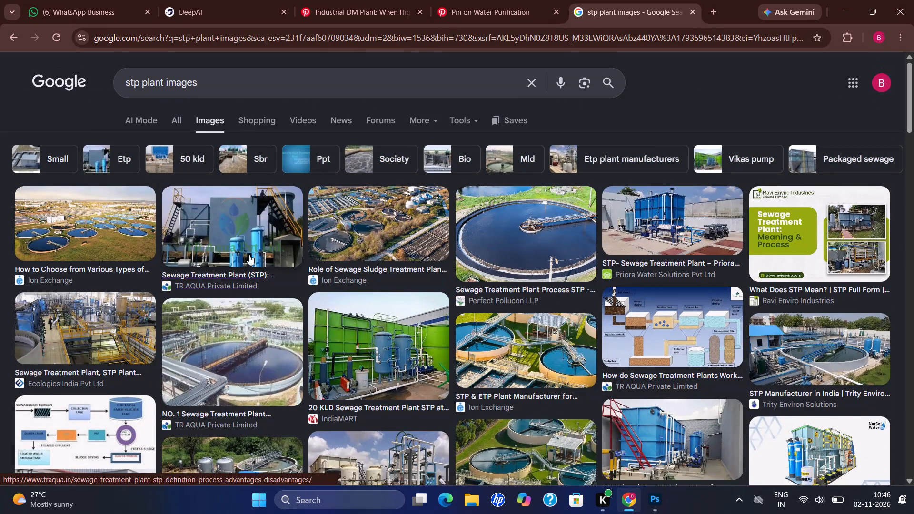
left_click(82, 208)
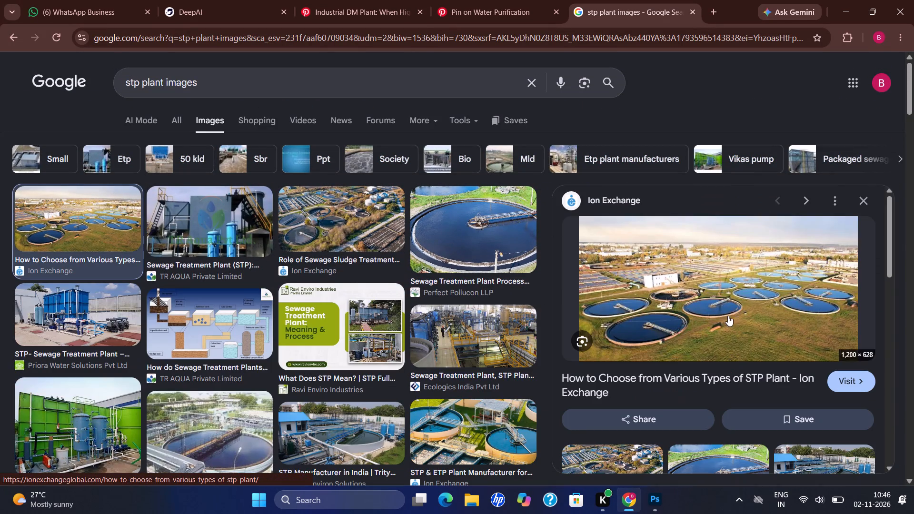
left_click(493, 0)
scroll(503, 212, "down", 3)
left_click(336, 0)
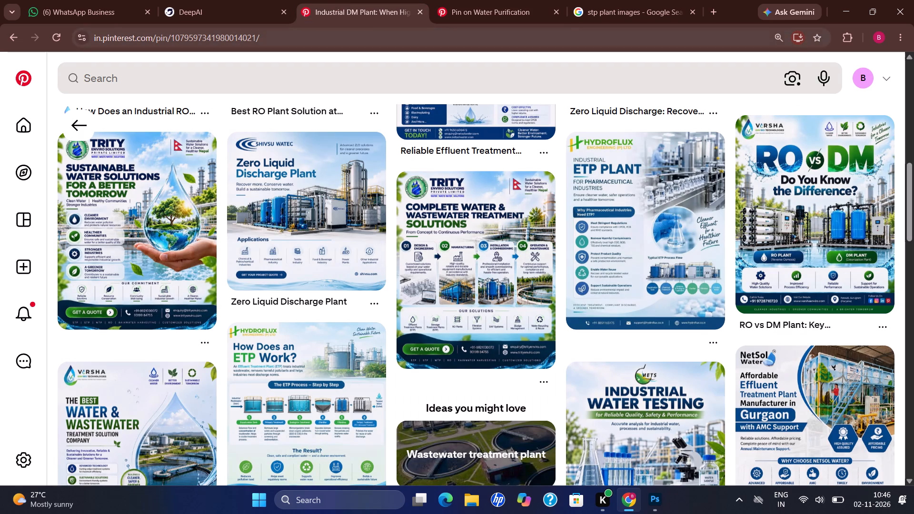
left_click(636, 0)
scroll(573, 273, "down", 3)
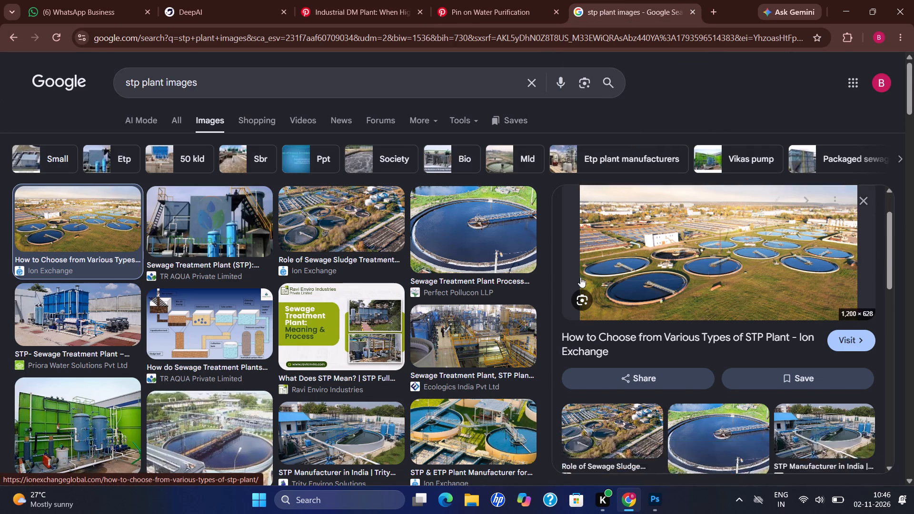
scroll(580, 277, "down", 1)
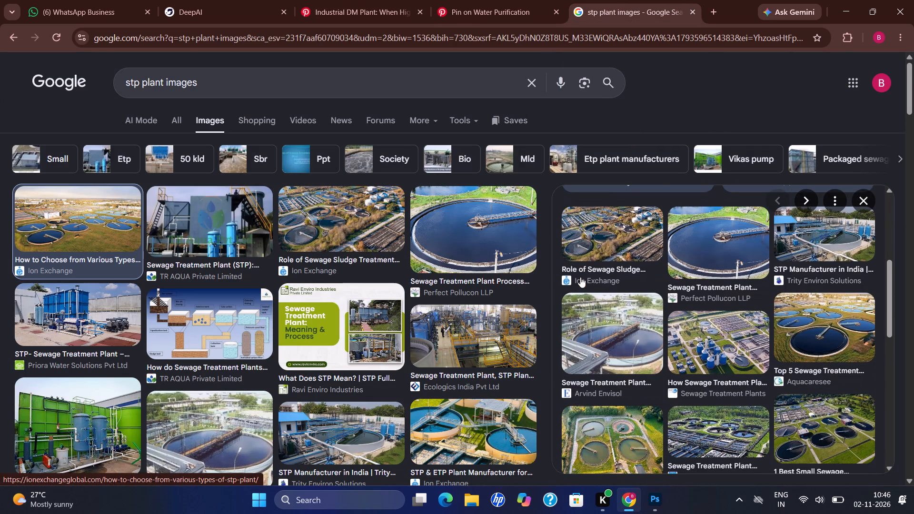
left_click(742, 344)
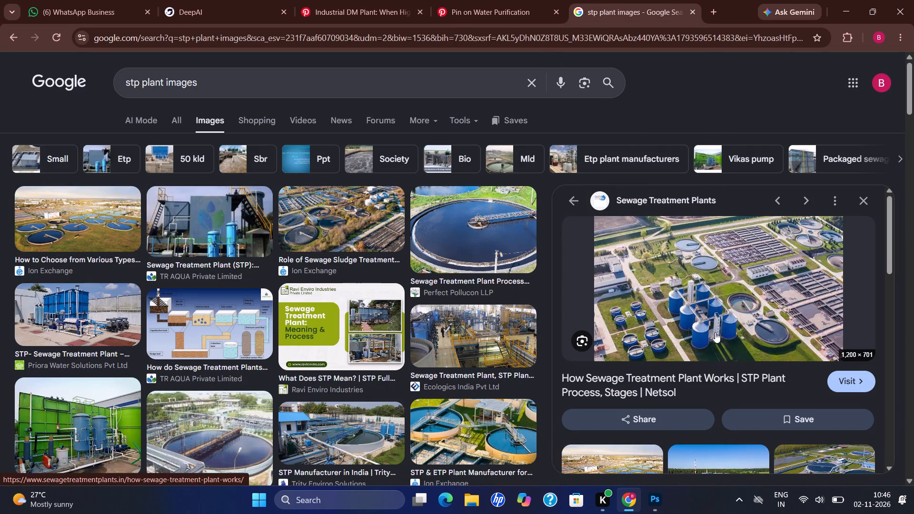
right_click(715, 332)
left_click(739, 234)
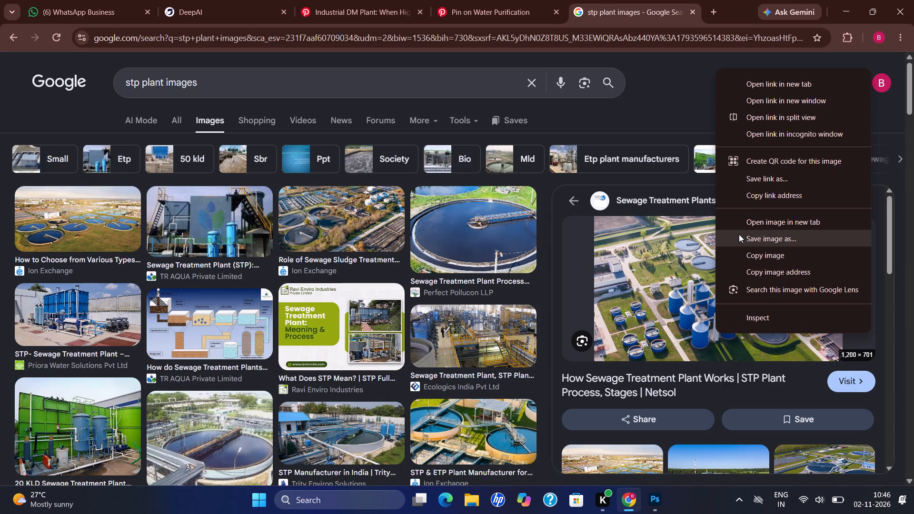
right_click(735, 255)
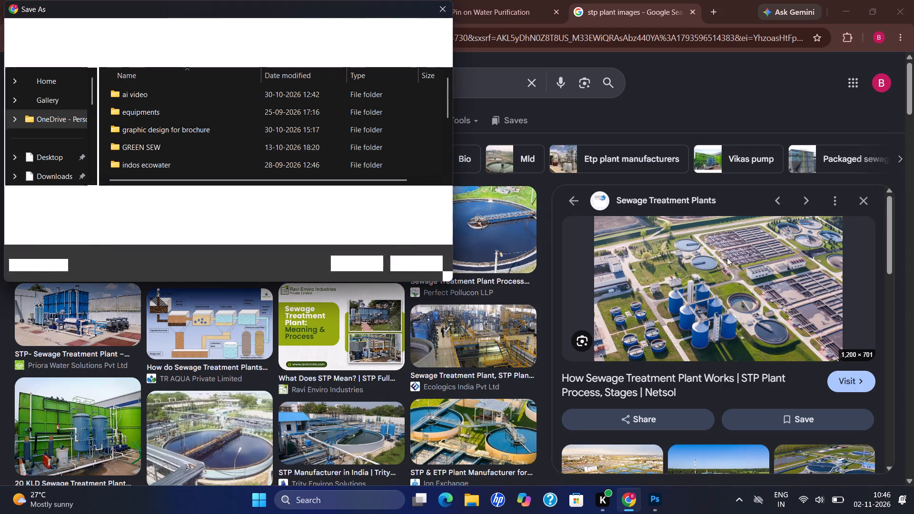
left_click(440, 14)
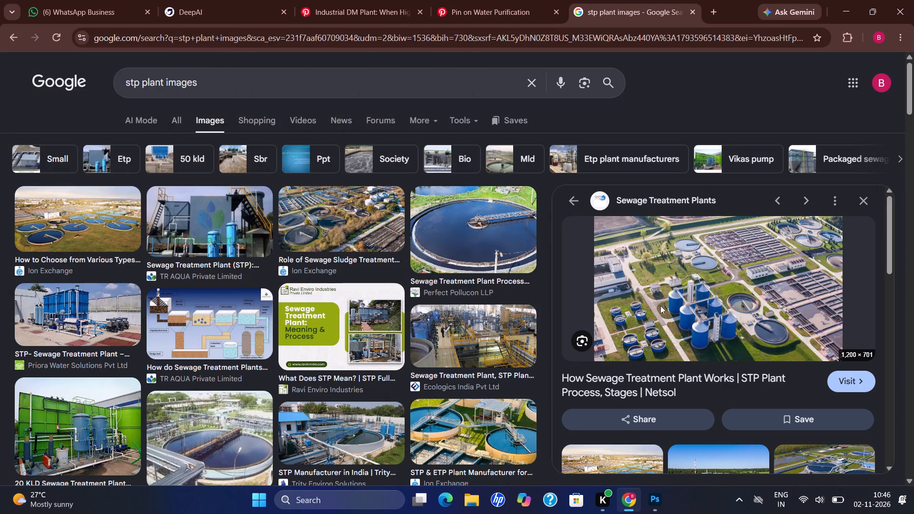
Copy the aerial sewage treatment plant photo and paste it into the Photoshop poster as a new layer.
right_click(660, 307)
left_click(692, 228)
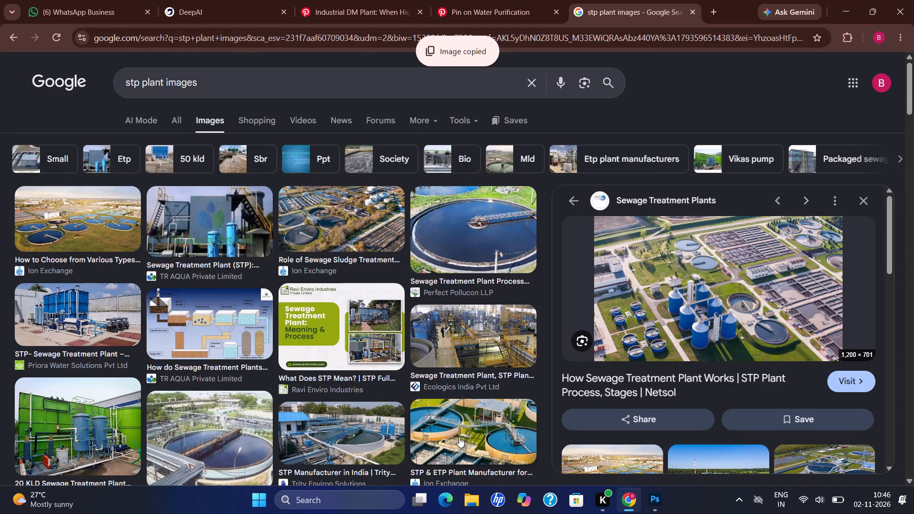
left_click(653, 501)
key("ctrl+v")
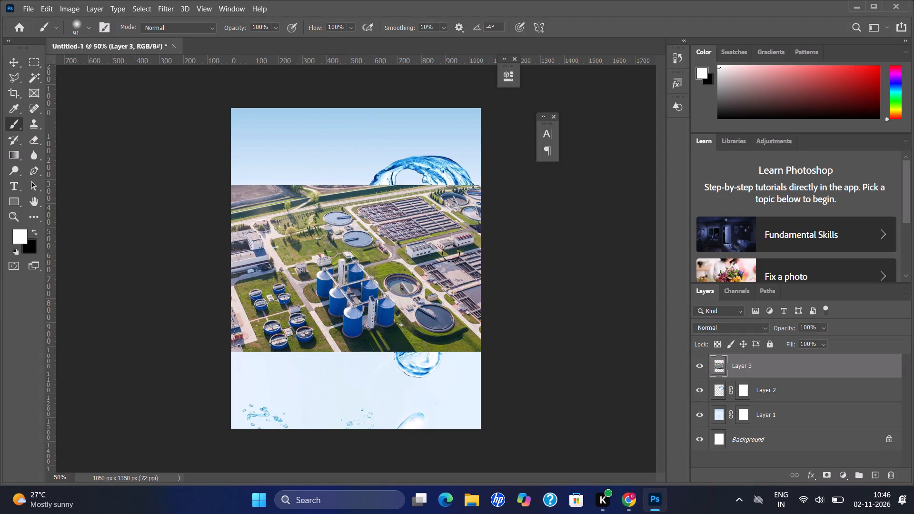
Scale the pasted plant photo down to about 39%, keeping its upper-left corner at the poster's left edge.
key("ctrl+t")
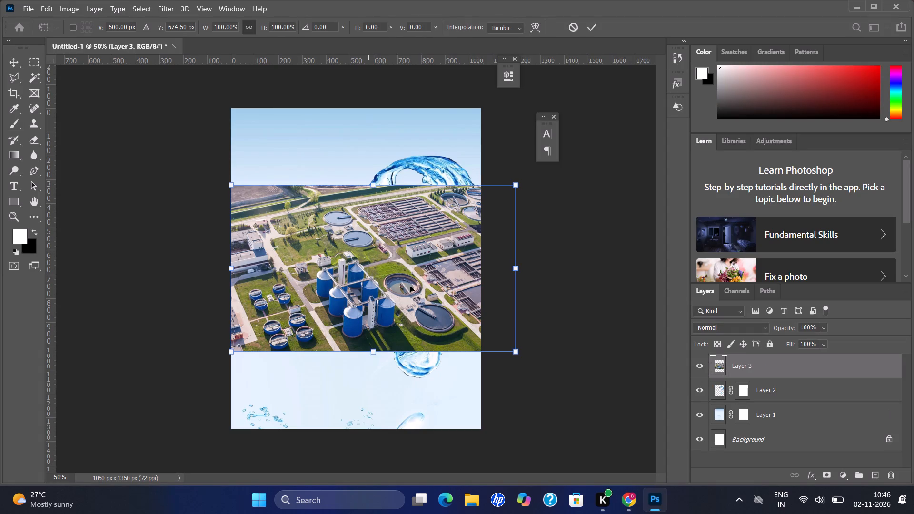
left_click_drag(515, 354, 305, 311)
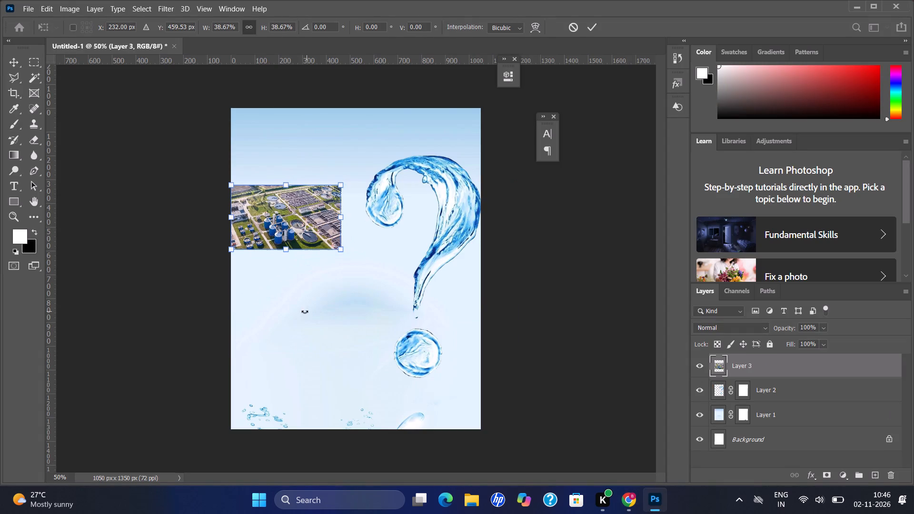
left_click(276, 210)
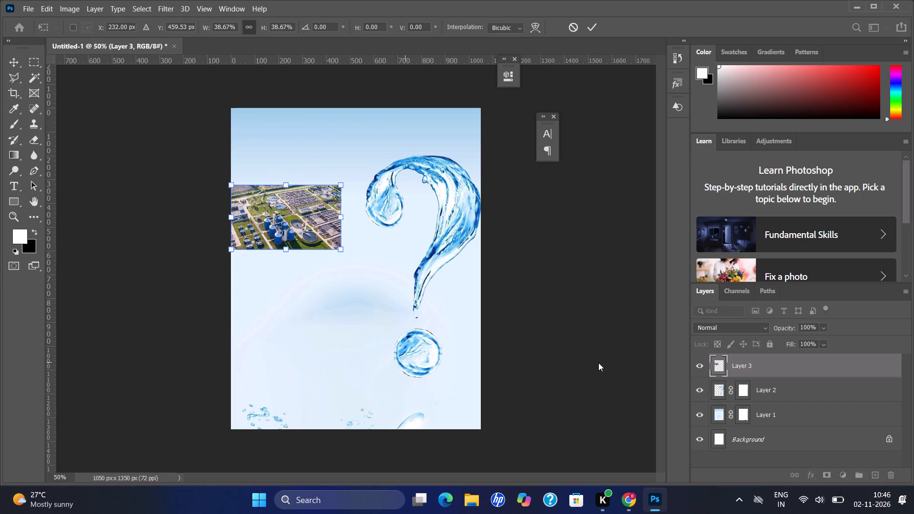
Enlarge the water question mark on Layer 2 to about 123% and move it down along the poster's right edge.
left_click(722, 390)
key("ctrl+t")
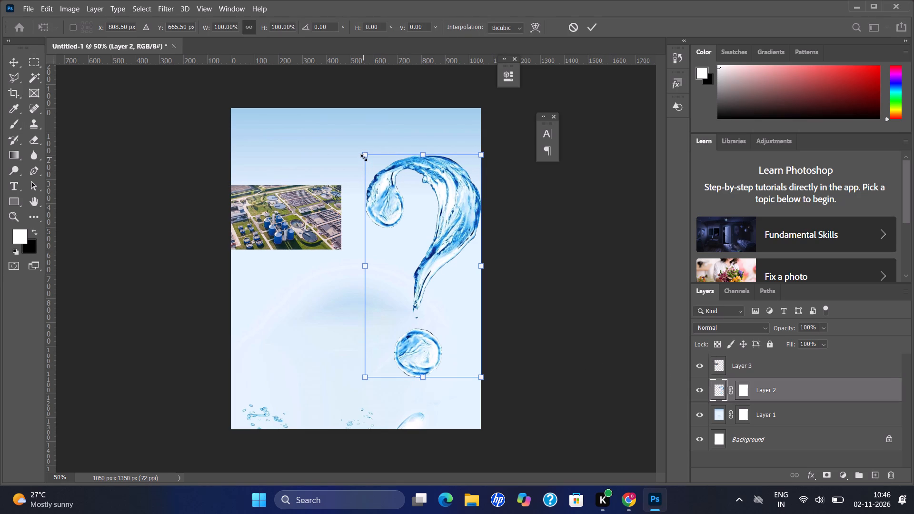
left_click_drag(364, 158, 258, 148)
left_click_drag(403, 246, 405, 256)
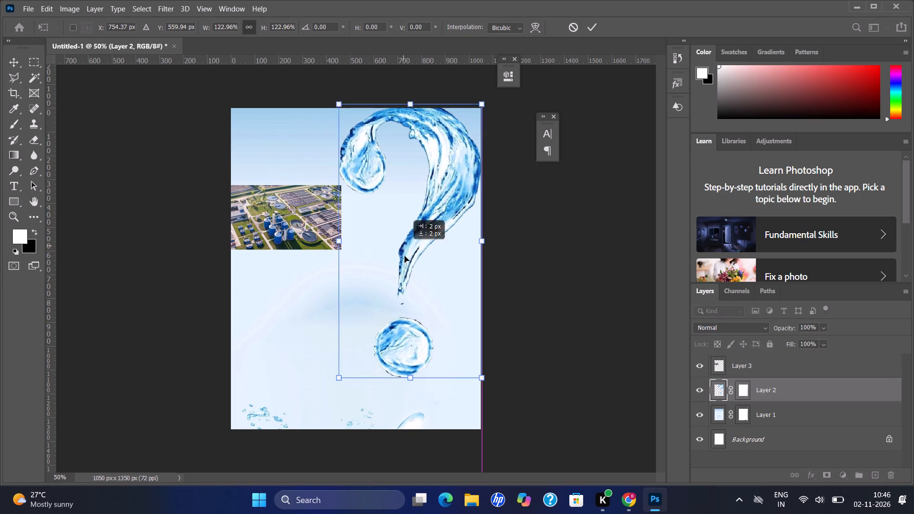
left_click_drag(405, 256, 404, 267)
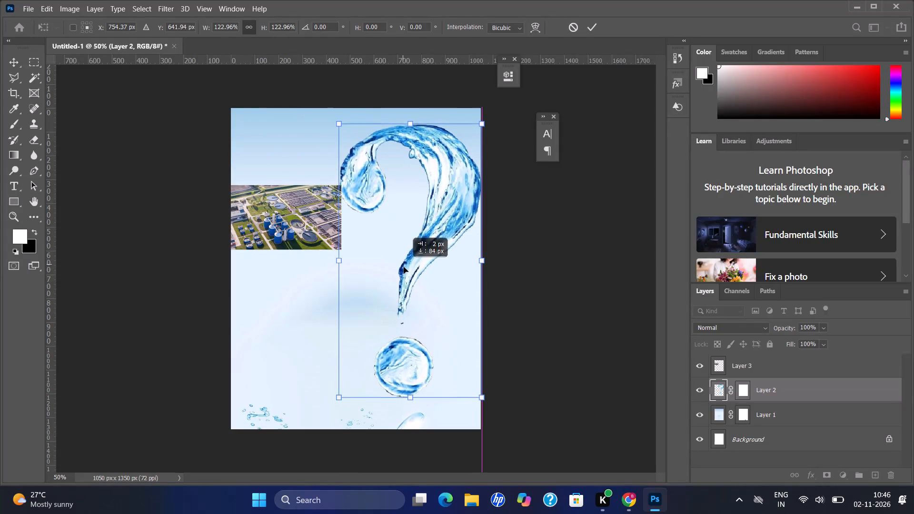
left_click_drag(404, 267, 404, 269)
key("0")
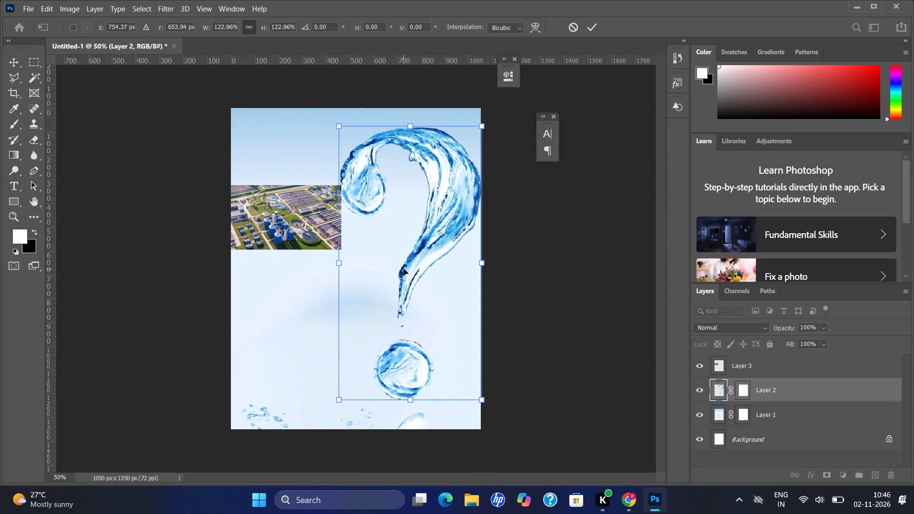
key("Return")
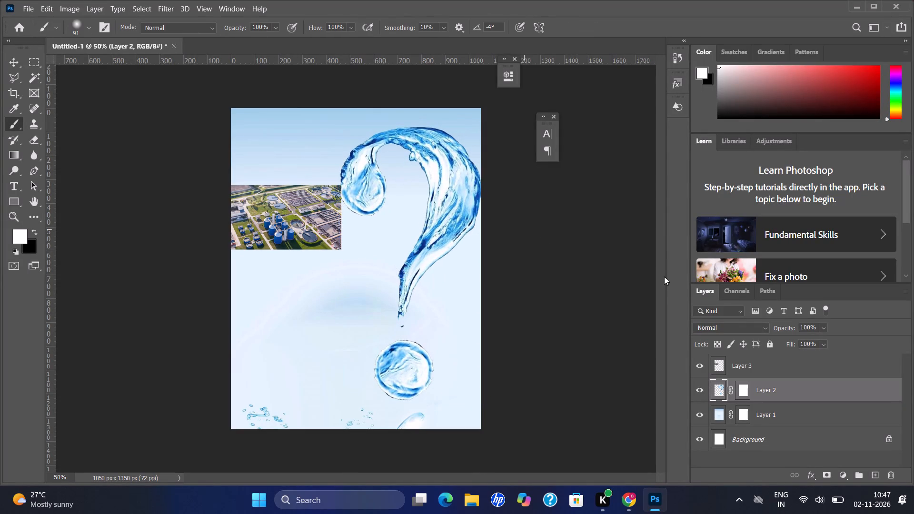
Shrink the plant photo on Layer 3 to about half size and place it over the question mark's stem at the poster's right edge.
left_click(771, 364)
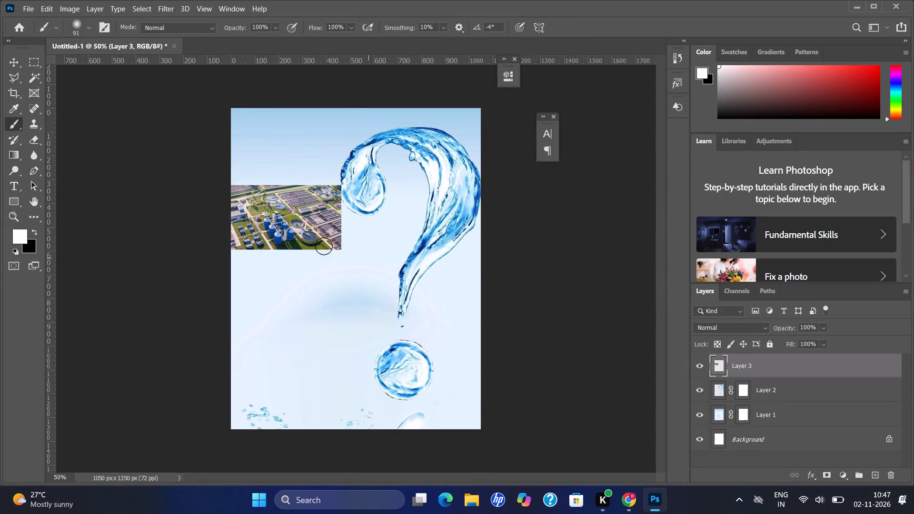
left_click(296, 218)
key("ctrl+z")
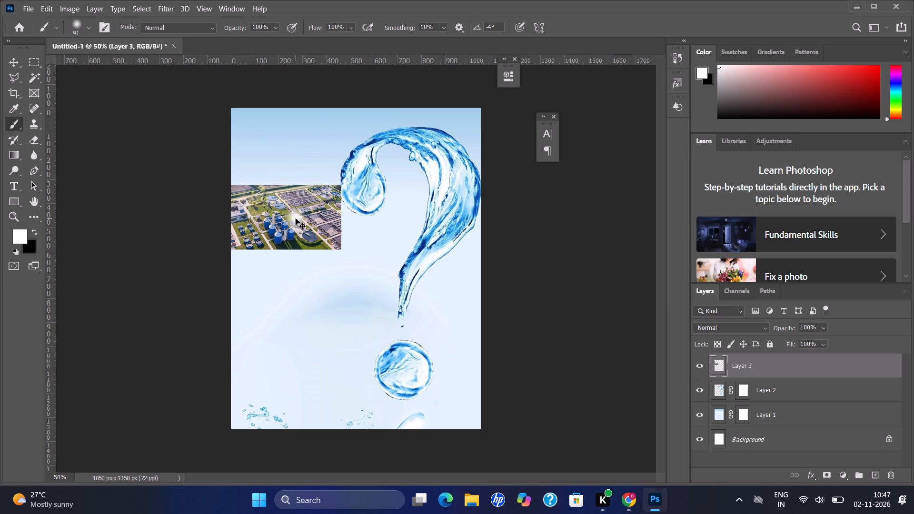
left_click(14, 65)
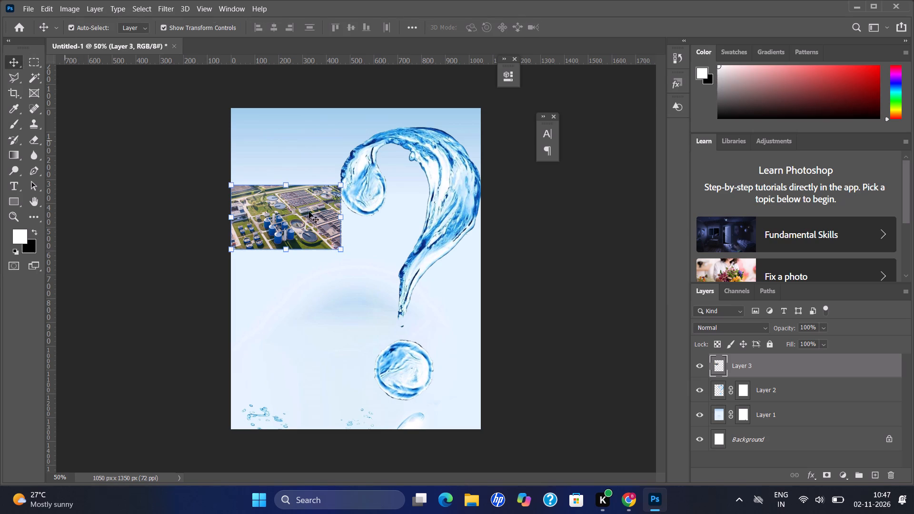
left_click(321, 224)
left_click_drag(298, 220, 442, 227)
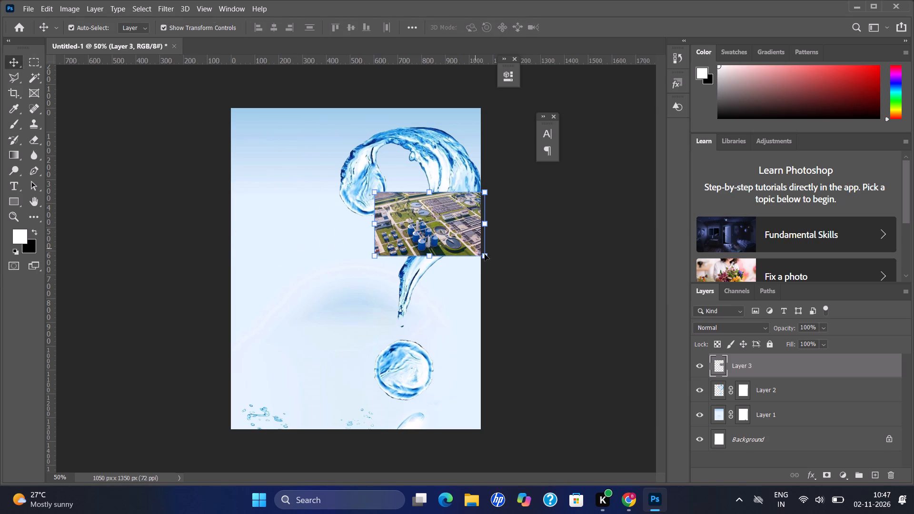
left_click_drag(482, 257, 444, 235)
left_click_drag(420, 224, 454, 209)
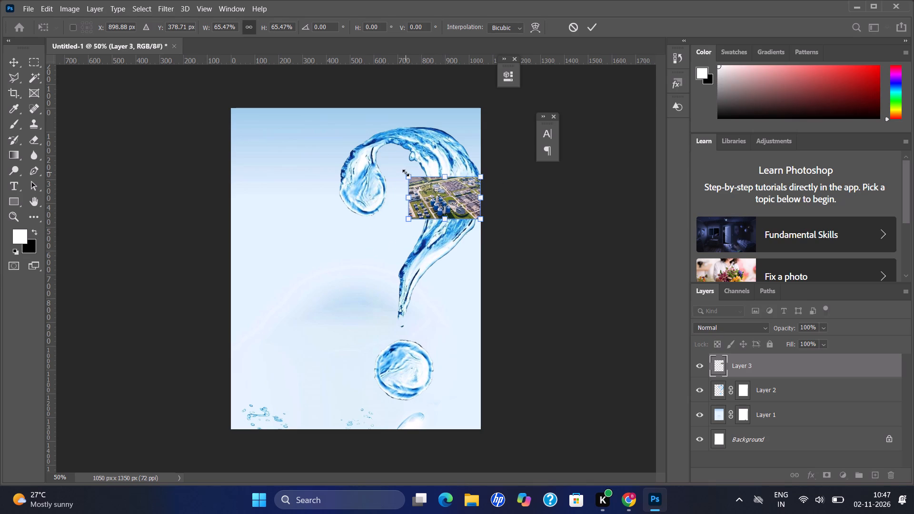
left_click_drag(406, 173, 429, 175)
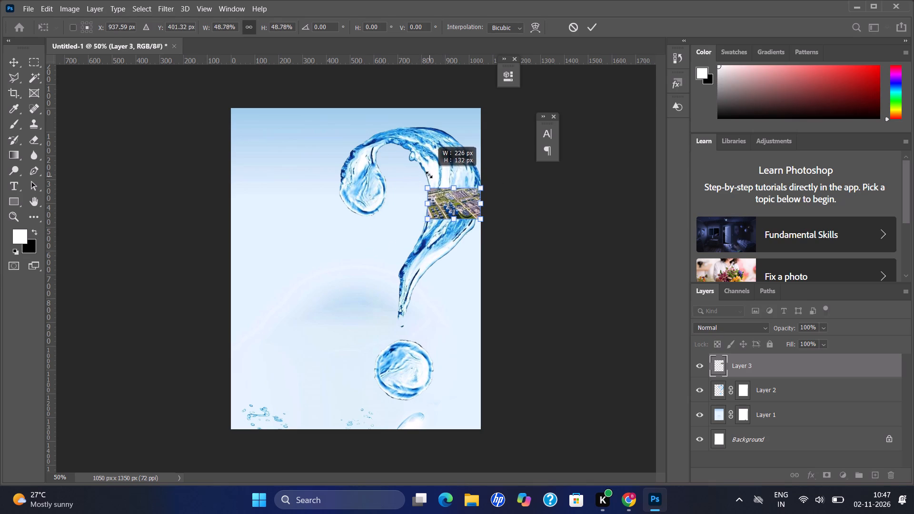
left_click_drag(429, 175, 427, 175)
Clip the plant photo on Layer 3 to the water question mark on Layer 2 with a clipping mask.
right_click(748, 367)
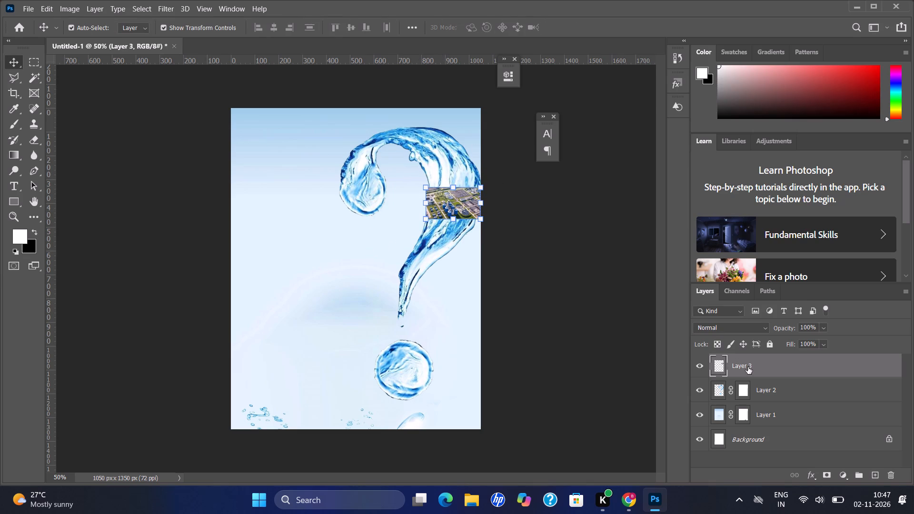
right_click(747, 366)
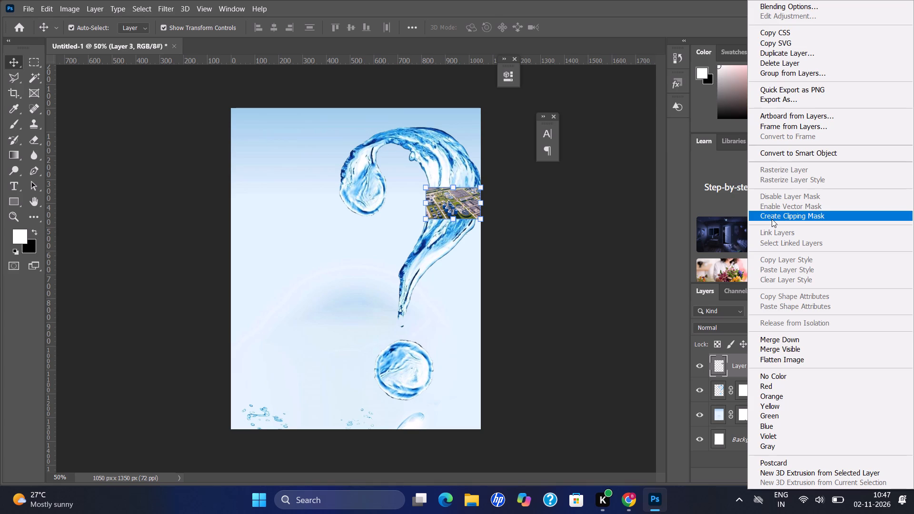
left_click(772, 219)
left_click(534, 198)
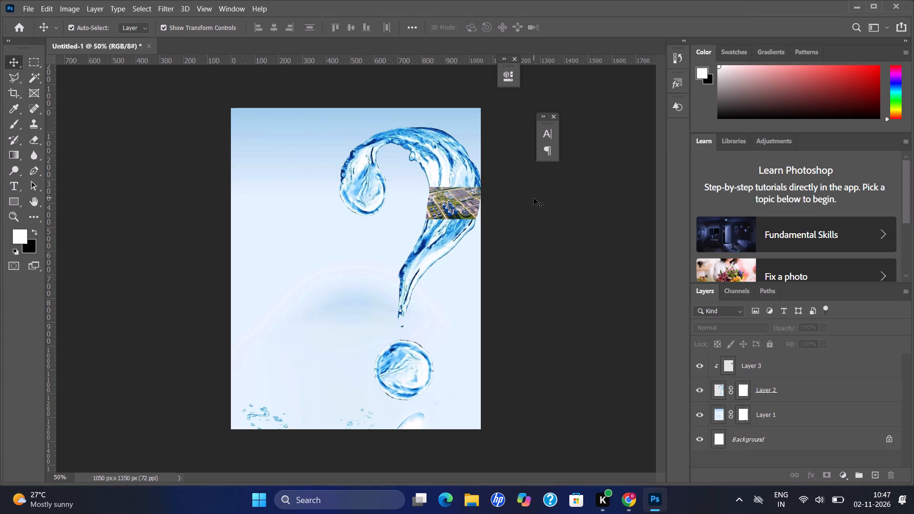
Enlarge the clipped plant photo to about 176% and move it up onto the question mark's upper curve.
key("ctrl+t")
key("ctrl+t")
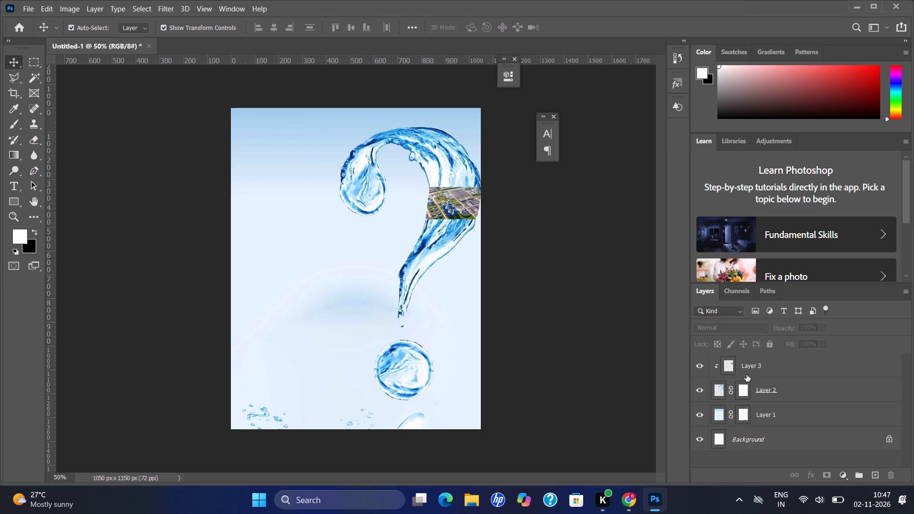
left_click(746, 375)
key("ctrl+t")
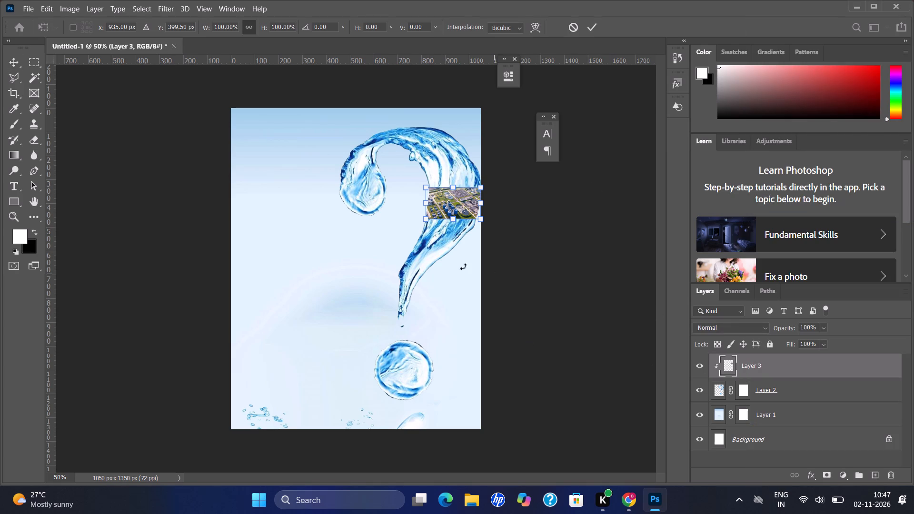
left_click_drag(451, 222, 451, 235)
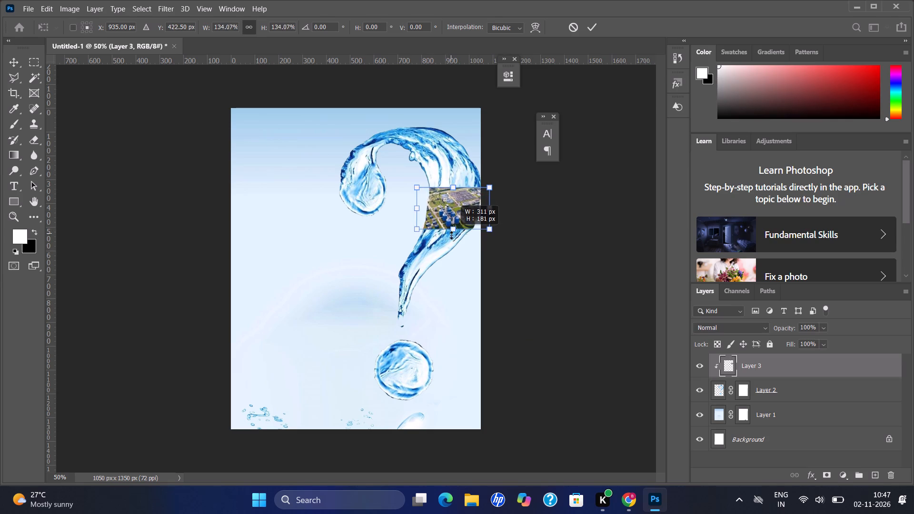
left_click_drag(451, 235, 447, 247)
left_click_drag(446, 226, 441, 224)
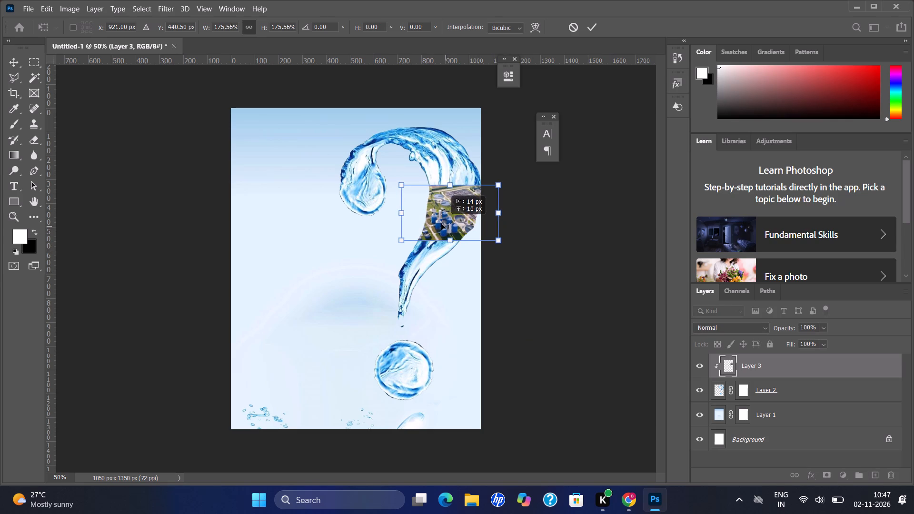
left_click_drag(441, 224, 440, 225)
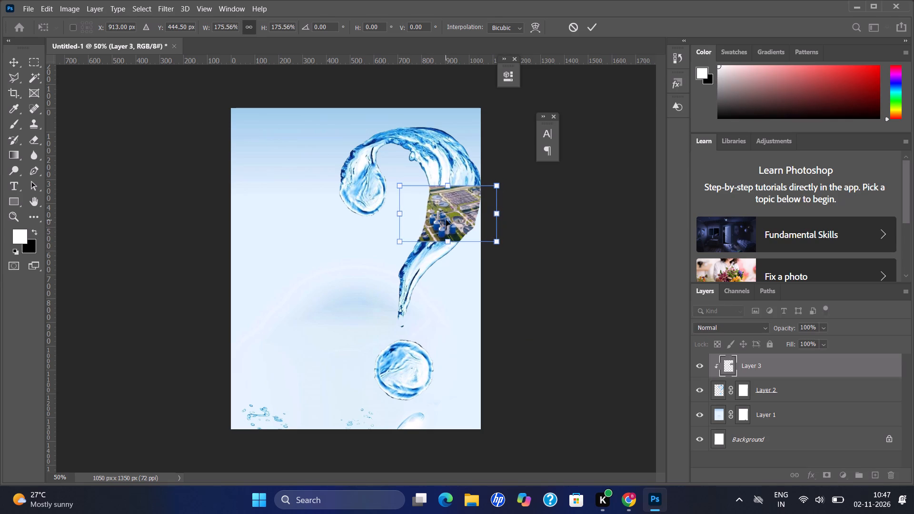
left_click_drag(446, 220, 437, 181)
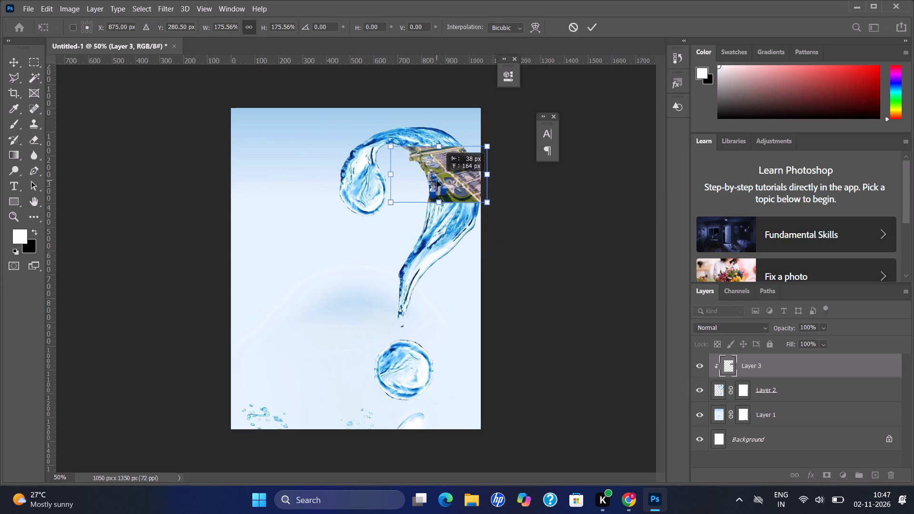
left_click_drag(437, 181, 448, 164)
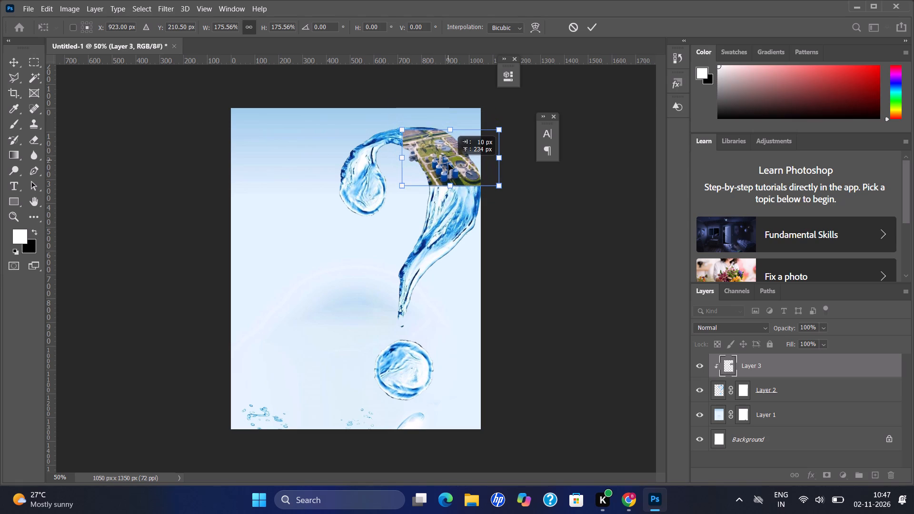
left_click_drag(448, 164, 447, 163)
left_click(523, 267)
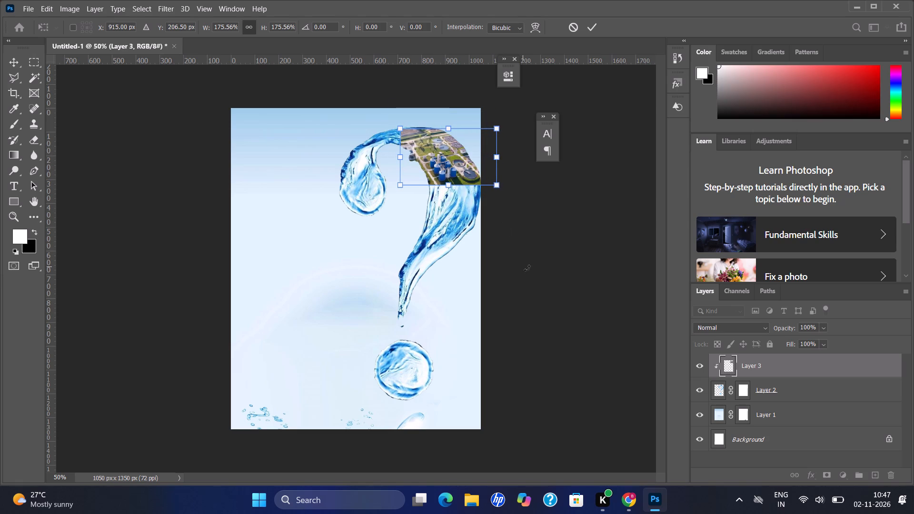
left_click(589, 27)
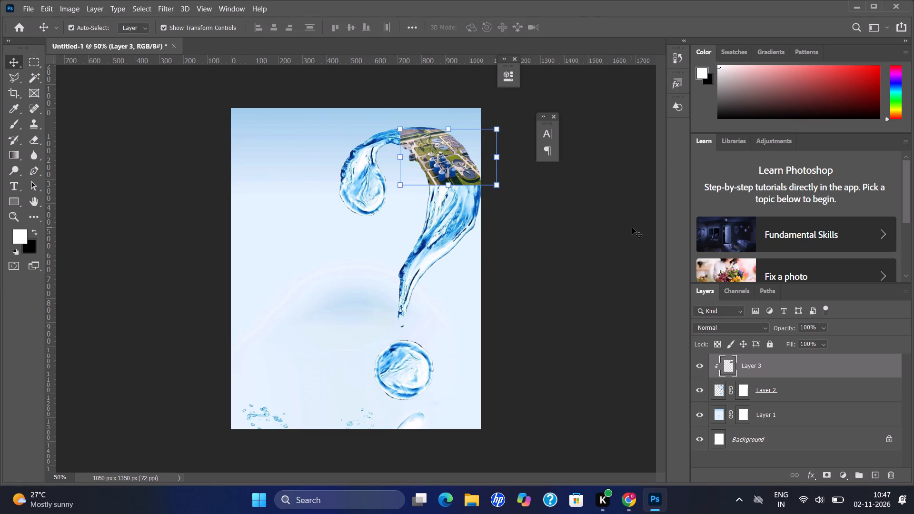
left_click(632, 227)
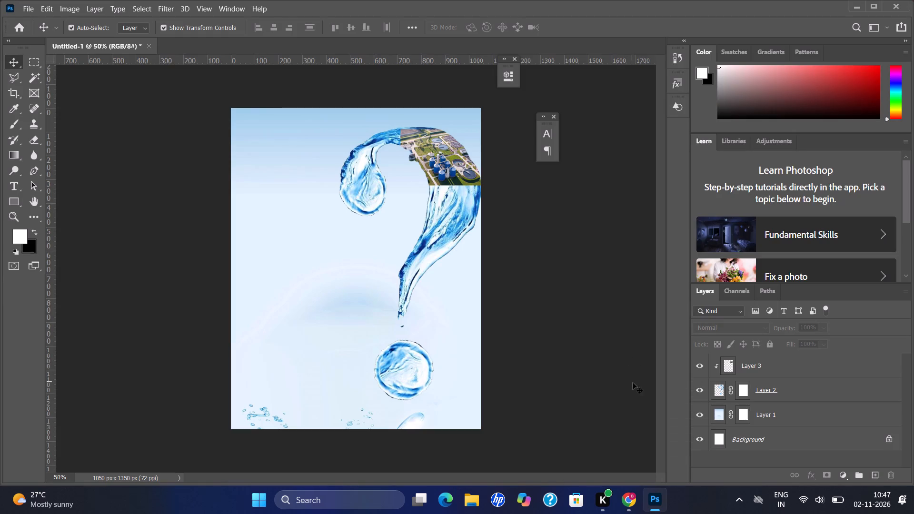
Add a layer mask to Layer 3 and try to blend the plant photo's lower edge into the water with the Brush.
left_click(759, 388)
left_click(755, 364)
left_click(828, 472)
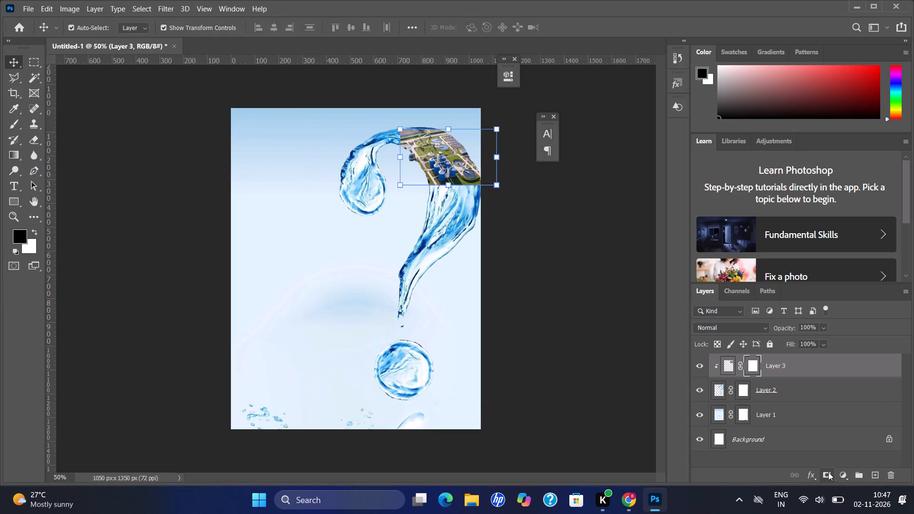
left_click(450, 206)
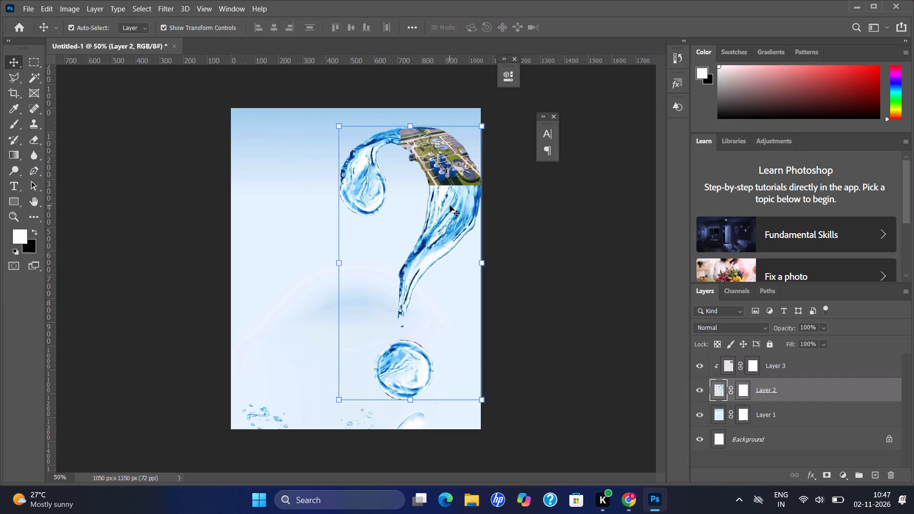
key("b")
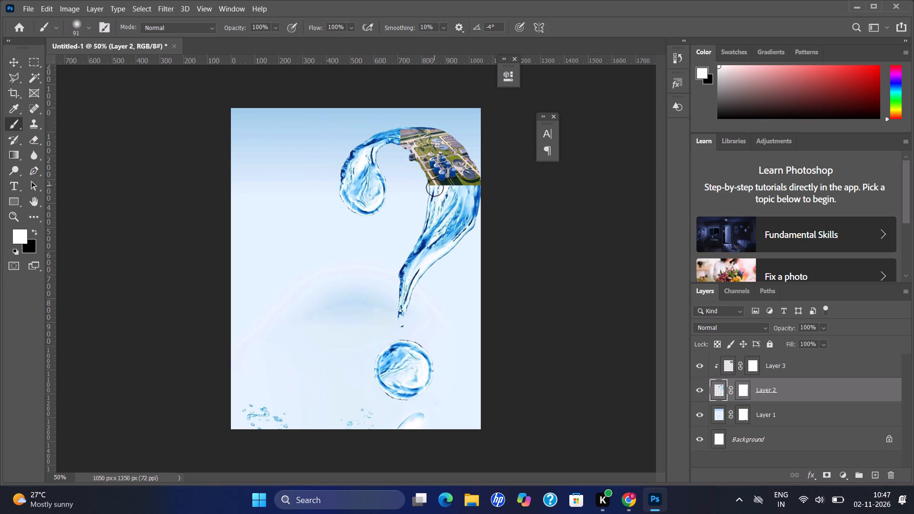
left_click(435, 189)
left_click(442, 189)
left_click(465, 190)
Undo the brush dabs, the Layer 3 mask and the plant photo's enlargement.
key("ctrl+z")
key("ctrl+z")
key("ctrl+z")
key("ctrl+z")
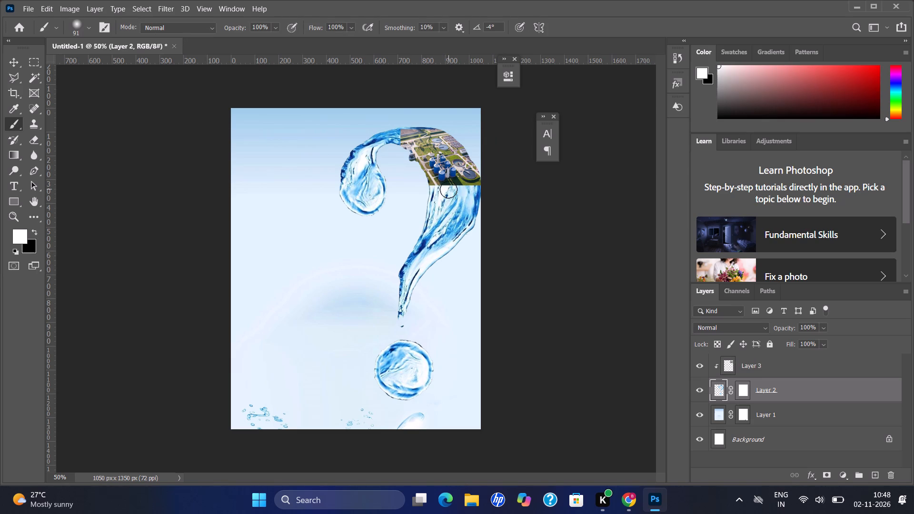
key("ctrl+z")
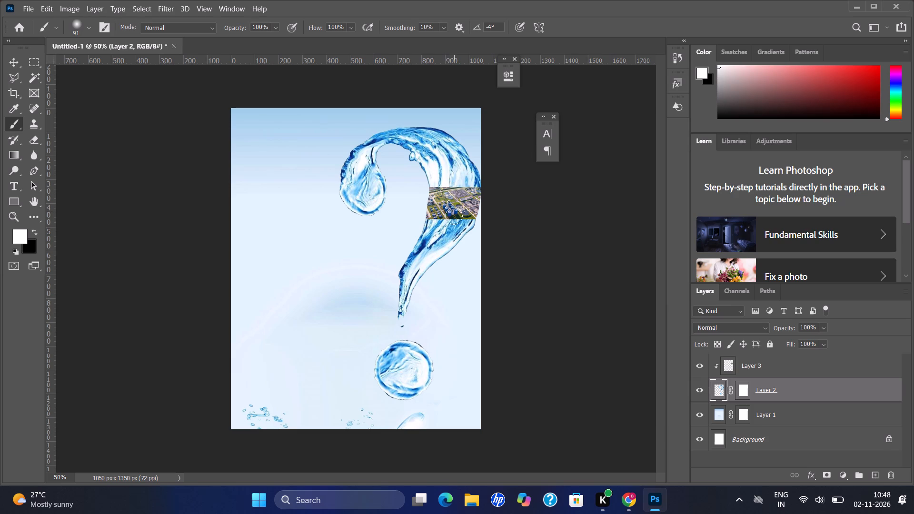
Move the clipped plant photo onto the question mark's upper curve and enlarge it to about 155%.
key("v")
left_click(460, 207)
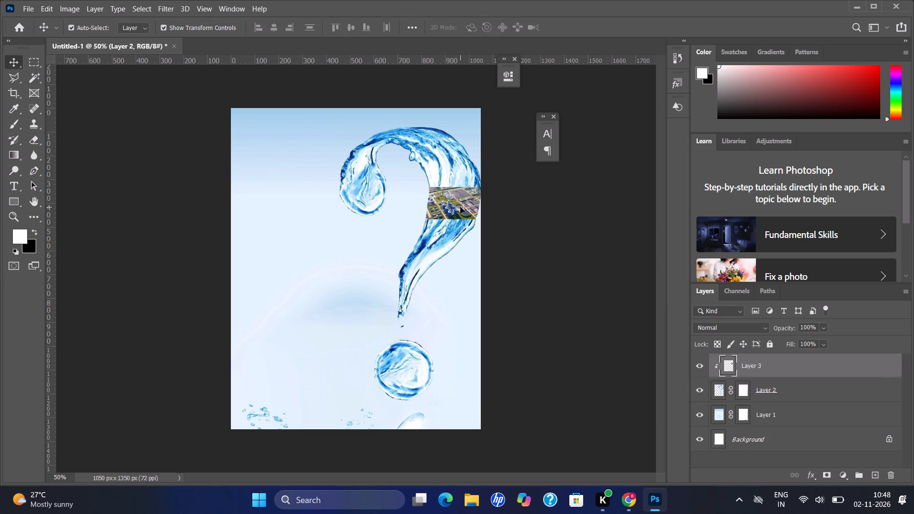
left_click_drag(457, 206, 448, 158)
left_click_drag(474, 174, 477, 181)
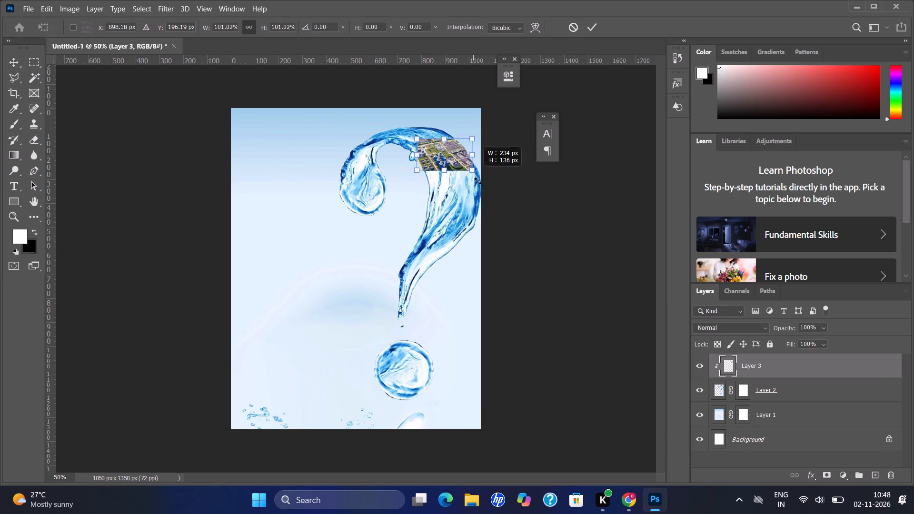
left_click_drag(477, 181, 487, 222)
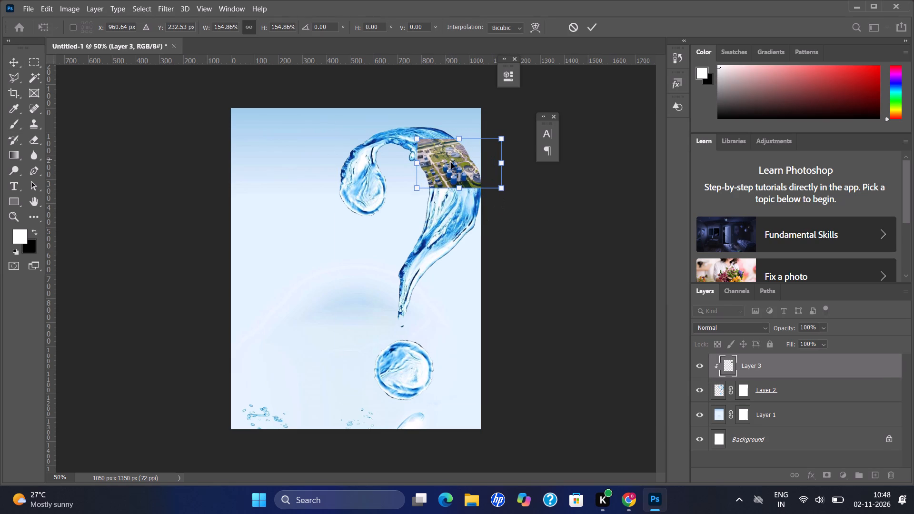
left_click_drag(451, 163, 439, 153)
key("Return")
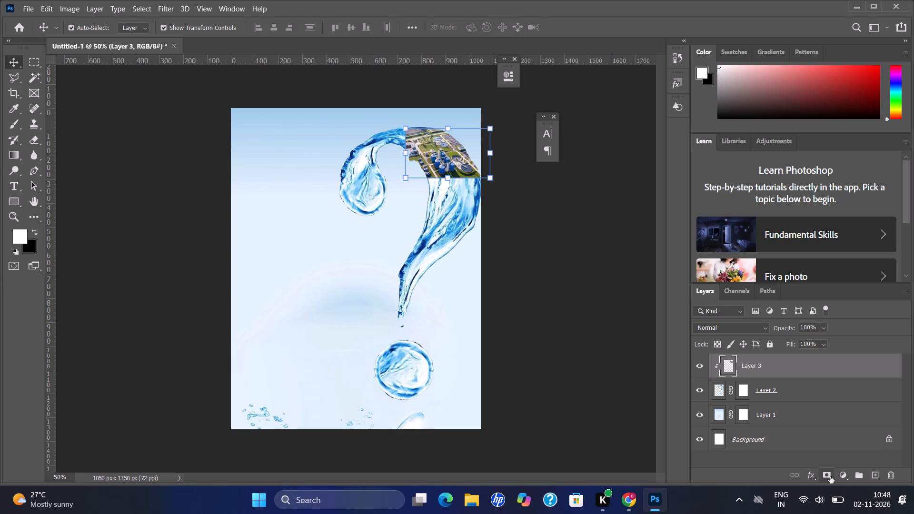
Add a layer mask to the clipped plant photo on Layer 3 and activate the Brush tool.
left_click(830, 476)
left_click(460, 213)
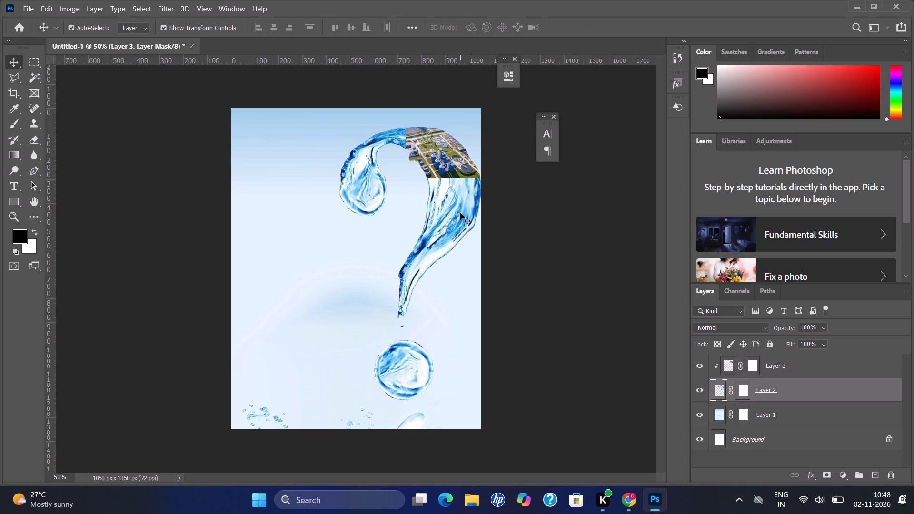
key("b")
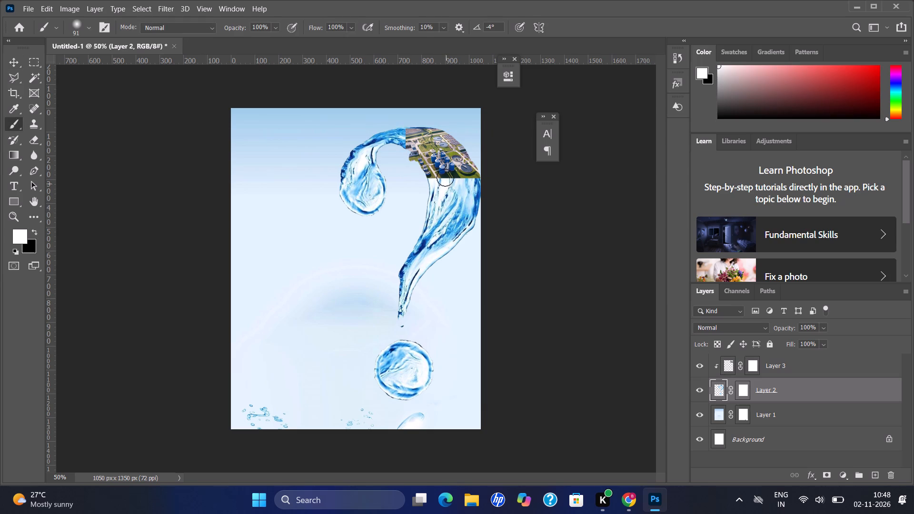
key("ctrl+equal")
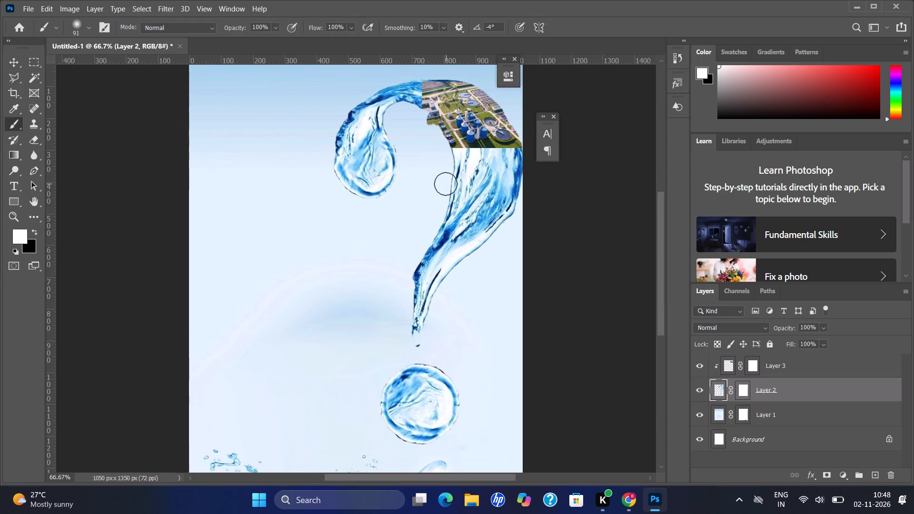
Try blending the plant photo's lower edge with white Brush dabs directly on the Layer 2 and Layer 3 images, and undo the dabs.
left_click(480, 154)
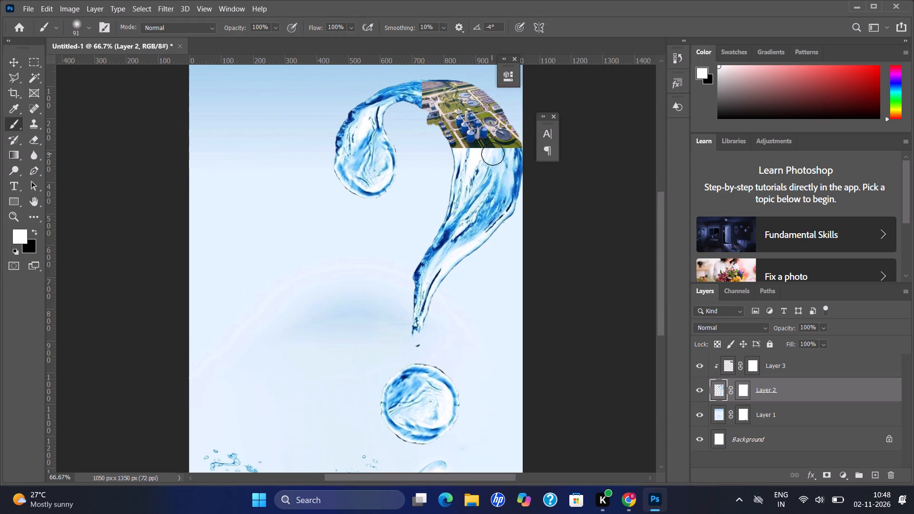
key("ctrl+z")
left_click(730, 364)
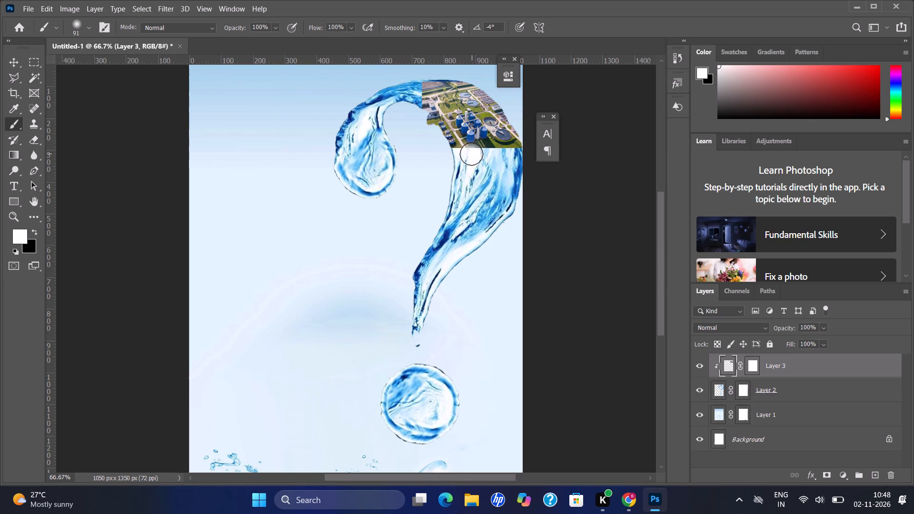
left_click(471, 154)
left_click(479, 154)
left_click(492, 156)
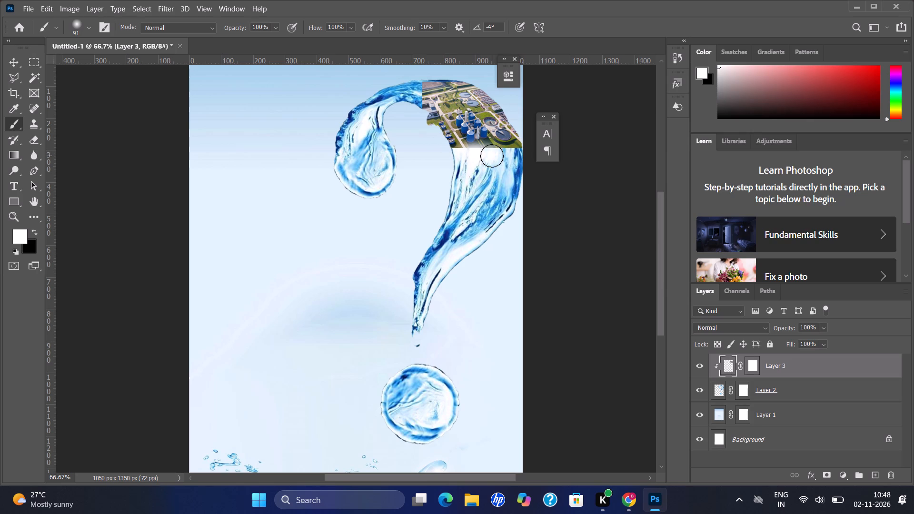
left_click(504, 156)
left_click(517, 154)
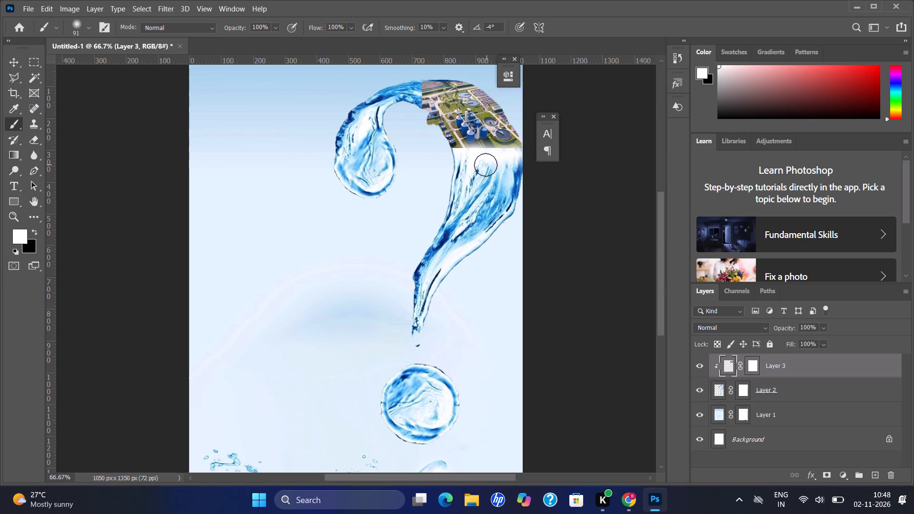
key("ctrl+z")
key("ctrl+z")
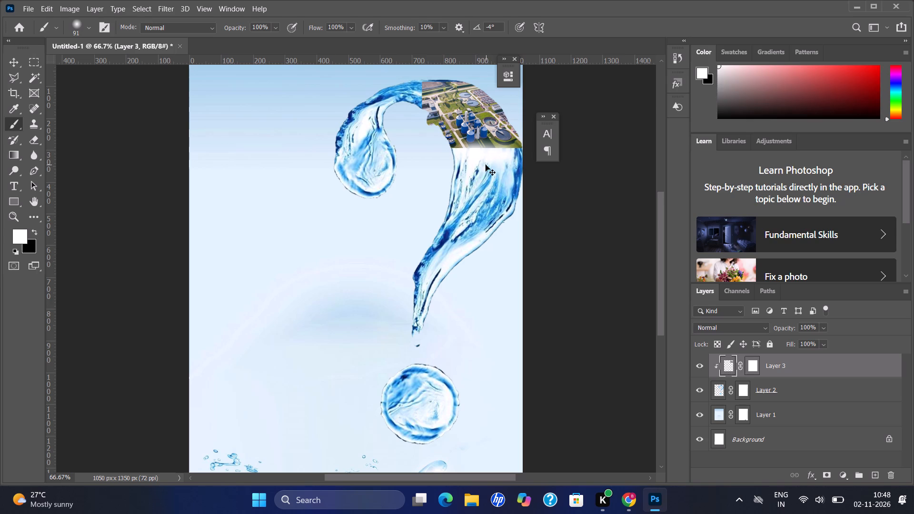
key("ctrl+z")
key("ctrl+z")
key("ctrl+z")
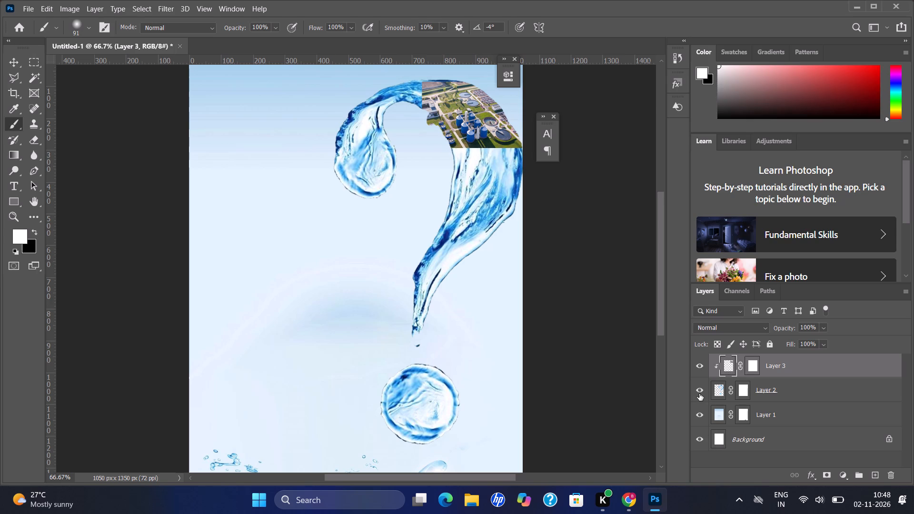
Brush black on the Layer 3 mask along the plant photo's lower edge to fade it into the water.
left_click(751, 366)
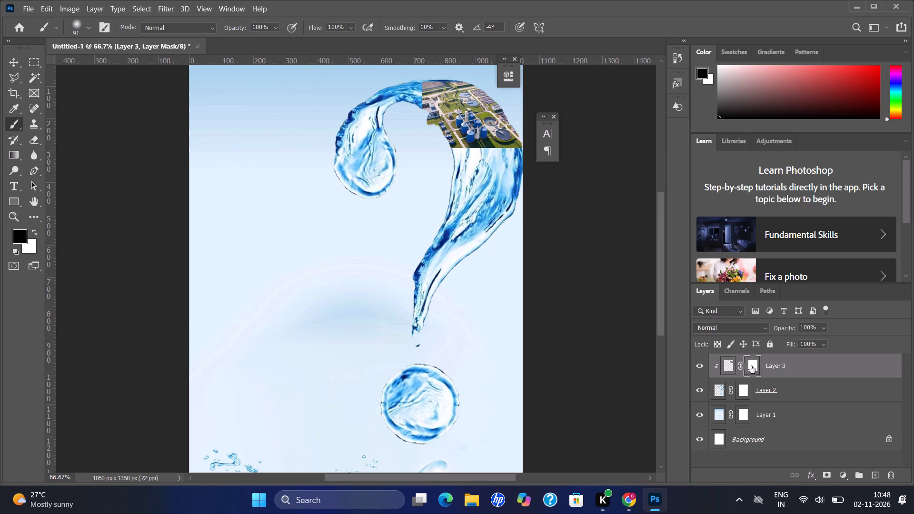
left_click(464, 155)
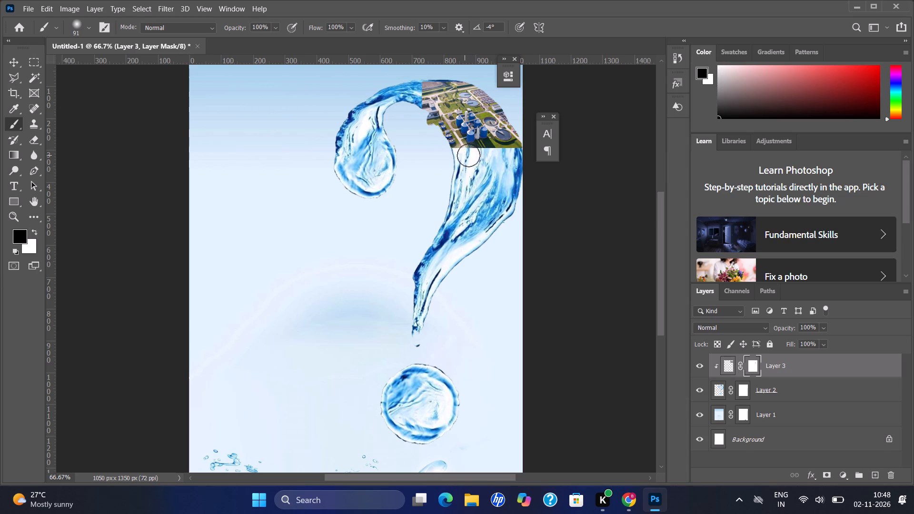
left_click(473, 155)
left_click(480, 155)
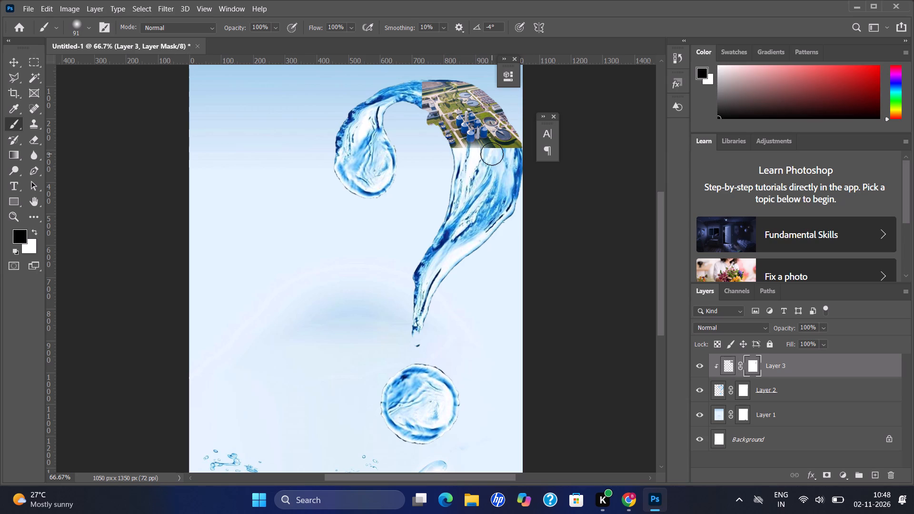
left_click(492, 154)
left_click(509, 156)
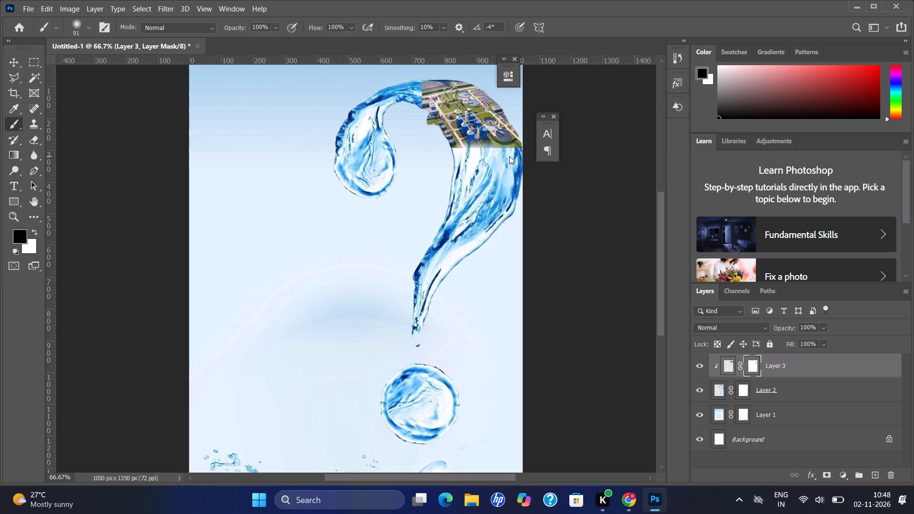
left_click(516, 155)
left_click(511, 155)
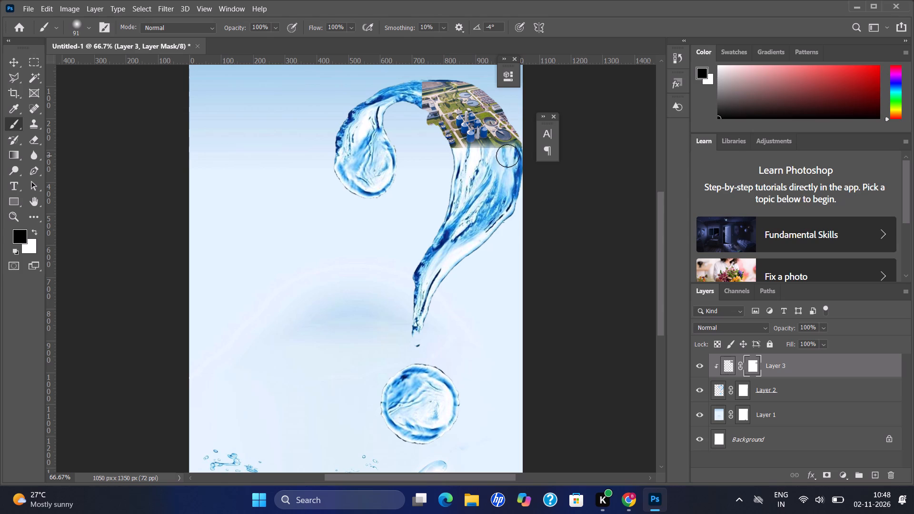
left_click(505, 155)
left_click(499, 155)
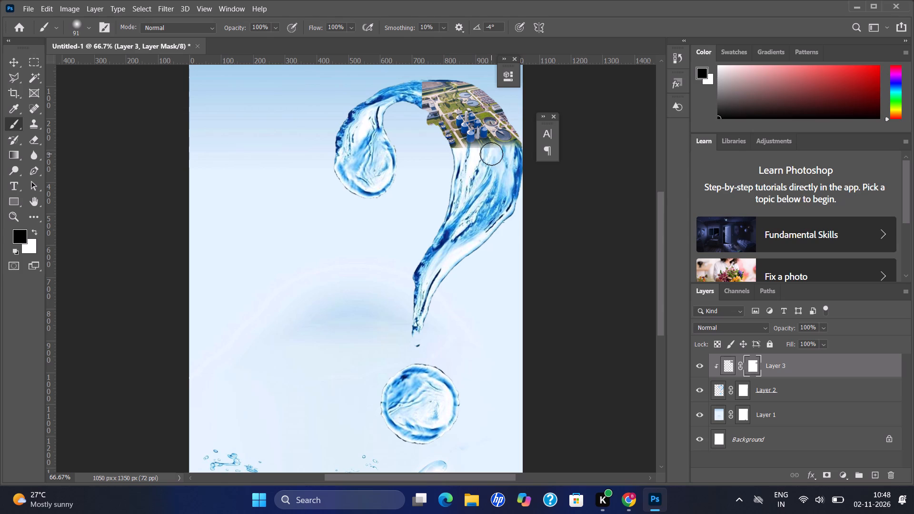
left_click(491, 154)
left_click(481, 154)
left_click(470, 154)
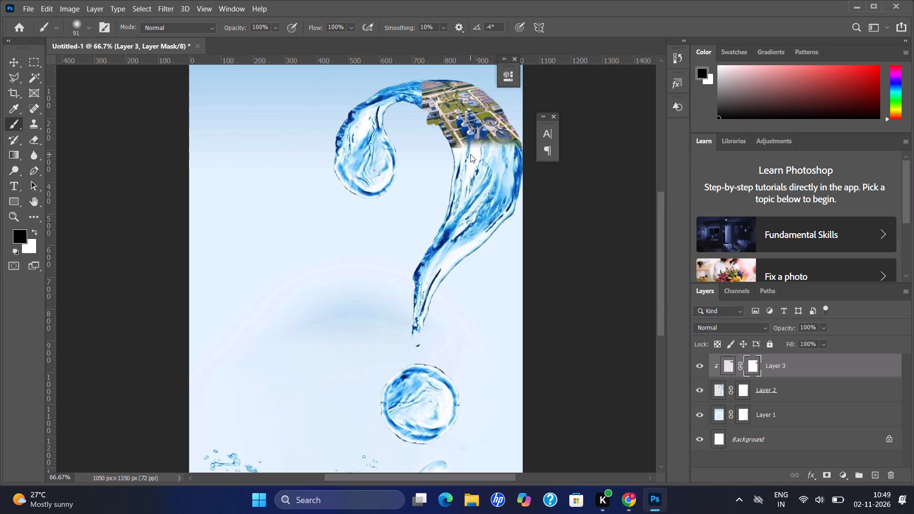
left_click(461, 155)
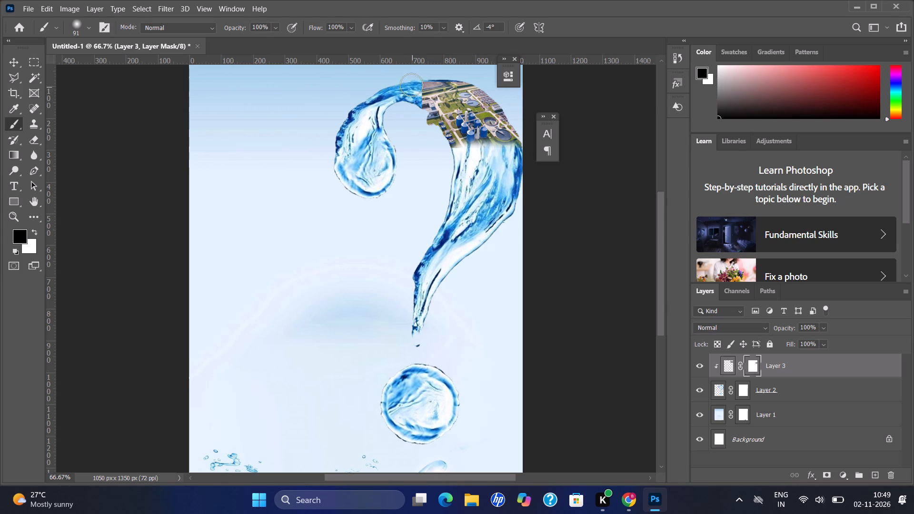
Brush black on the Layer 3 mask along the plant photo's left edge to fade it into the question mark's upper curve.
left_click(414, 82)
left_click(422, 83)
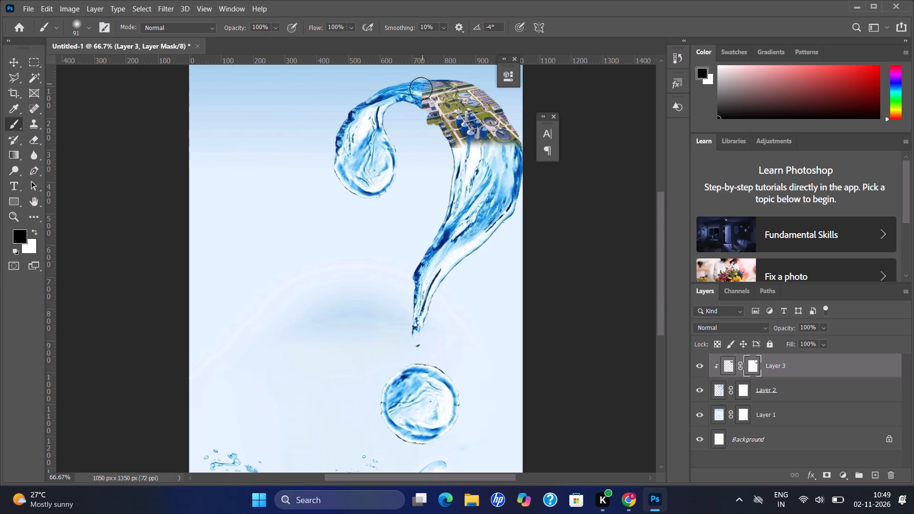
left_click(418, 96)
left_click(414, 100)
Switch to Chrome, find the Trity Environ Solutions sewage treatment plant photo among the related images, and copy it.
left_click(620, 497)
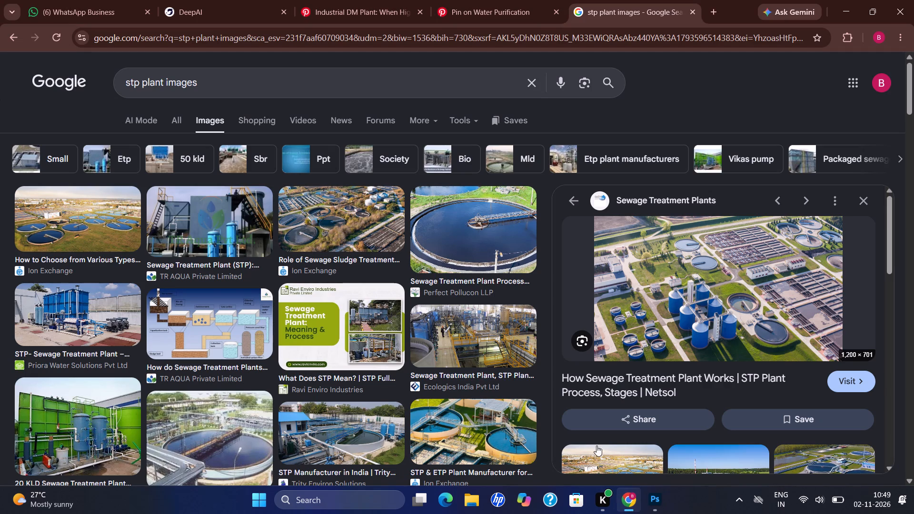
scroll(630, 341, "down", 3)
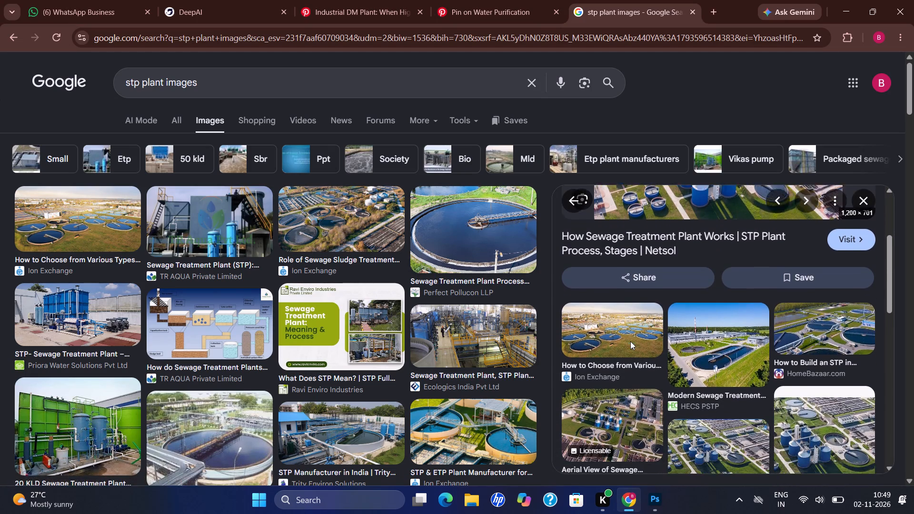
scroll(630, 341, "down", 3)
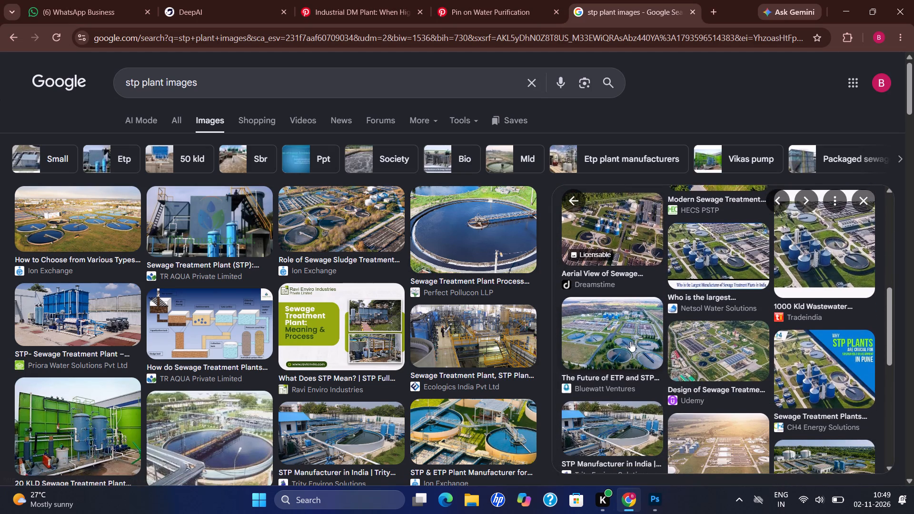
scroll(630, 341, "down", 1)
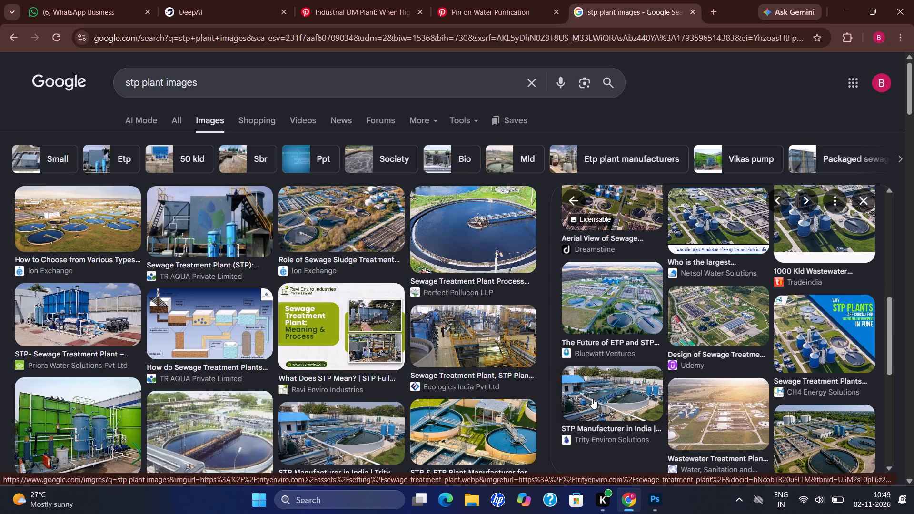
scroll(666, 413, "down", 1)
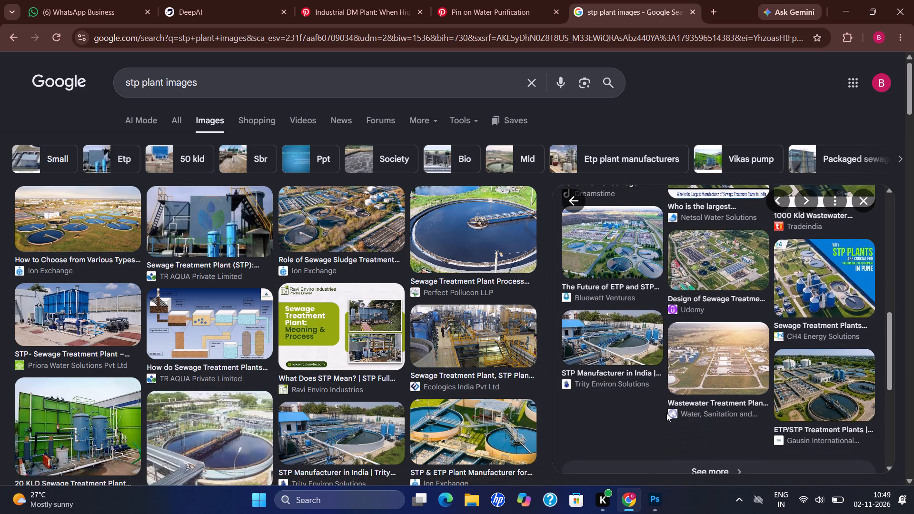
left_click(620, 351)
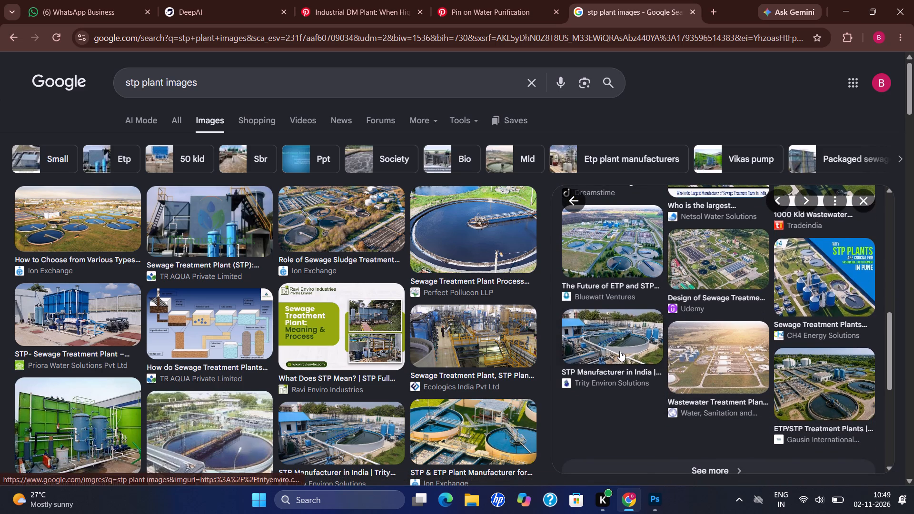
right_click(659, 268)
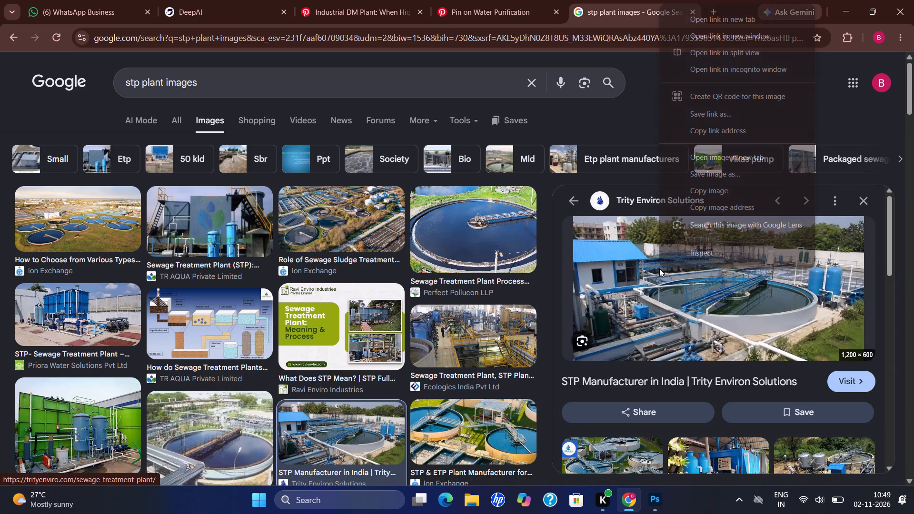
left_click(702, 188)
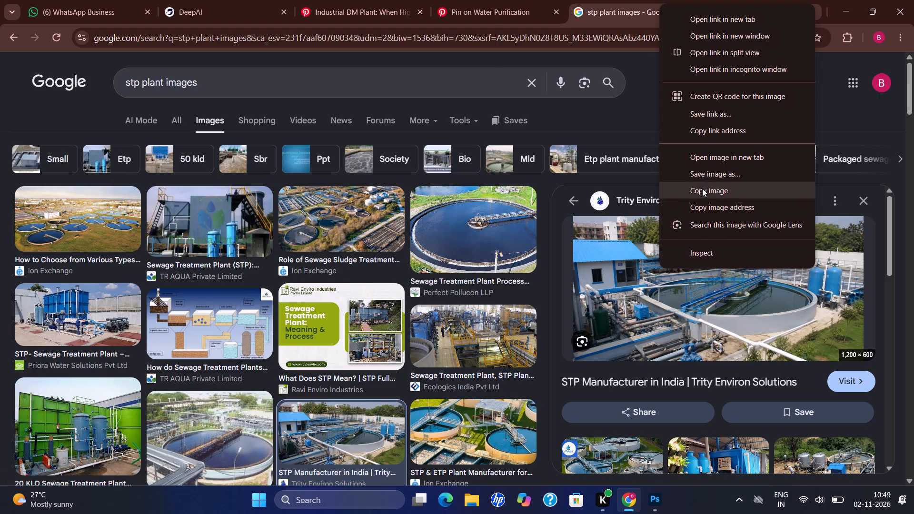
Paste the copied plant photo into the Photoshop poster, scale it to about 26% and place it over the question mark's lower curve.
left_click(659, 498)
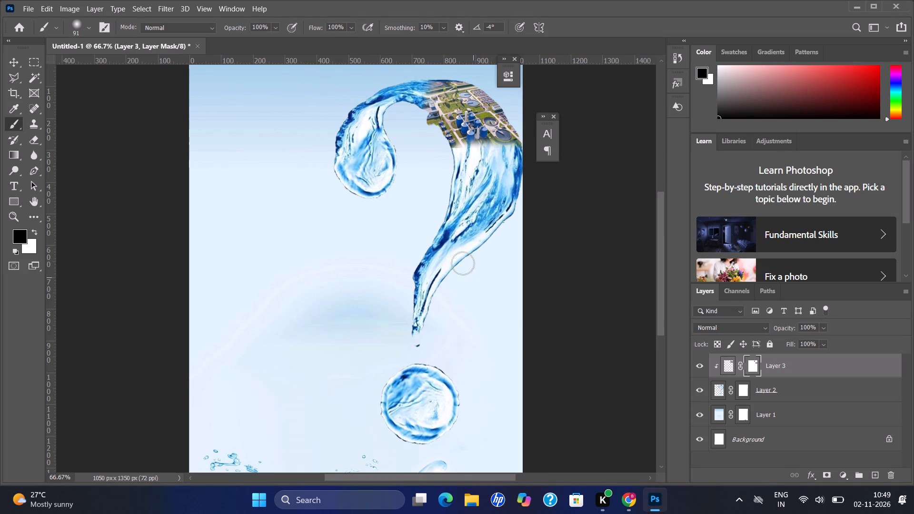
key("ctrl+v")
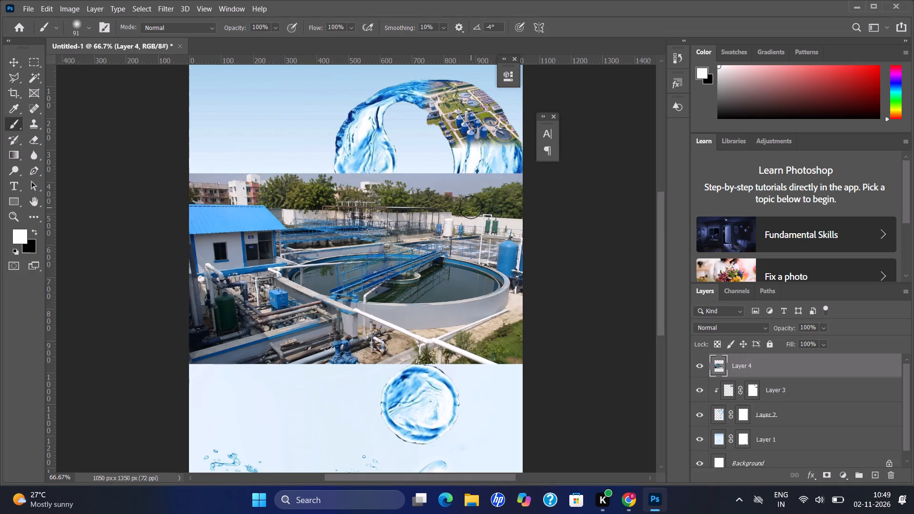
key("ctrl+t")
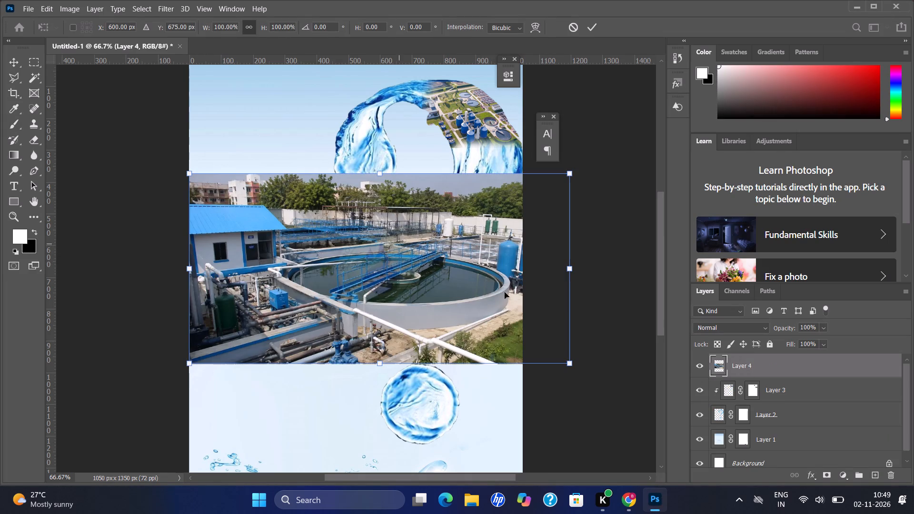
left_click_drag(573, 364, 357, 303)
left_click_drag(265, 224, 433, 217)
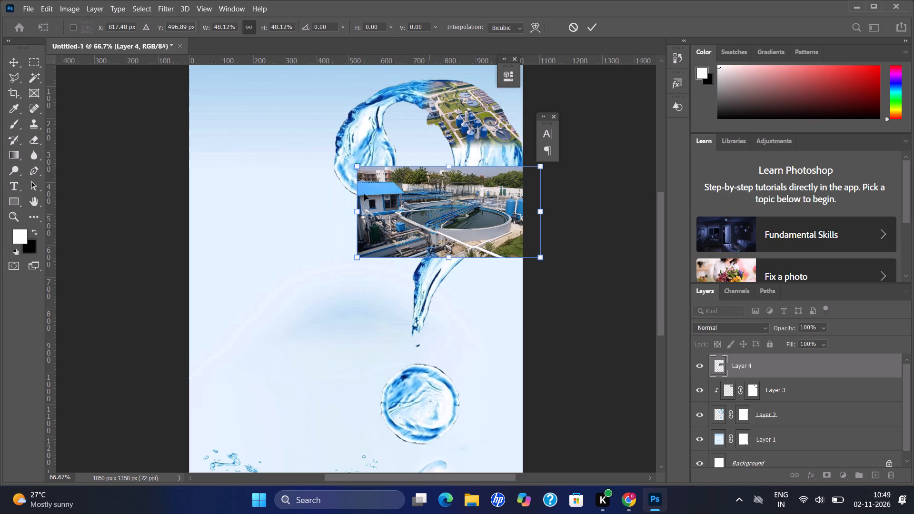
left_click_drag(359, 170, 457, 186)
left_click_drag(512, 254, 499, 245)
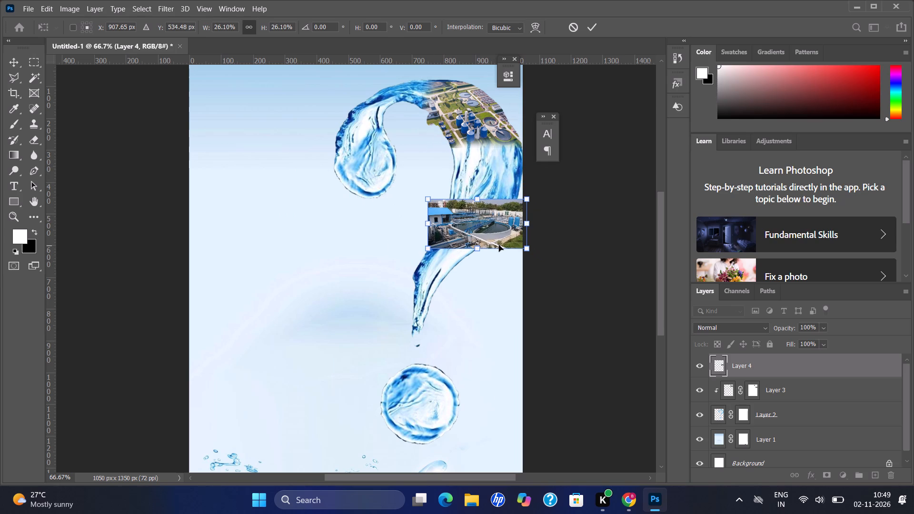
right_click(754, 363)
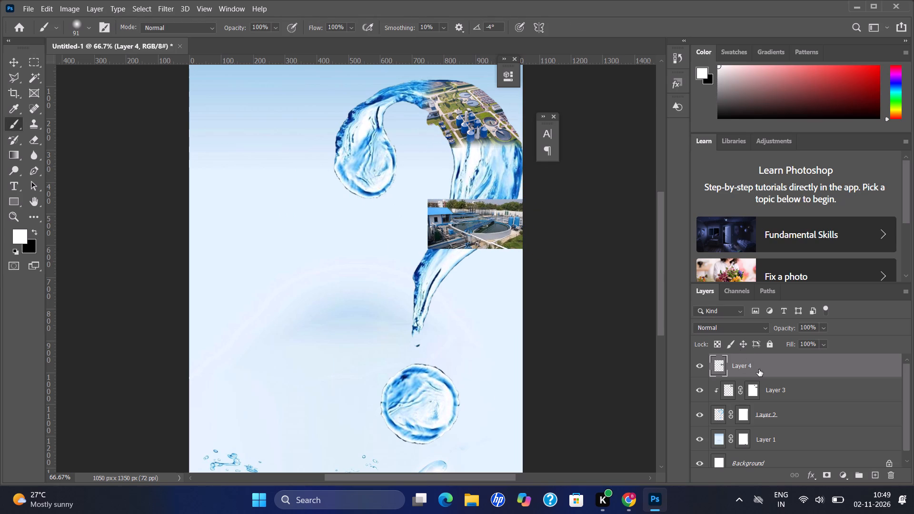
Clip the Layer 4 plant photo to the water question mark with a clipping mask.
right_click(763, 369)
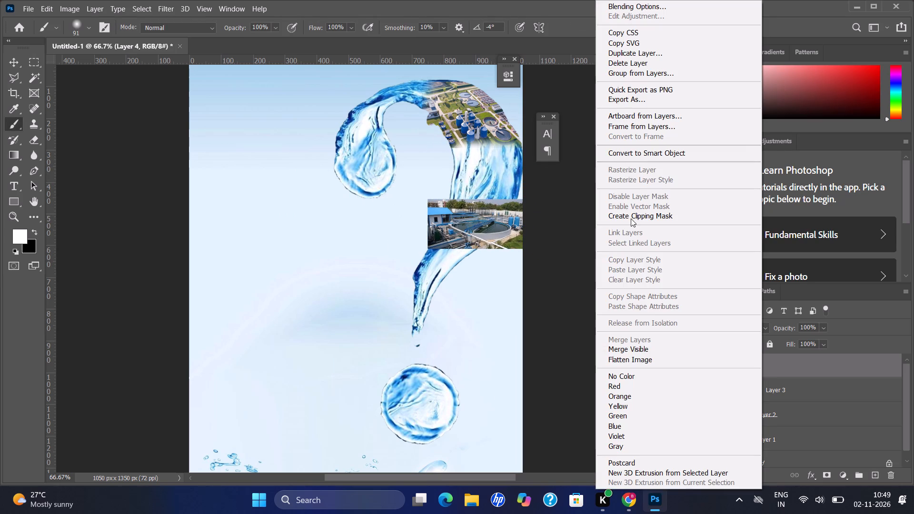
left_click(631, 218)
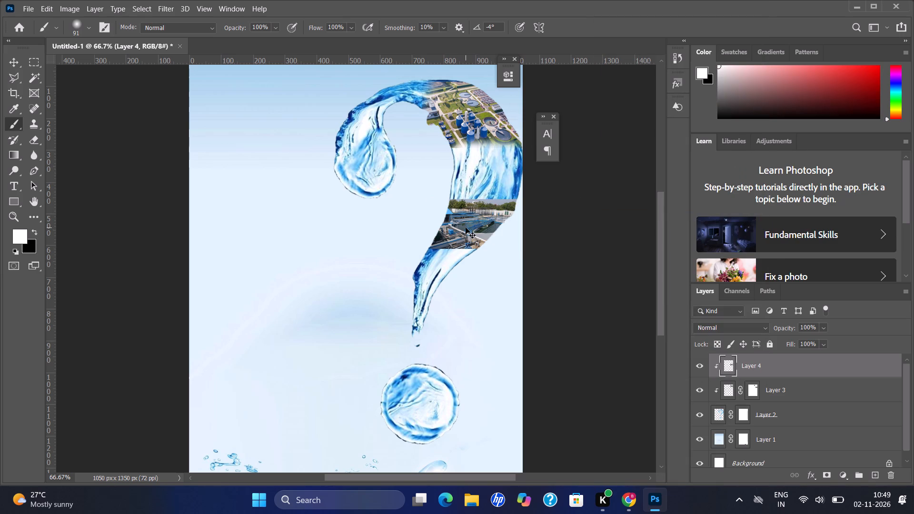
Scale the Layer 4 photo to about 114% and move it up the question mark's curve, directly beneath the first plant photo.
key("ctrl+t")
left_click_drag(528, 194, 545, 119)
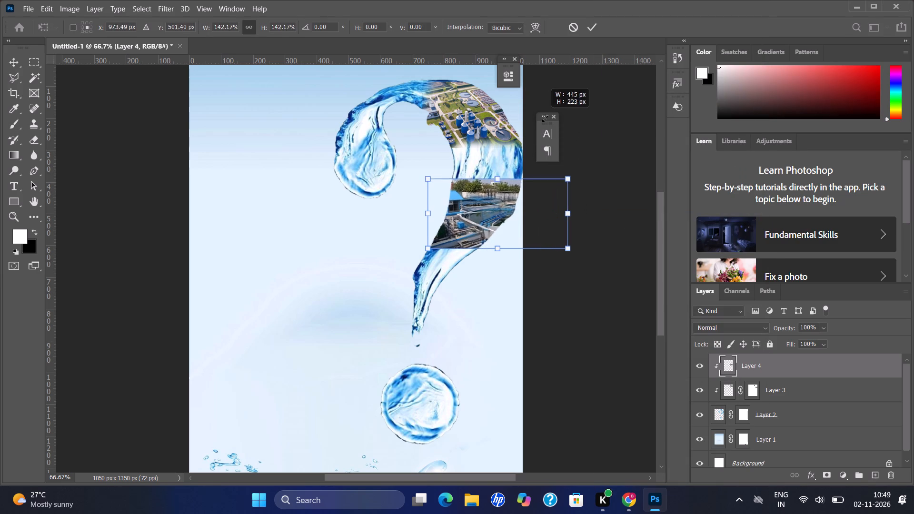
left_click_drag(545, 119, 554, 121)
left_click_drag(469, 248, 443, 237)
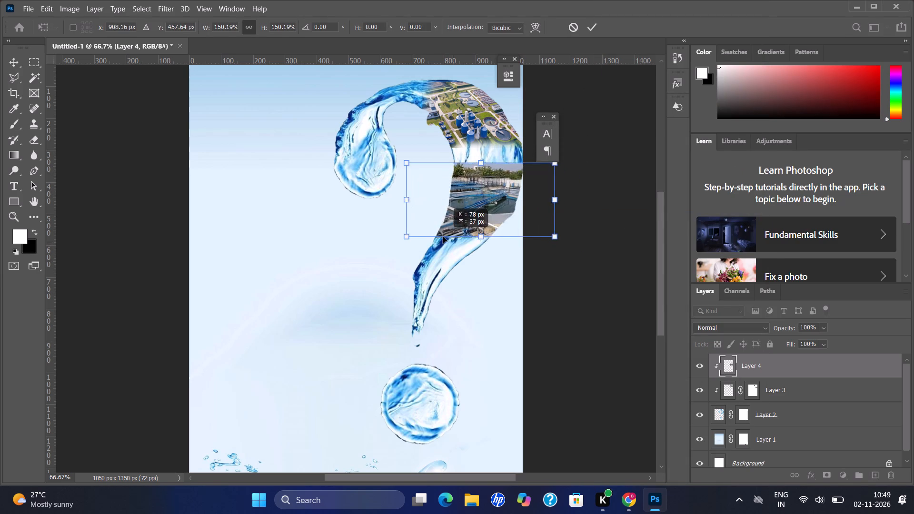
left_click_drag(443, 237, 447, 210)
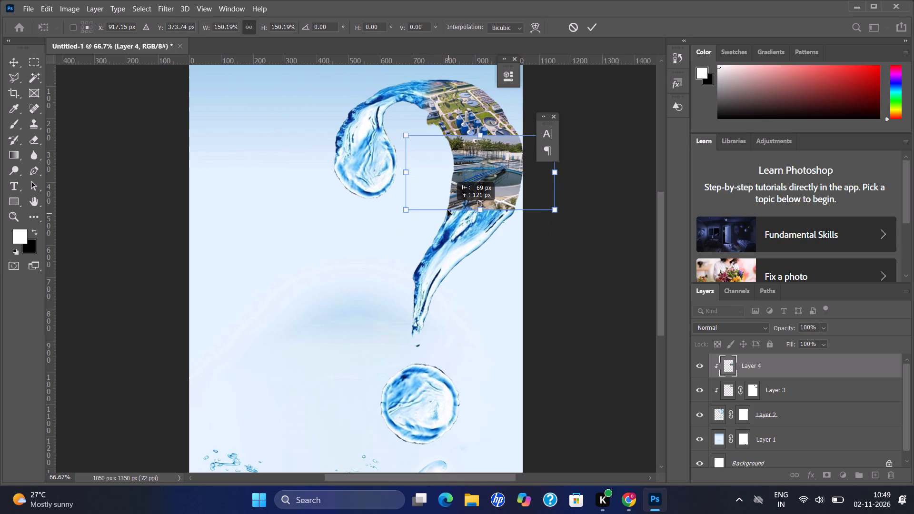
left_click_drag(447, 210, 450, 210)
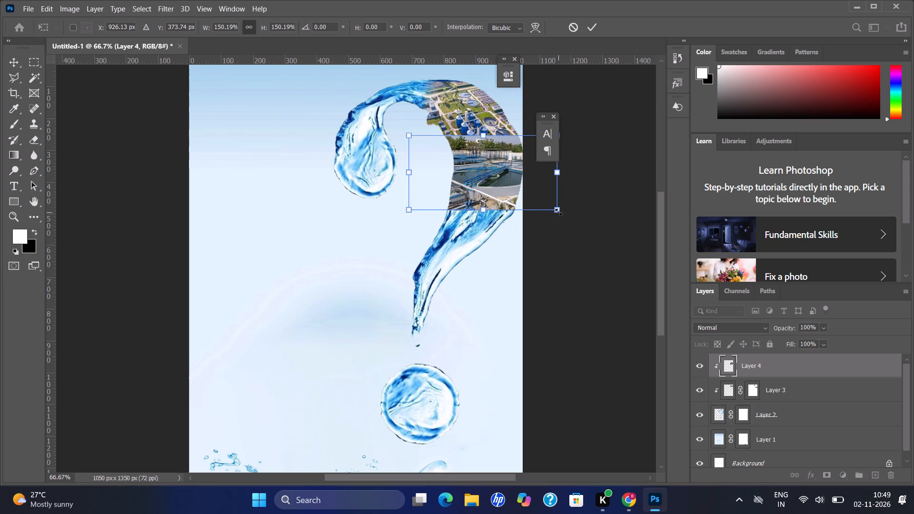
left_click_drag(558, 212, 548, 203)
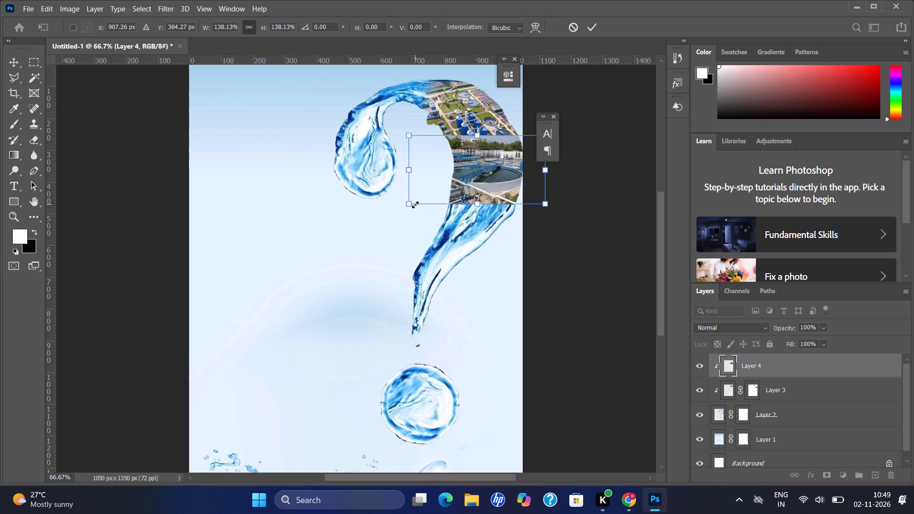
left_click_drag(412, 205, 433, 199)
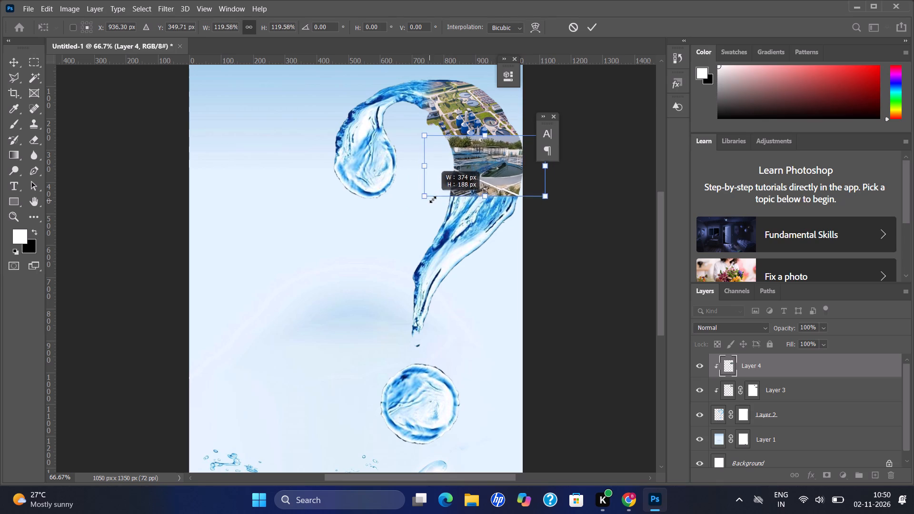
left_click_drag(433, 199, 437, 196)
key("Left")
key("Left")
key("Left")
key("Left")
key("Left")
key("Left")
key("Left")
key("Left")
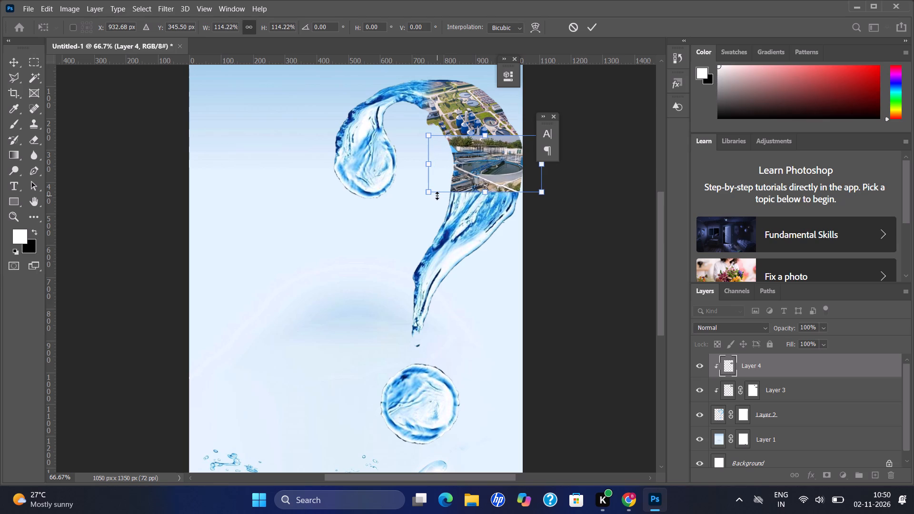
key("Left")
left_click(509, 291)
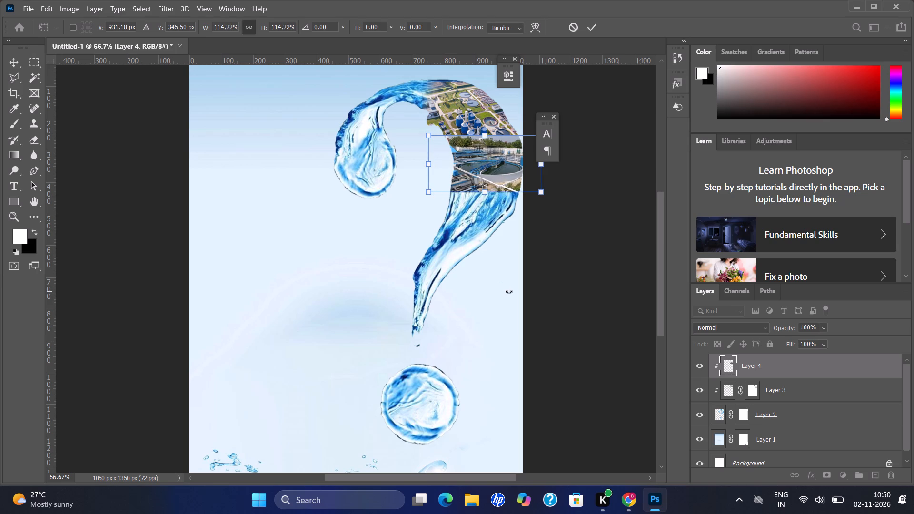
left_click(593, 30)
left_click(606, 230)
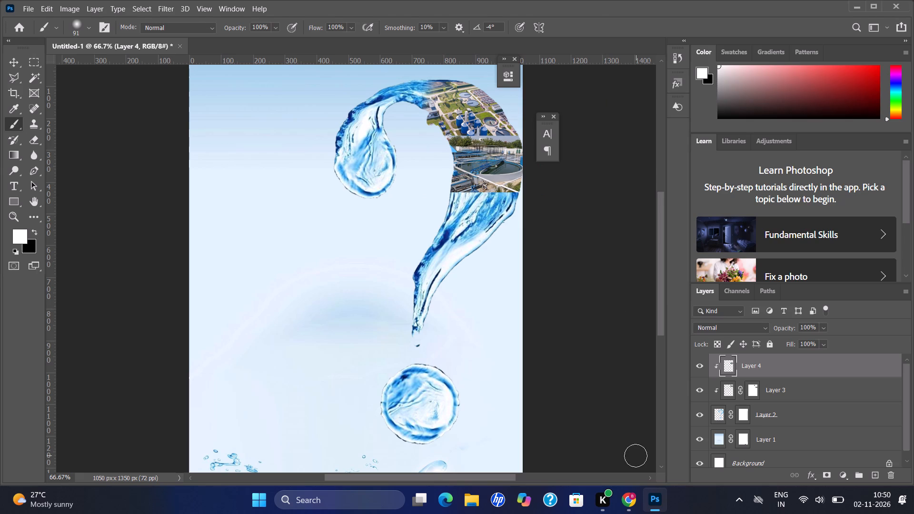
Add a layer mask to Layer 4 and brush black along the photo's upper edge to blend it into the plant photo above.
left_click(822, 476)
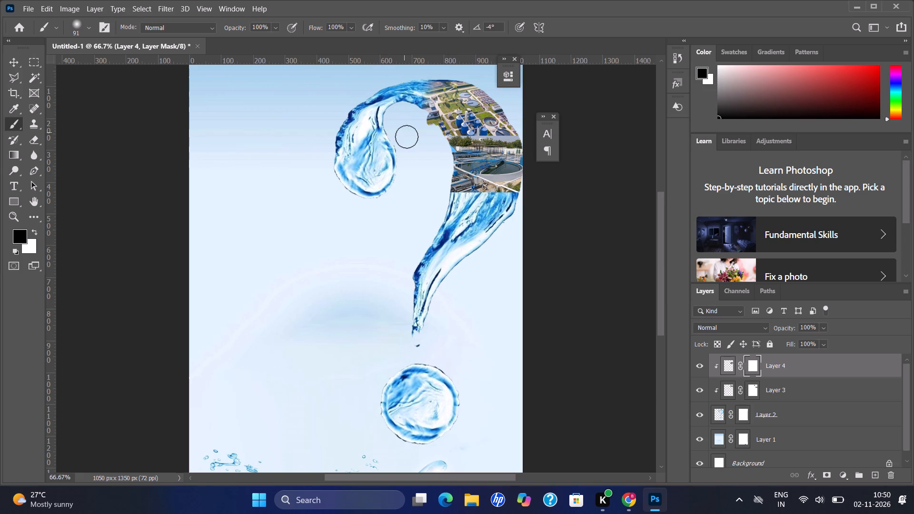
left_click(511, 127)
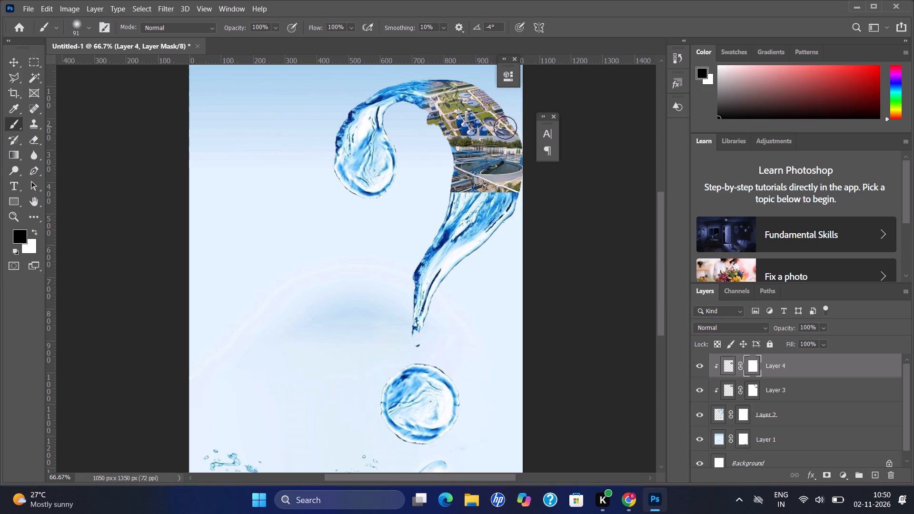
left_click(505, 128)
left_click(497, 128)
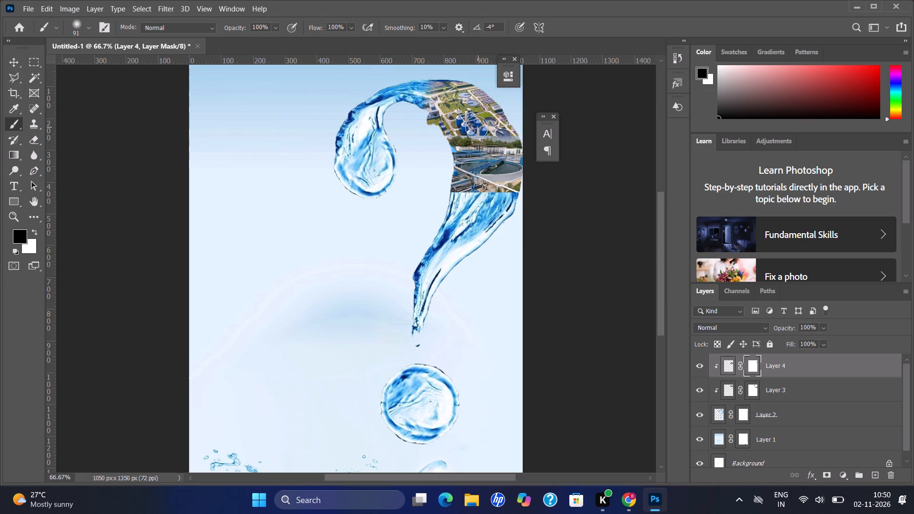
left_click(477, 127)
left_click(468, 126)
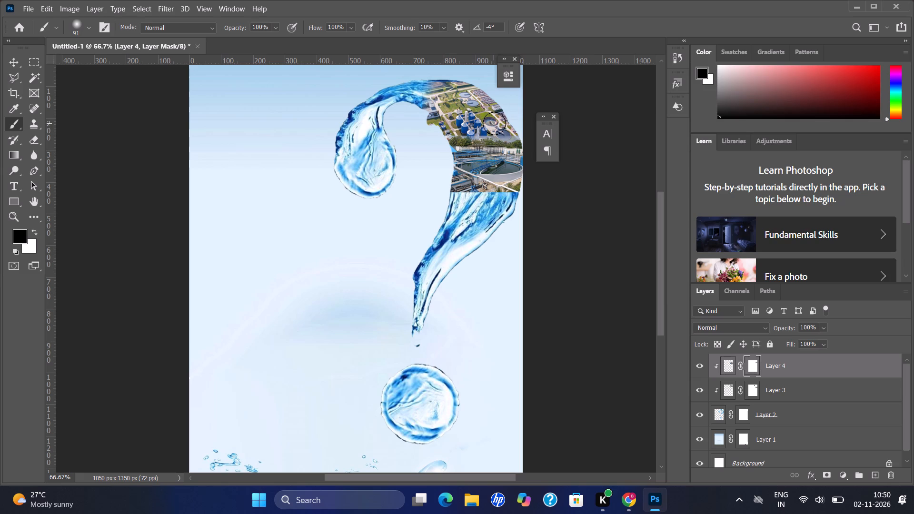
left_click(493, 125)
Switch to Chrome, find the J.B.R Technologies STP plant photo among the related images, and copy it.
left_click(625, 500)
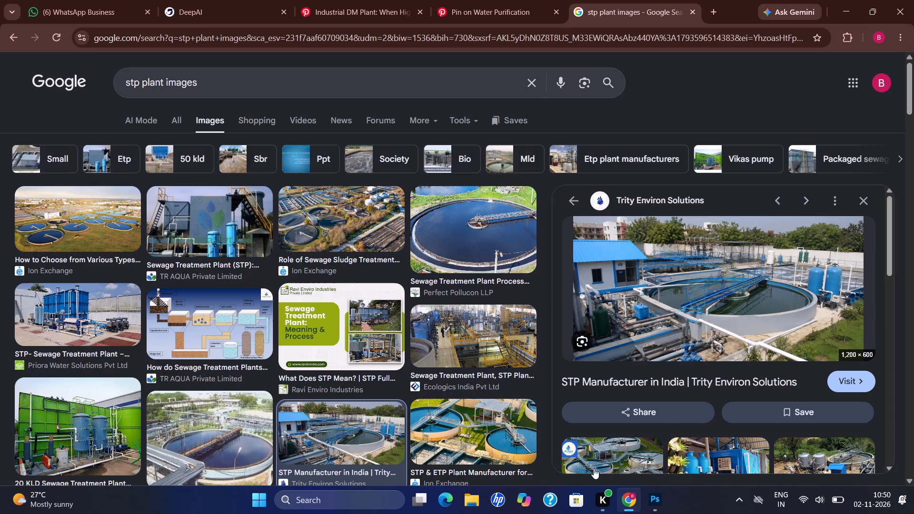
scroll(616, 410, "down", 3)
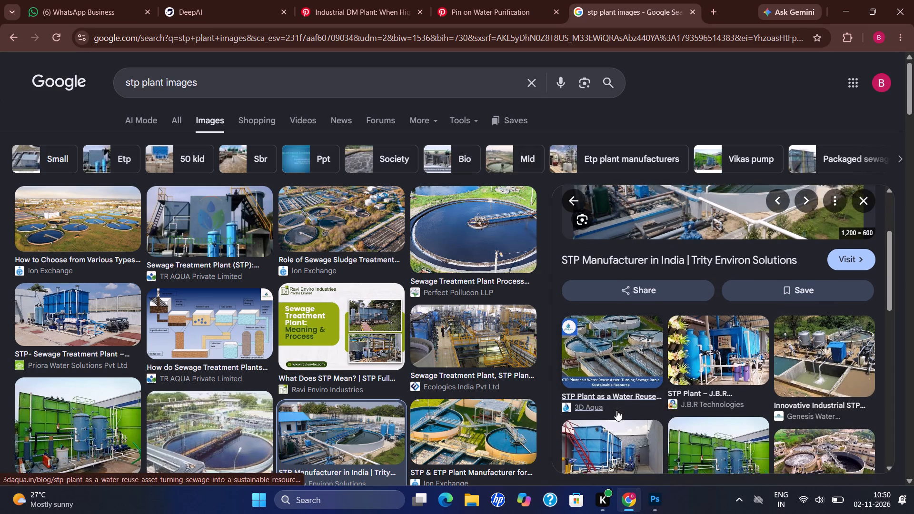
scroll(616, 410, "down", 1)
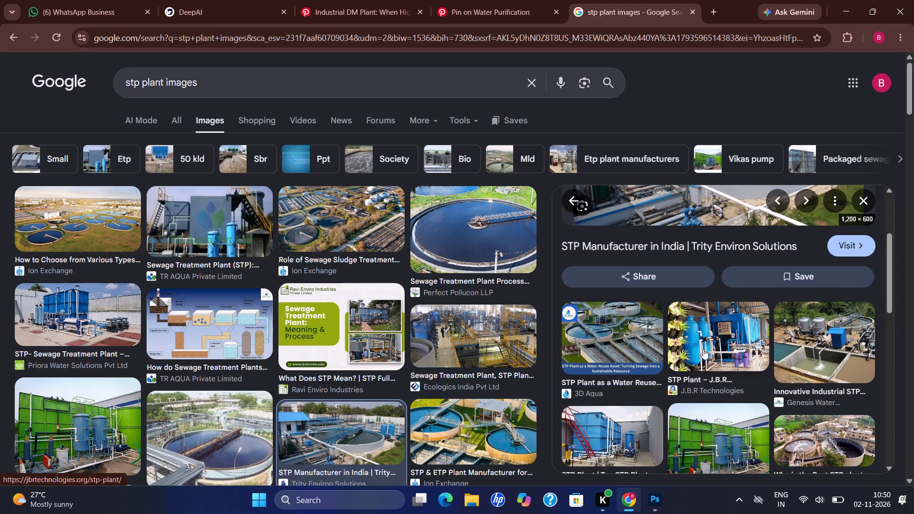
scroll(703, 397, "down", 2)
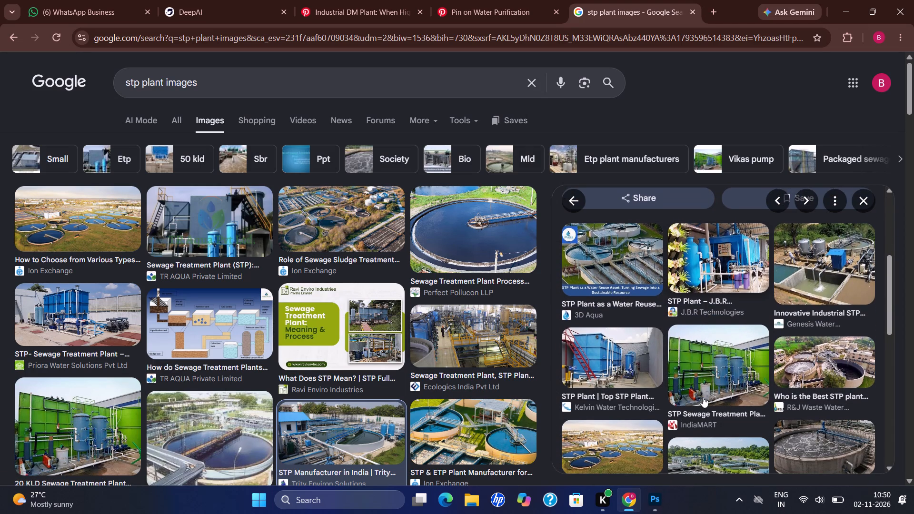
scroll(703, 397, "down", 2)
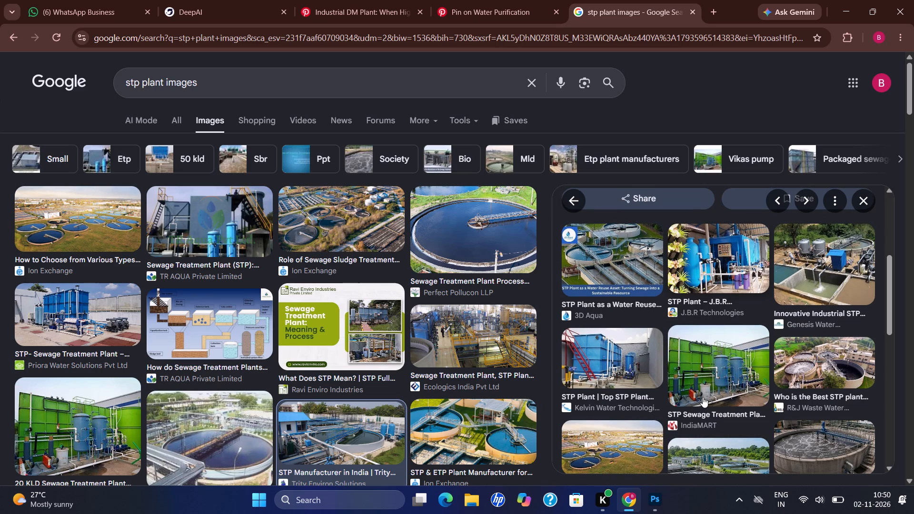
scroll(703, 397, "down", 1)
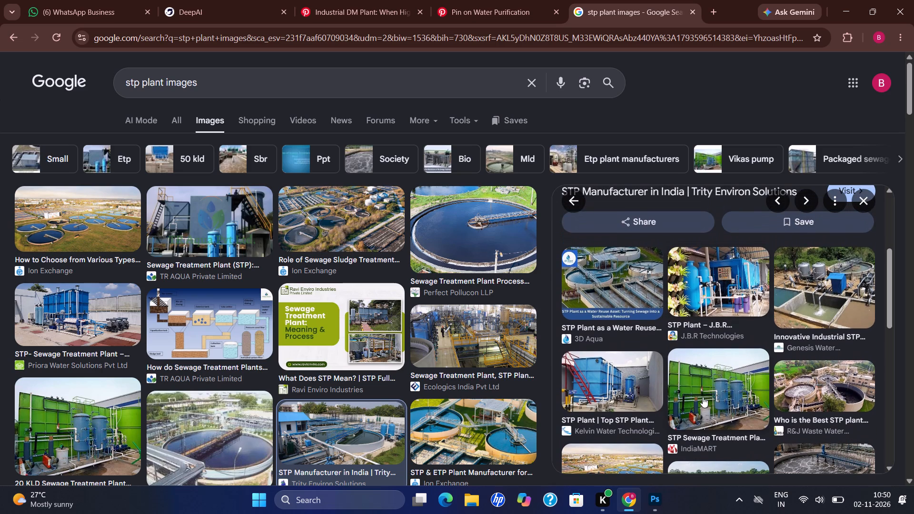
left_click(711, 289)
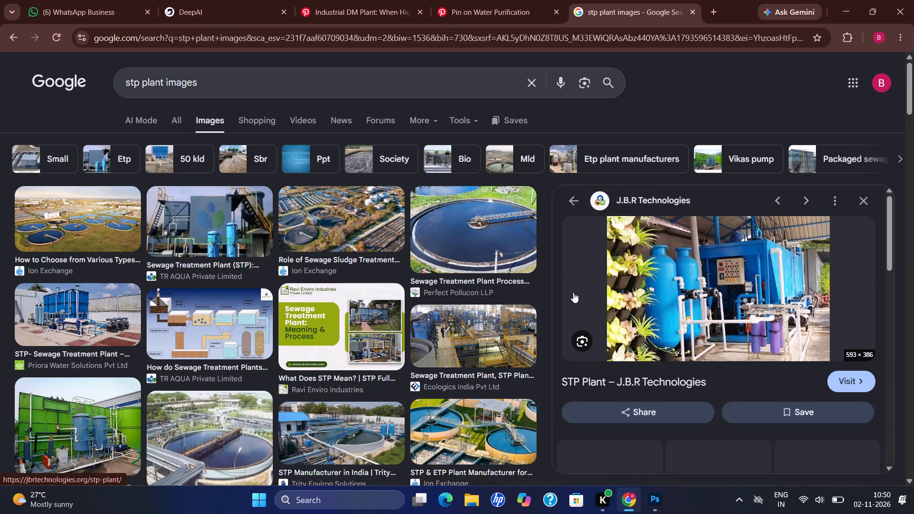
scroll(722, 353, "down", 1)
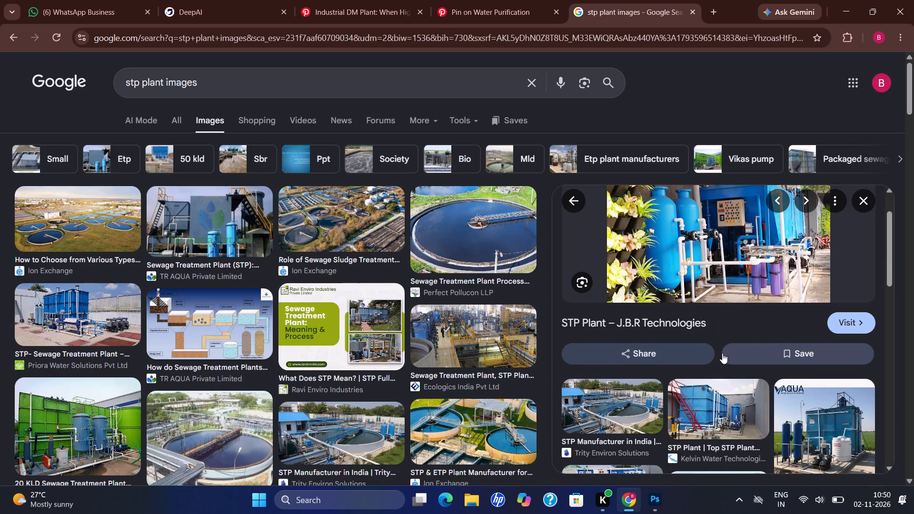
right_click(660, 281)
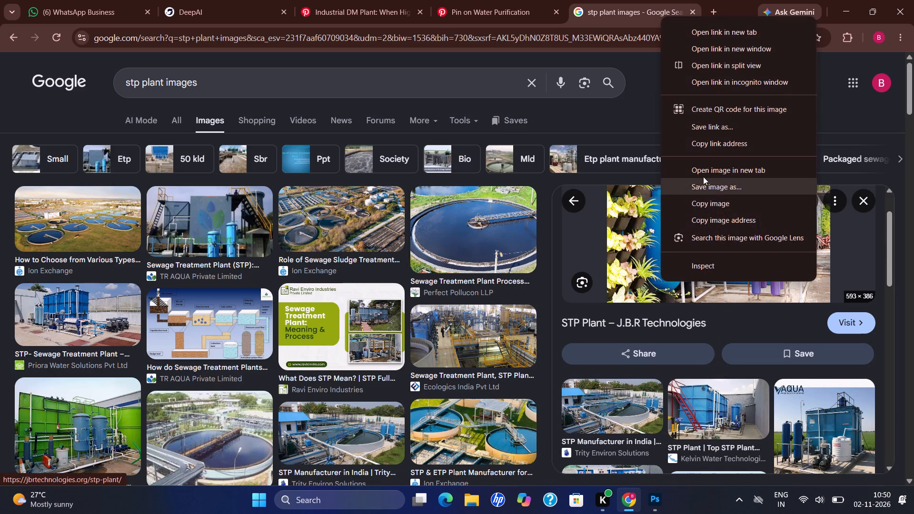
left_click(692, 205)
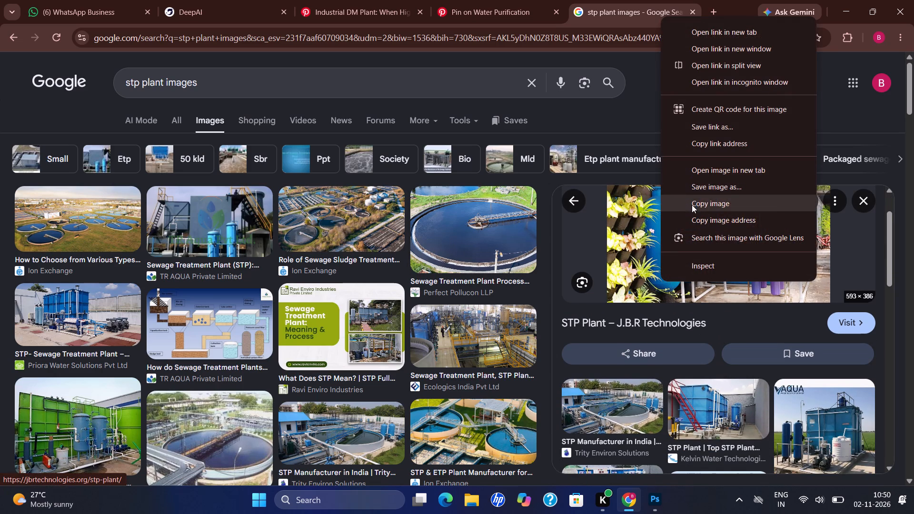
Switch to Photoshop, paste the copied J.B.R Technologies plant photo, scale it to about 57%, and place it near the question mark's curled tip.
left_click(650, 499)
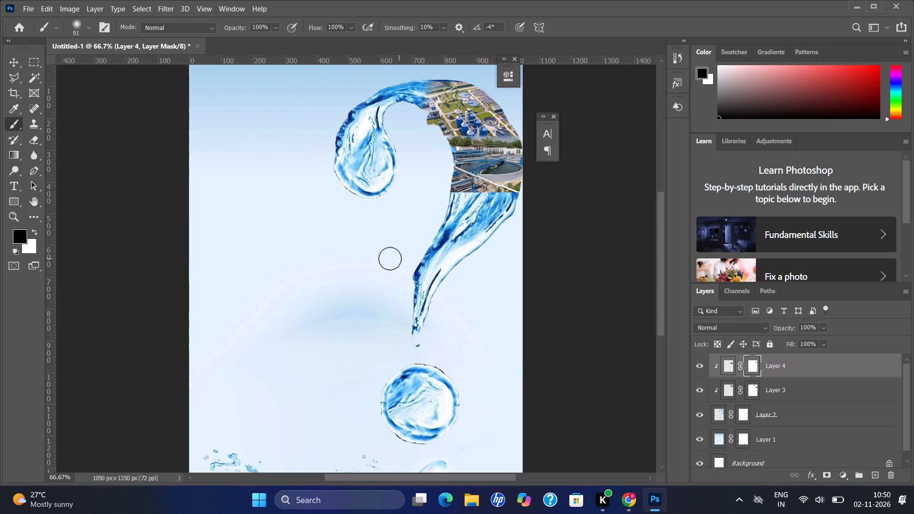
key("ctrl+v")
key("ctrl+t")
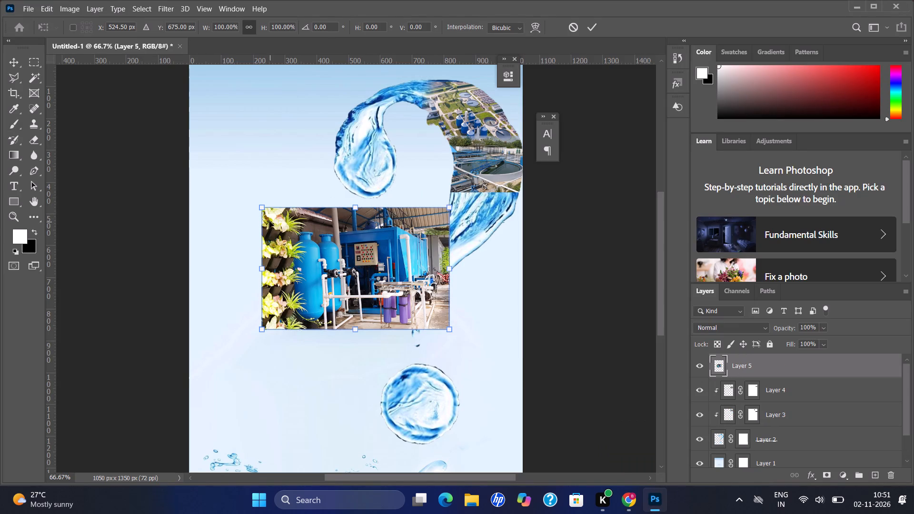
left_click_drag(450, 327, 409, 304)
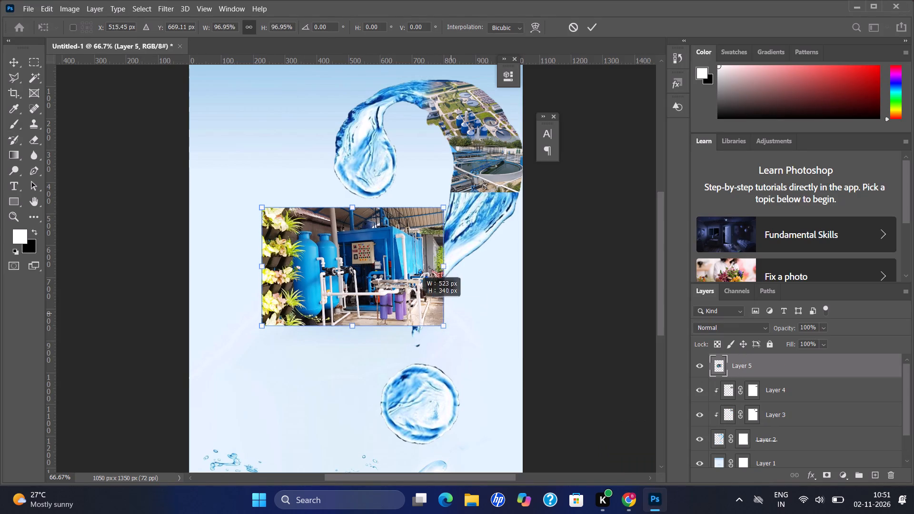
left_click_drag(409, 304, 393, 294)
left_click_drag(304, 274, 332, 177)
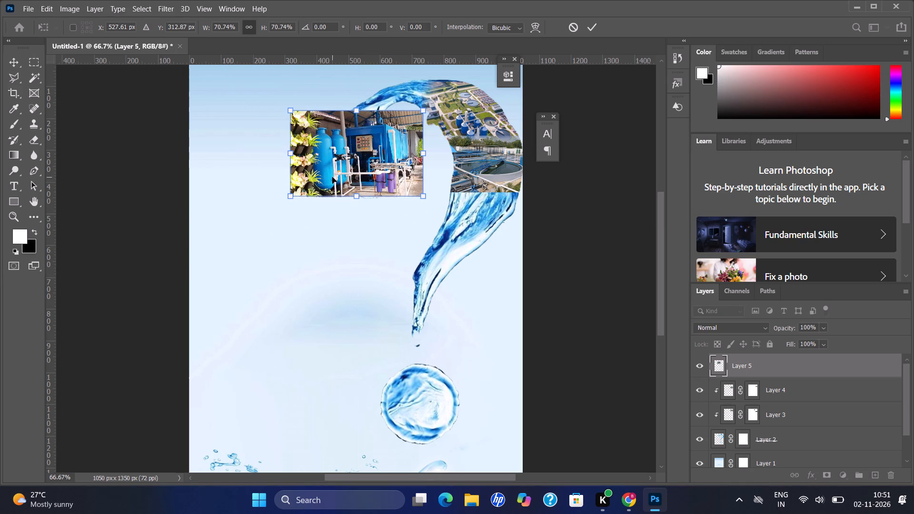
left_click_drag(285, 199, 312, 185)
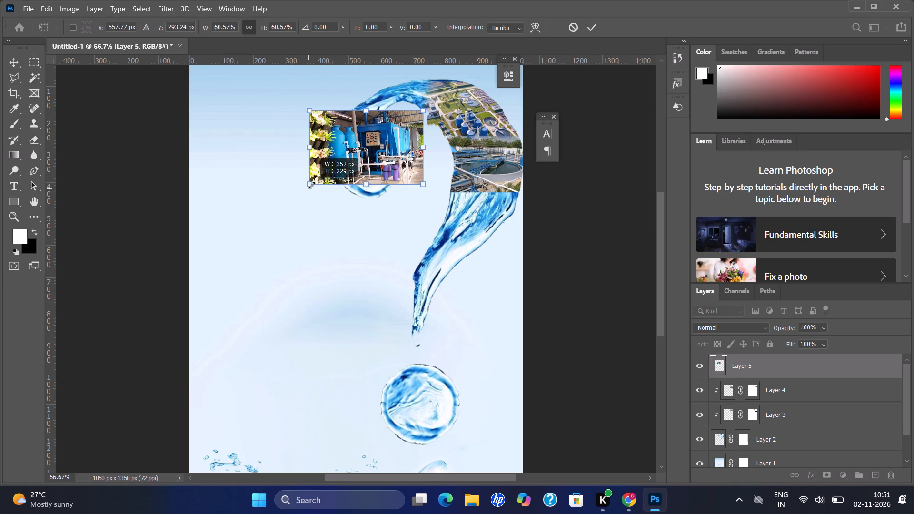
left_click_drag(312, 185, 314, 184)
Move the pasted plant photo down until it covers the rounded droplet end of the question mark's curl.
key("Down")
key("Down")
key("Down")
key("Down")
key("Down")
key("Down")
key("Down")
key("Down")
key("Down")
key("Down")
key("Down")
key("Down")
key("Down")
key("Down")
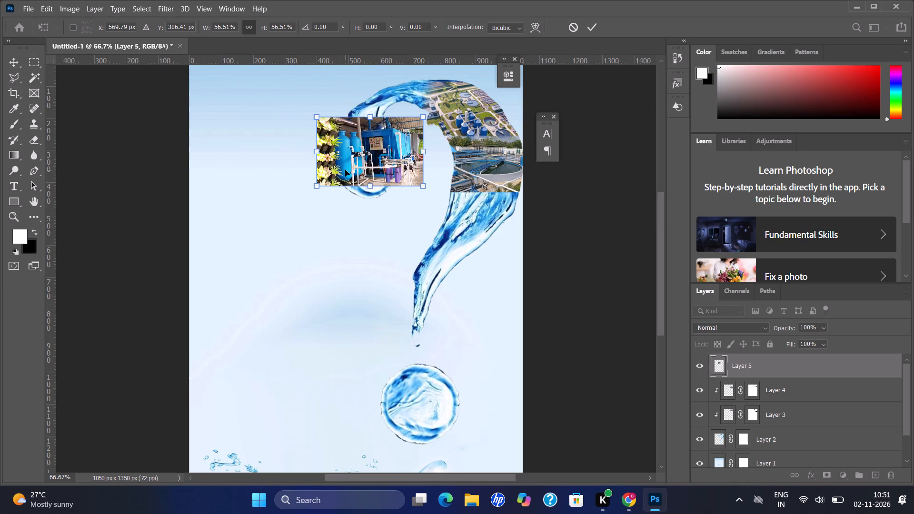
key("Down")
key("Down")
key("Down")
key("Down")
key("Down")
key("Down")
key("Down")
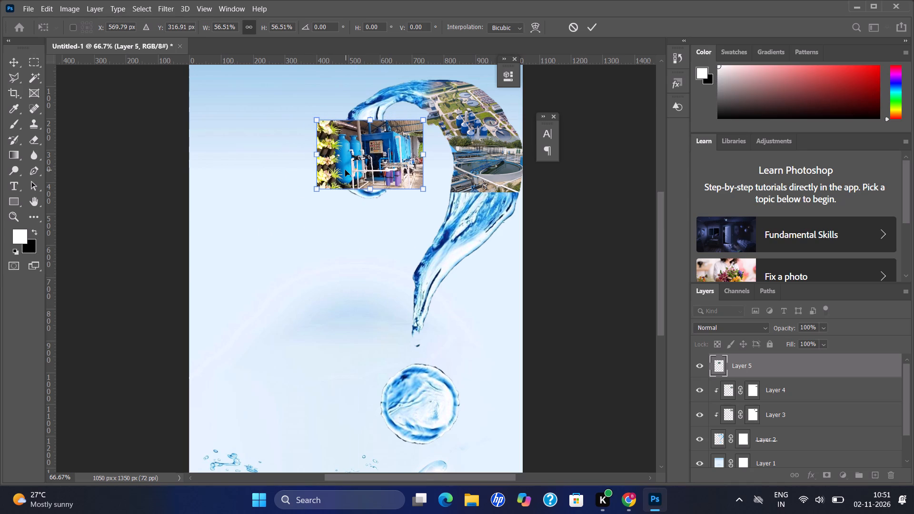
left_click(367, 155)
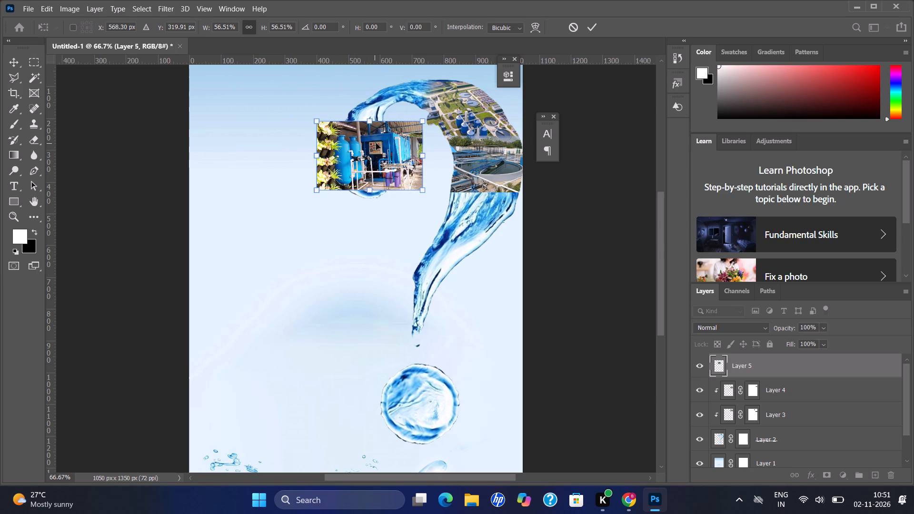
left_click(376, 143)
left_click_drag(376, 143, 376, 155)
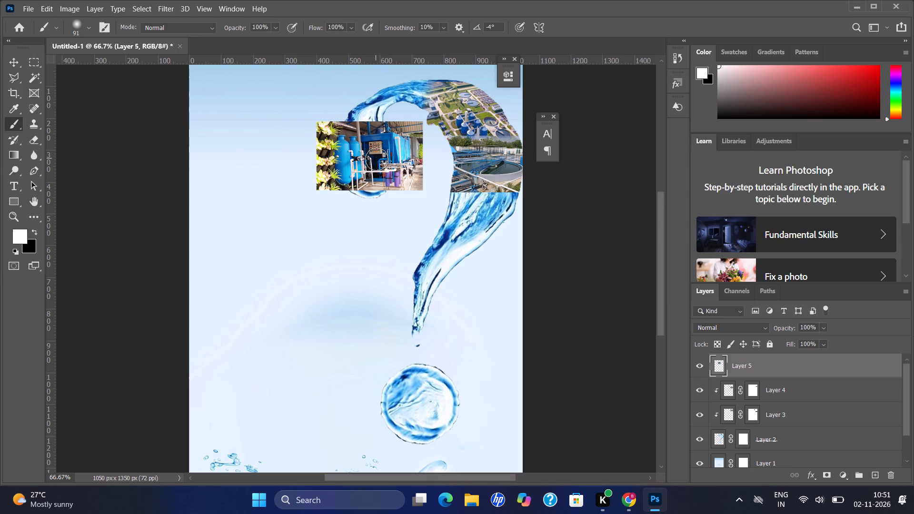
key("v")
left_click_drag(384, 165, 384, 176)
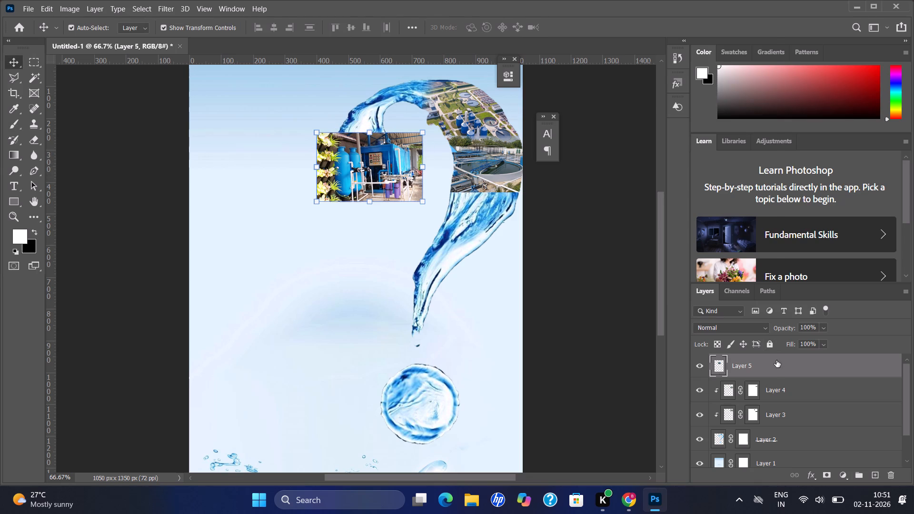
Clip the Layer 5 plant photo to the water question mark with a clipping mask.
right_click(776, 360)
left_click(653, 213)
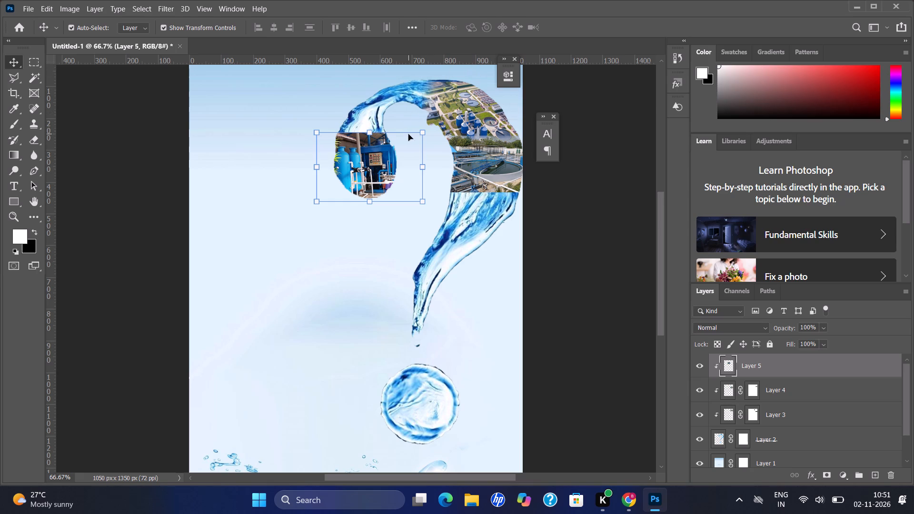
Scale the clipped Layer 5 photo to about 78% and reposition it within the lower part of the curl's droplet end.
left_click_drag(418, 132, 408, 117)
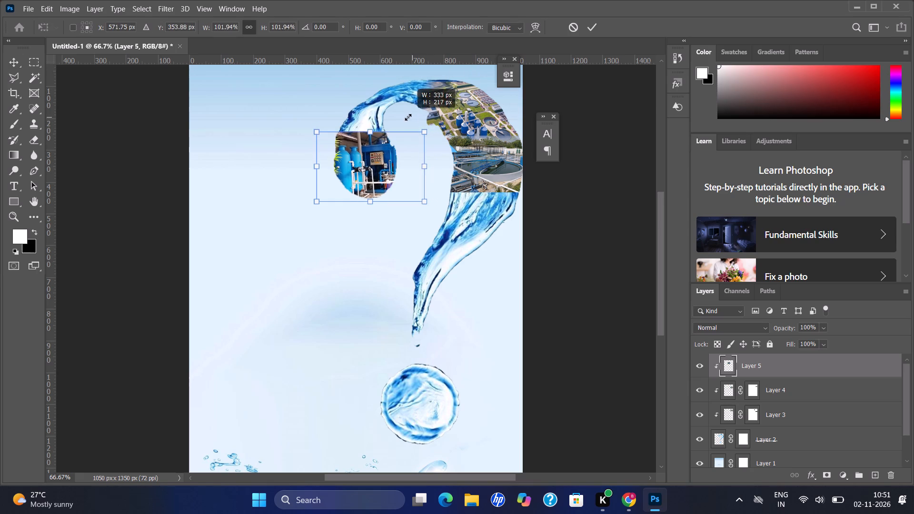
left_click_drag(408, 117, 406, 117)
left_click_drag(364, 157, 362, 147)
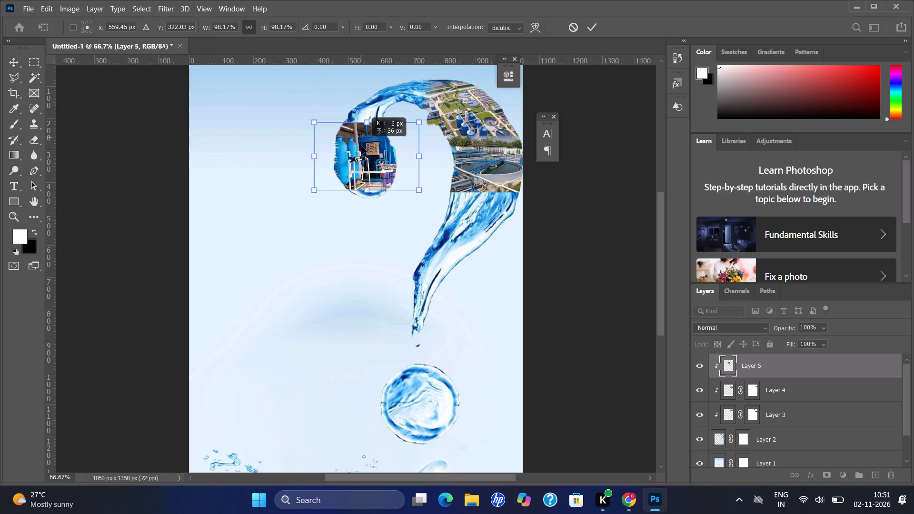
left_click_drag(362, 147, 368, 152)
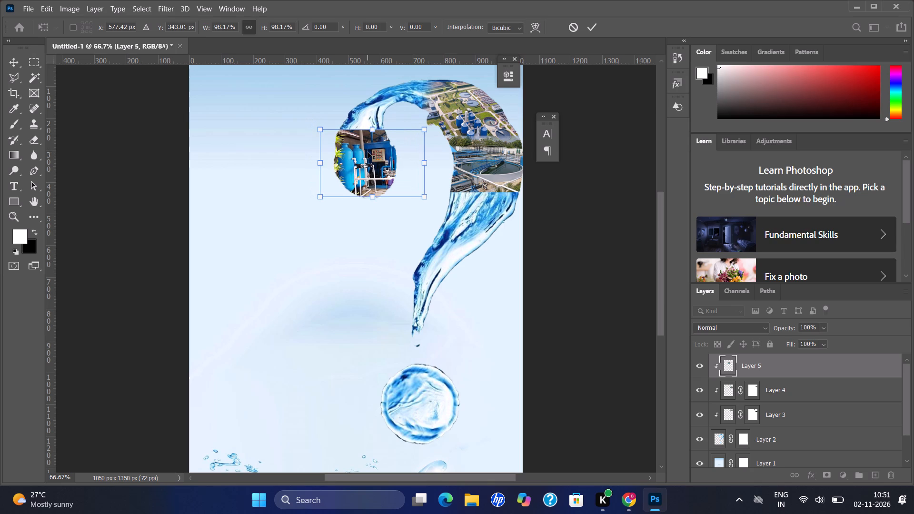
key("ctrl+t")
left_click_drag(425, 131, 404, 137)
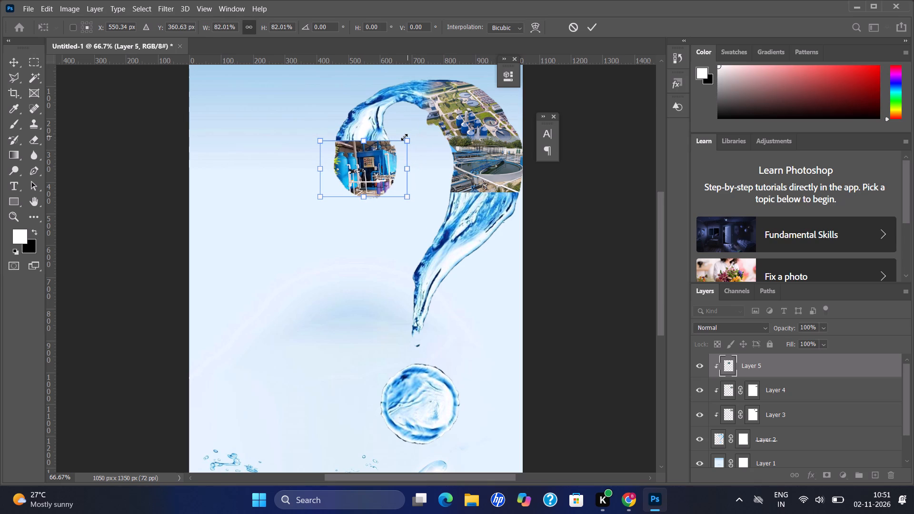
left_click(373, 168)
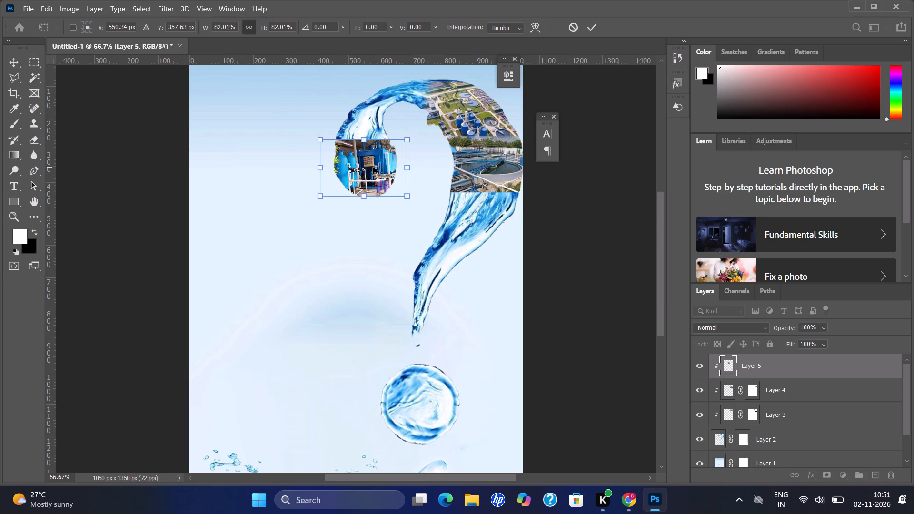
left_click(407, 138)
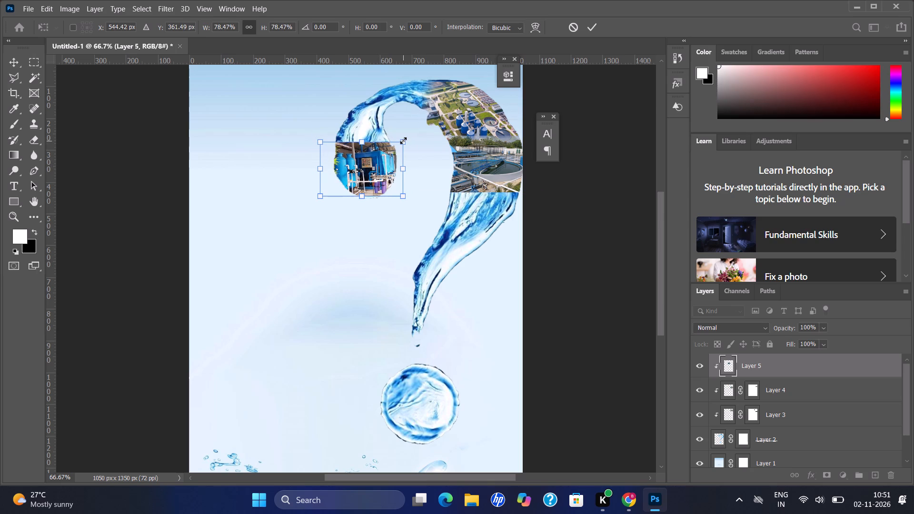
left_click(356, 162)
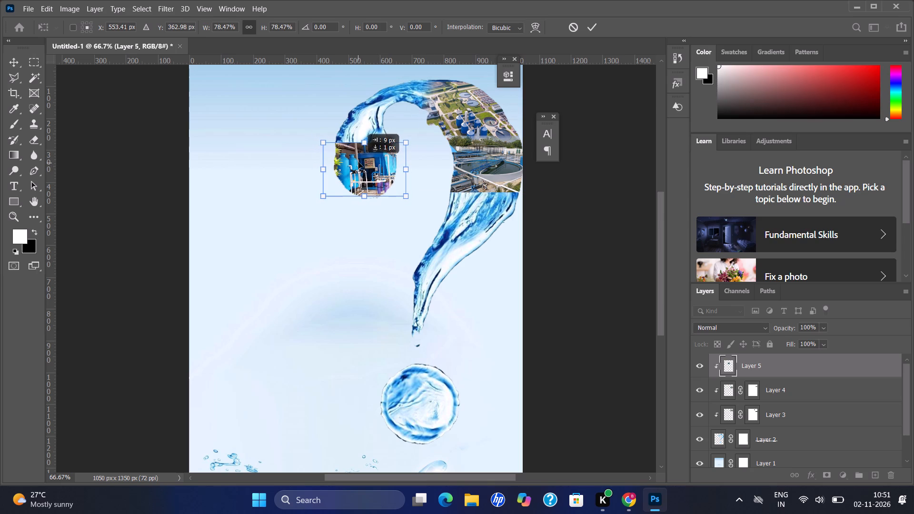
left_click(413, 289)
key("Return")
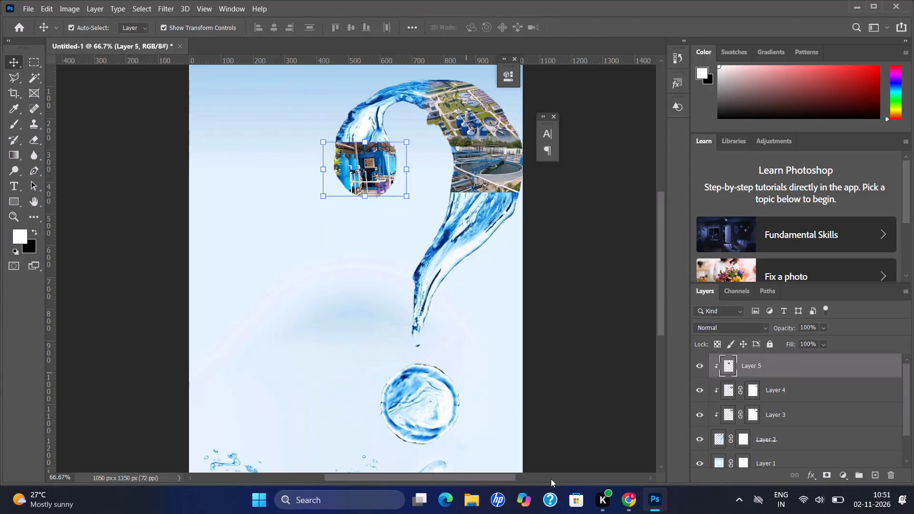
Switch to Chrome, open the V Aqua package STP plant photo from the related images, and copy it.
left_click(624, 502)
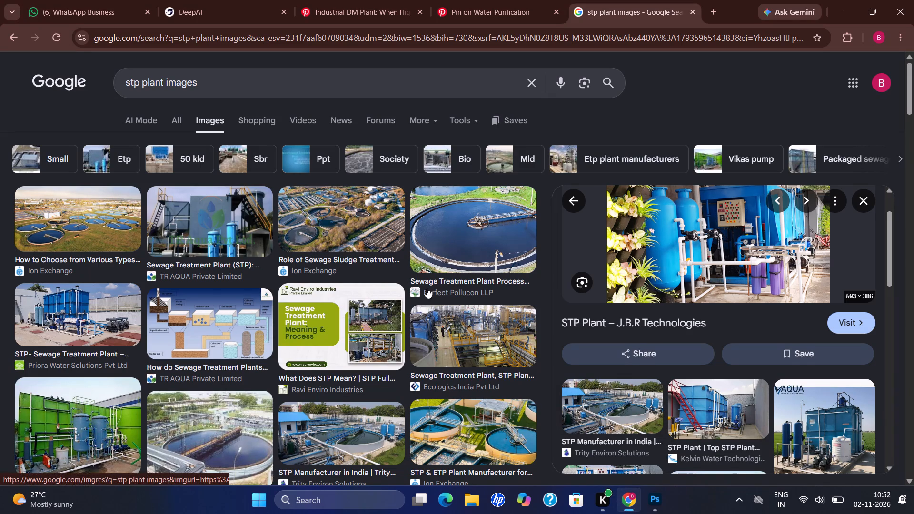
scroll(740, 445, "down", 1)
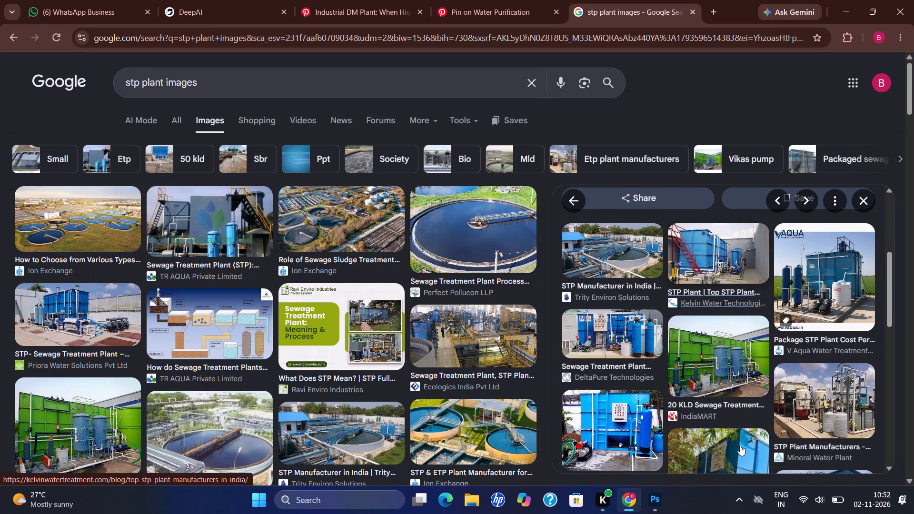
scroll(740, 445, "down", 4)
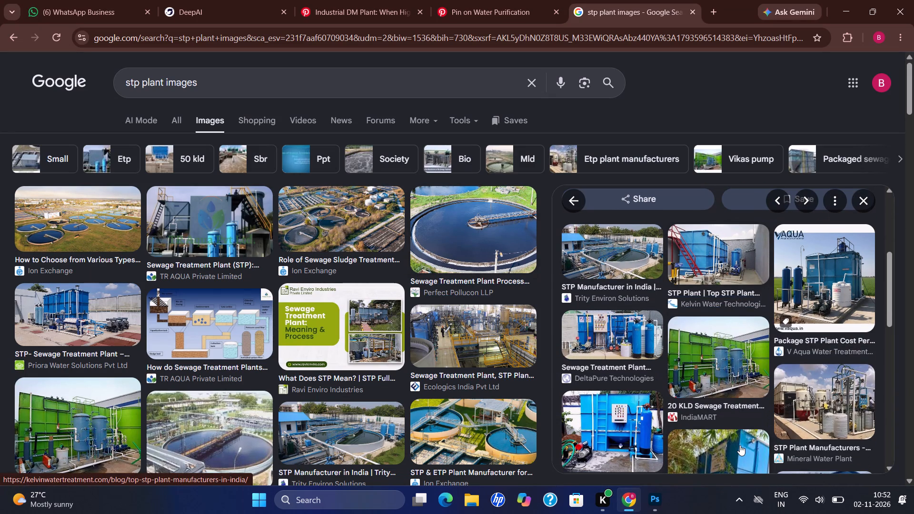
left_click(814, 282)
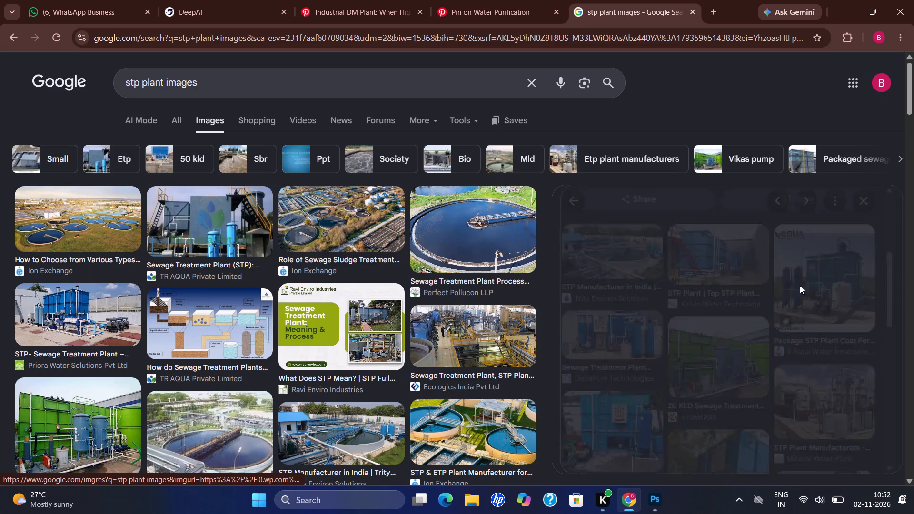
right_click(704, 325)
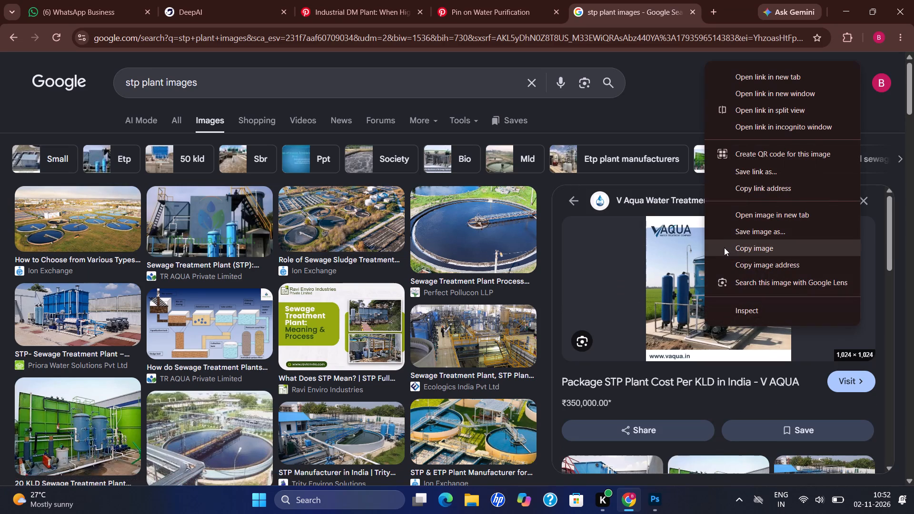
left_click(726, 246)
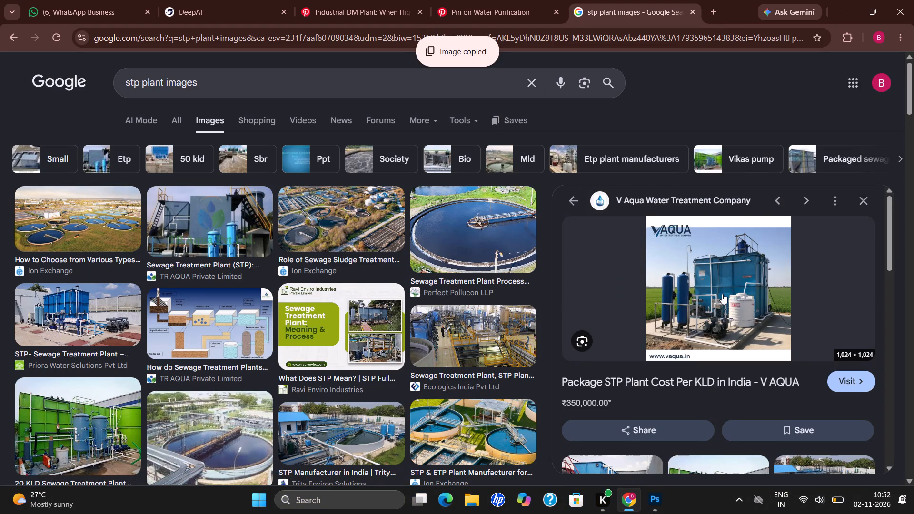
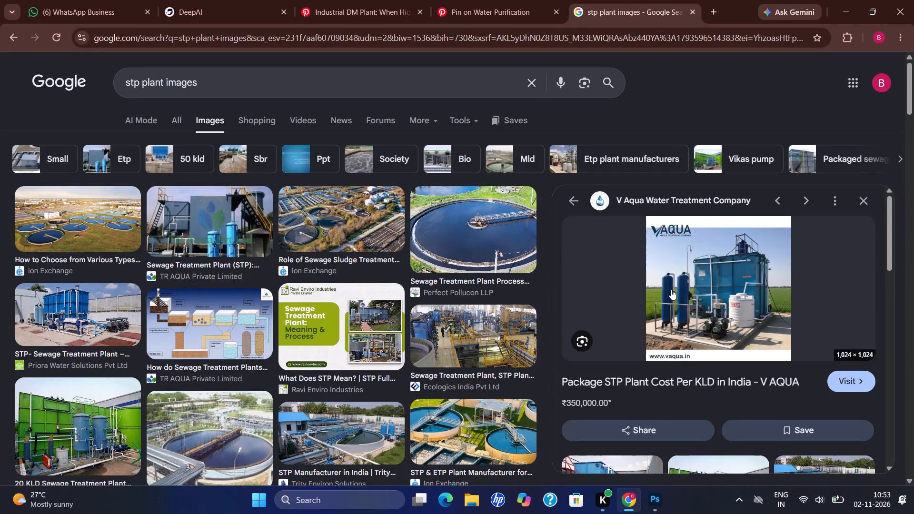
Copy the V Aqua package STP plant photo again and switch to Photoshop.
right_click(685, 291)
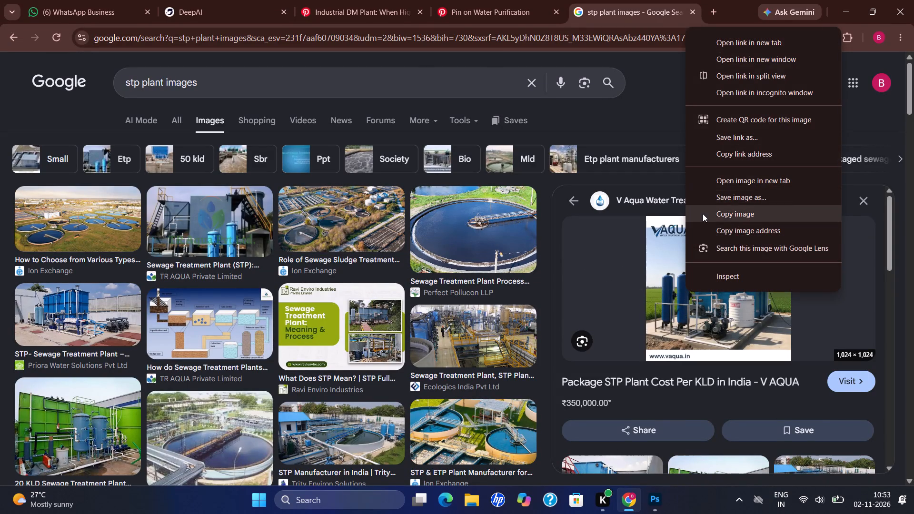
left_click(703, 214)
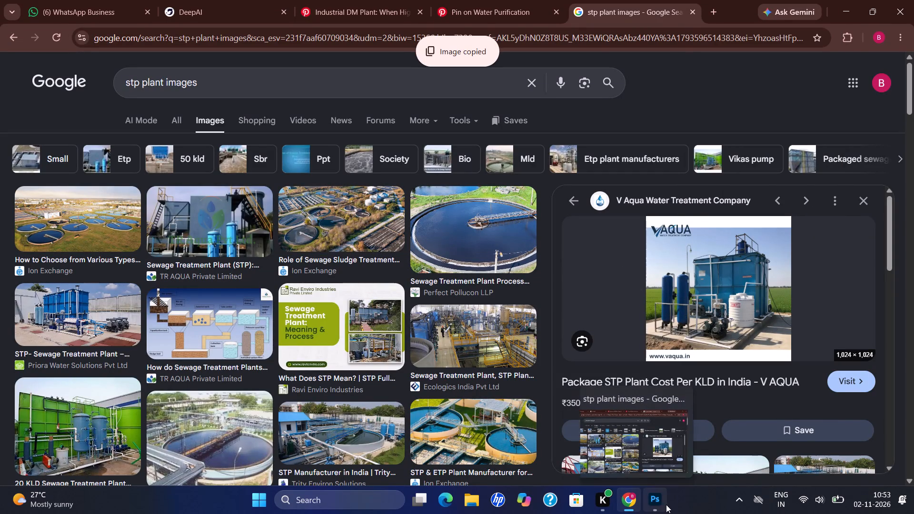
left_click(647, 504)
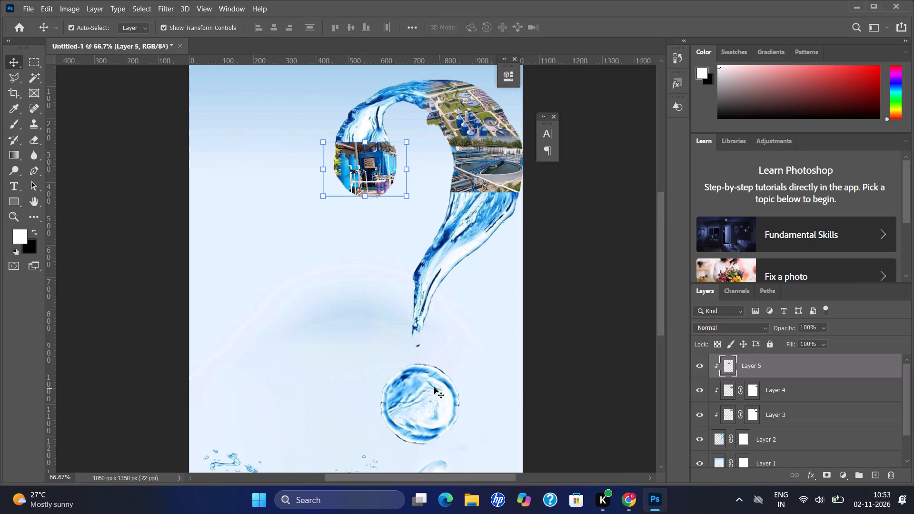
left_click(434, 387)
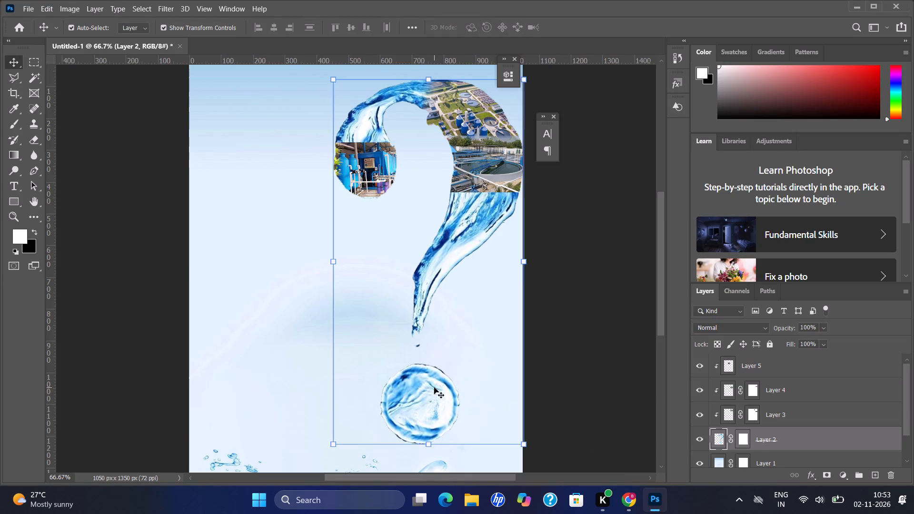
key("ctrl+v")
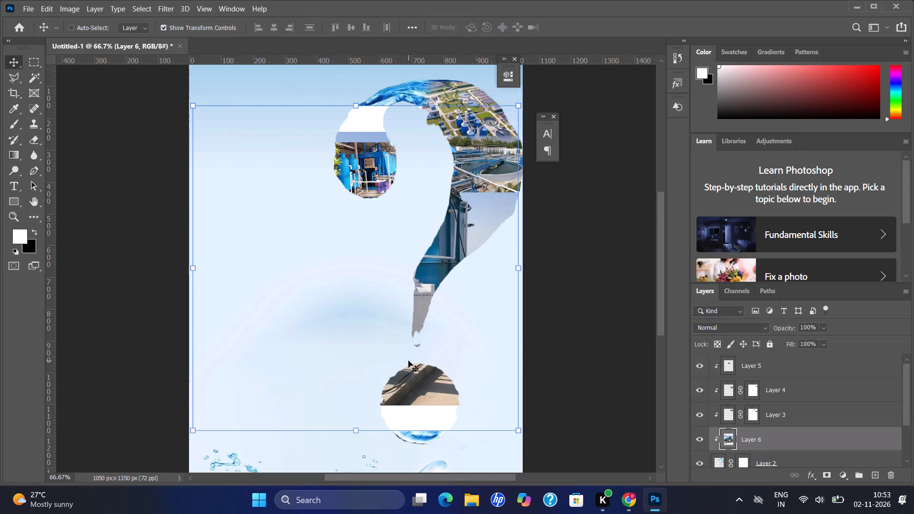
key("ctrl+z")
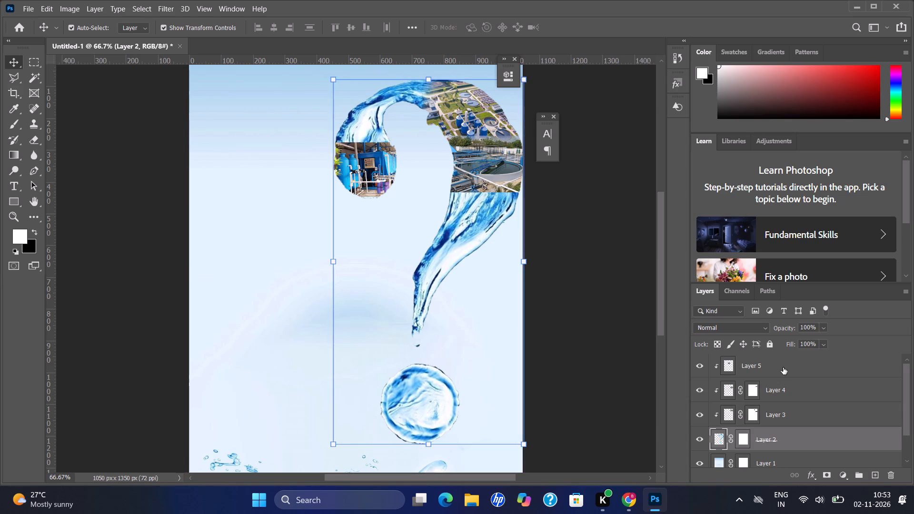
Paste the copied V Aqua plant photo as a new layer above Layer 5.
left_click(783, 367)
key("Up")
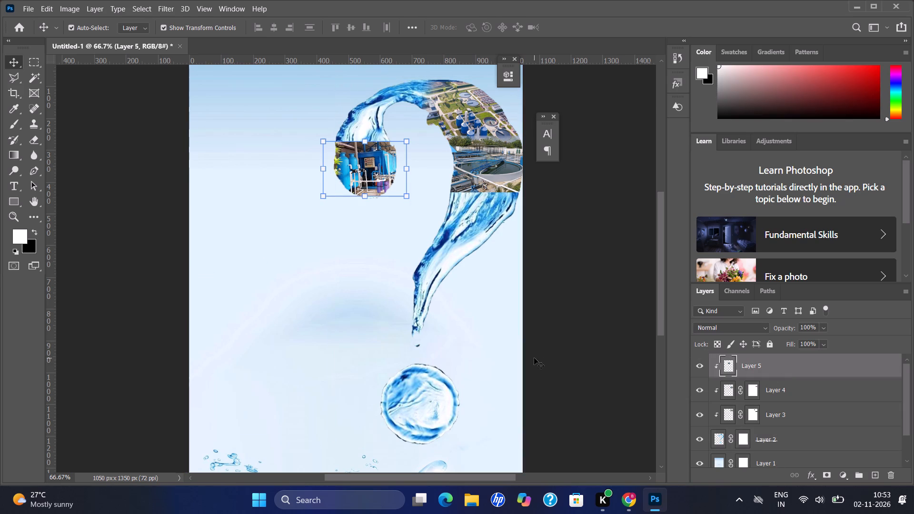
key("ctrl+v")
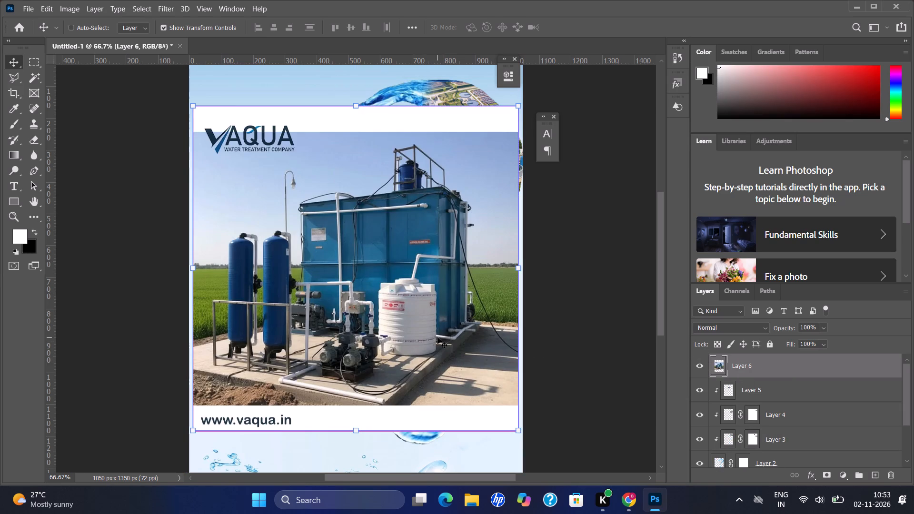
left_click(314, 216)
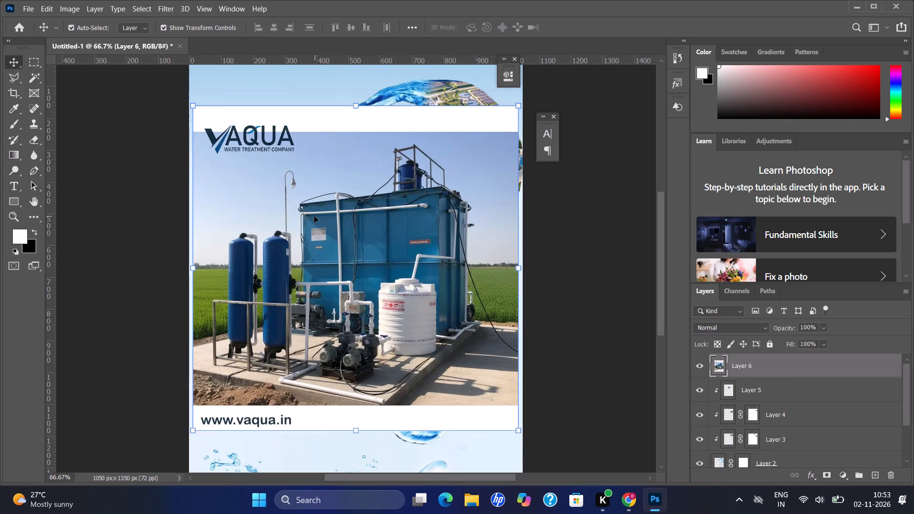
Delete the V Aqua logo area and the rest of the white strip along the pasted photo's top edge using rectangular selections.
left_click(30, 62)
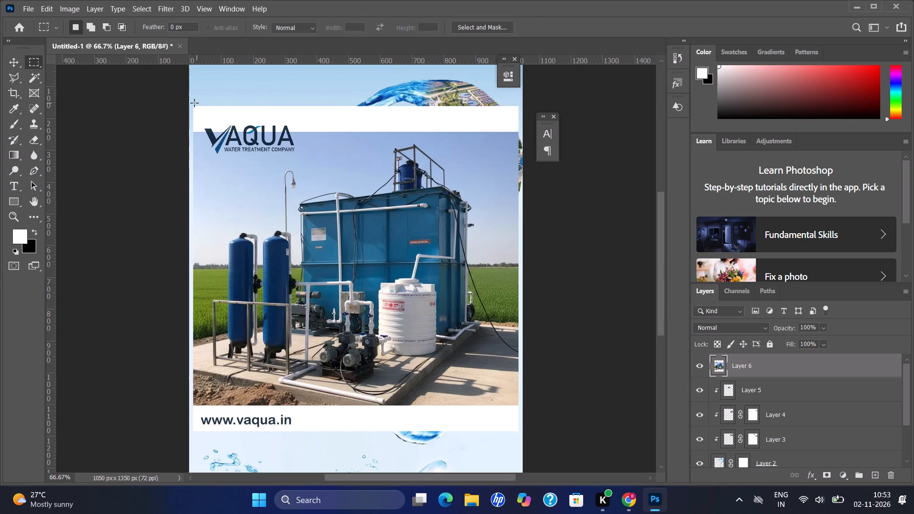
left_click_drag(194, 103, 440, 149)
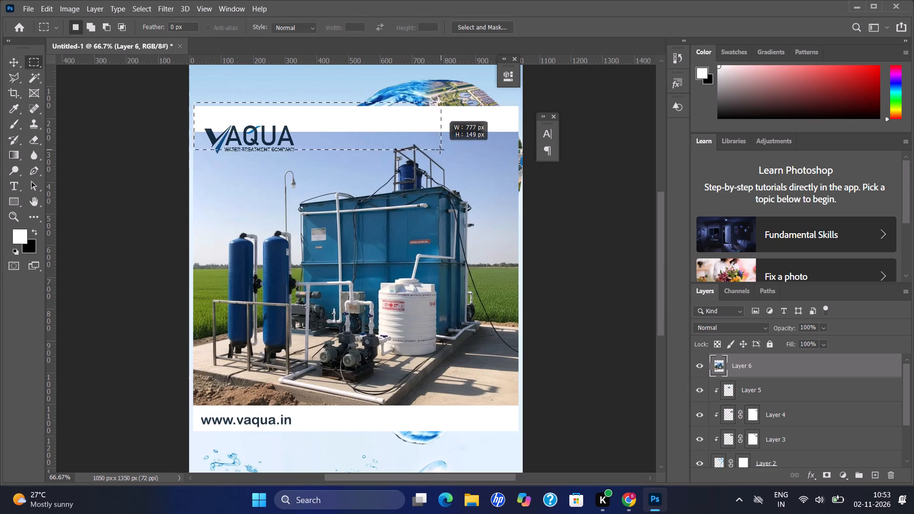
left_click_drag(440, 149, 357, 159)
key("BackSpace")
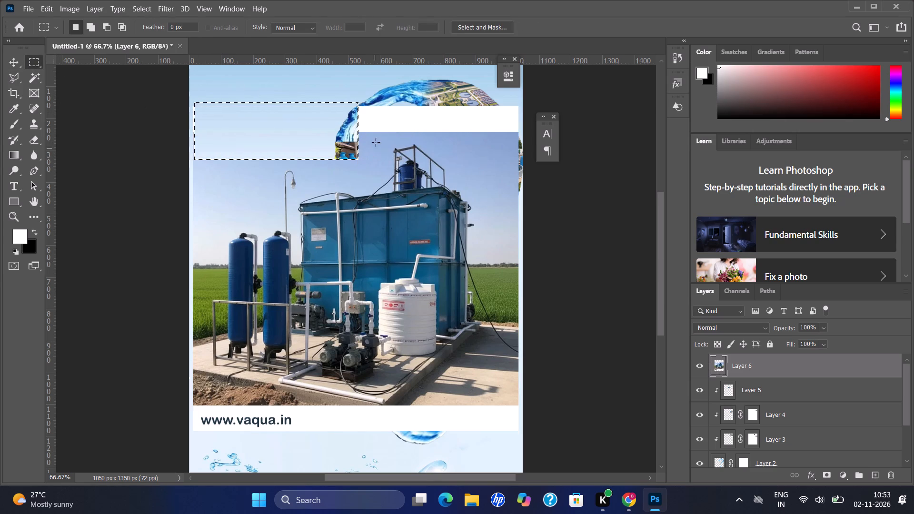
key("ctrl+d")
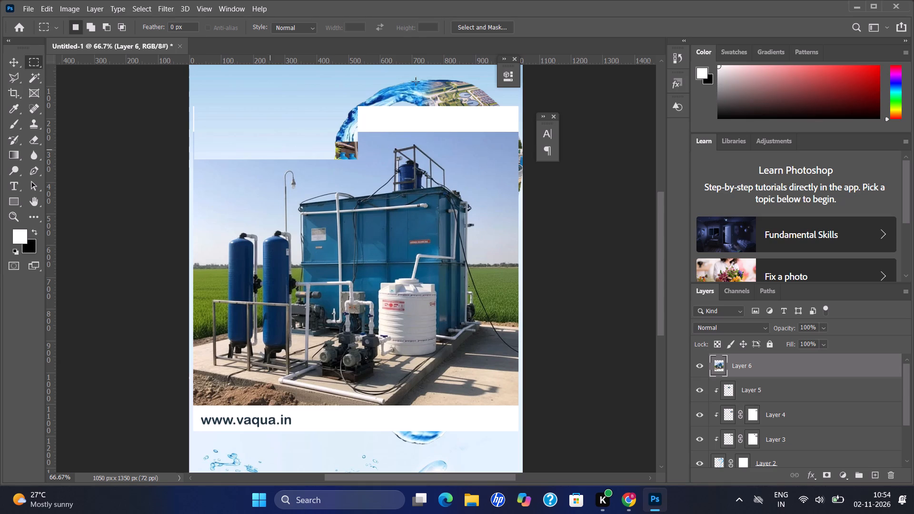
left_click_drag(348, 104, 350, 105)
left_click_drag(350, 105, 527, 139)
key("BackSpace")
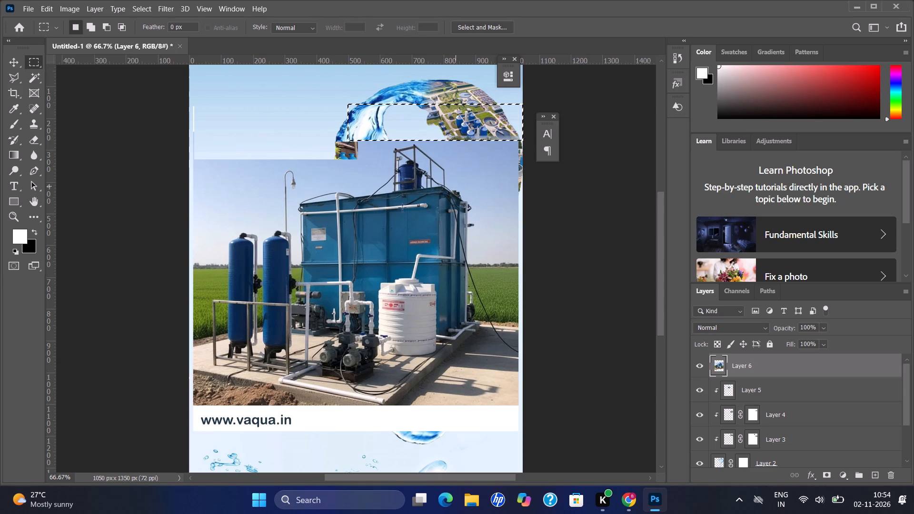
key("ctrl+d")
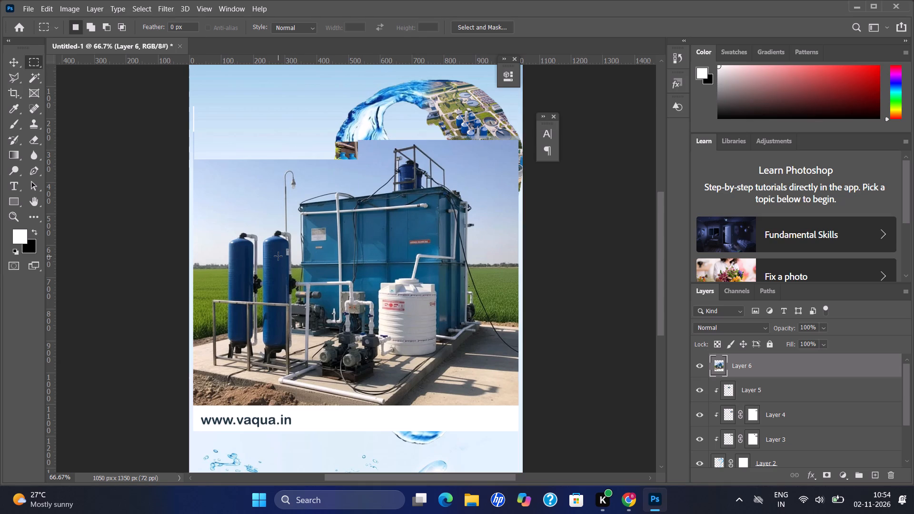
left_click_drag(154, 400, 155, 400)
left_click_drag(155, 400, 538, 446)
key("BackSpace")
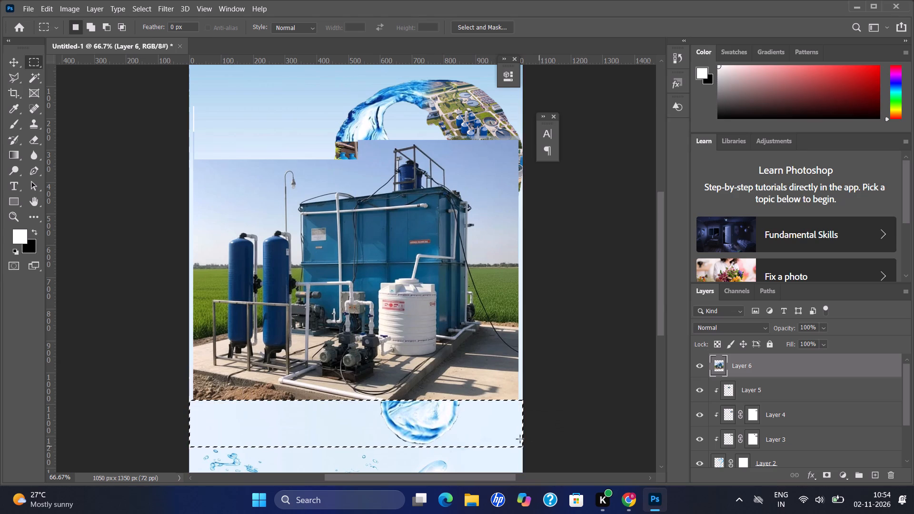
key("ctrl+d")
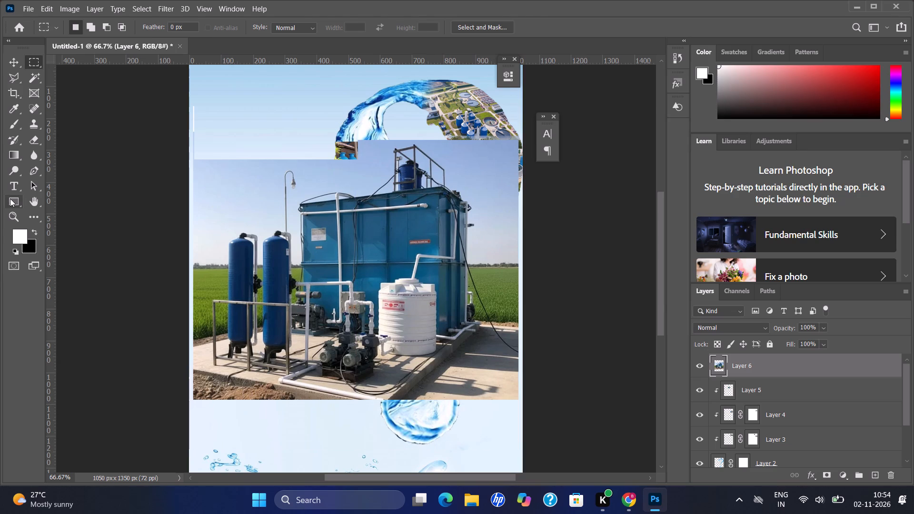
Scale the Layer 6 plant photo down to about 28% and place it over the question mark's round dot.
key("ctrl+t")
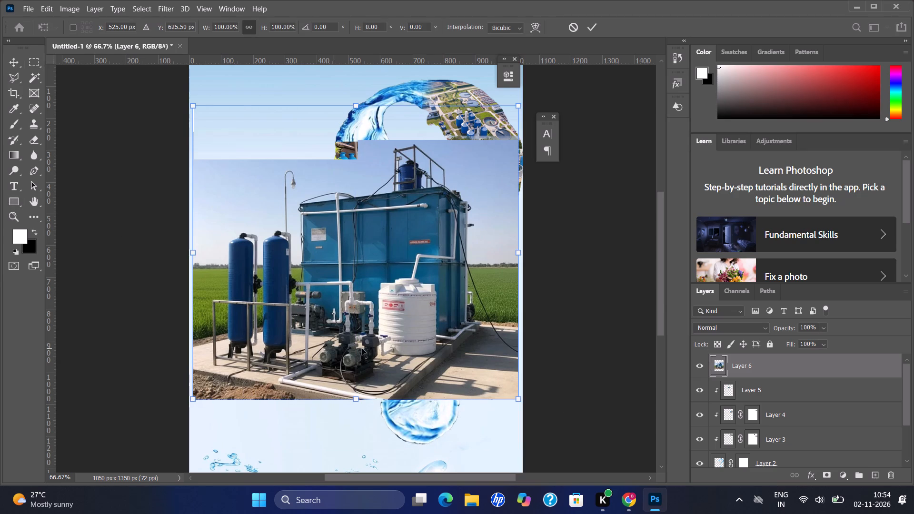
left_click_drag(517, 398, 353, 285)
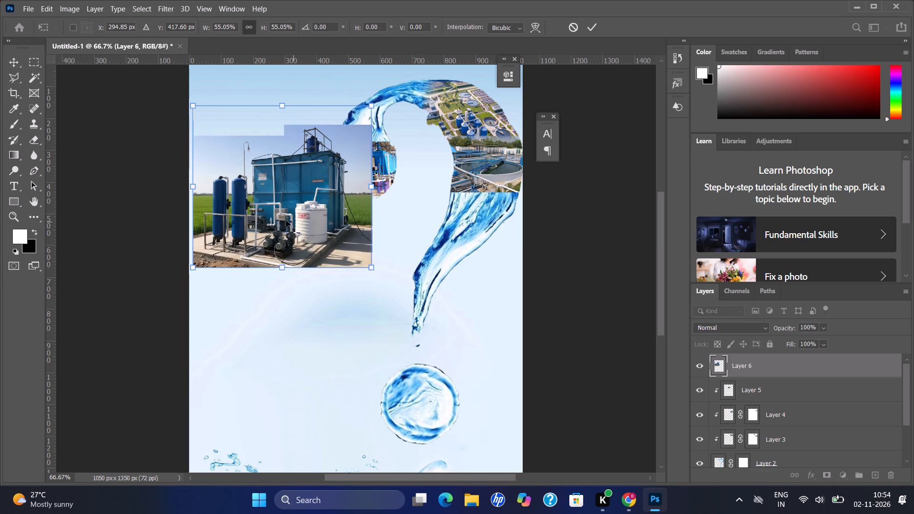
left_click_drag(286, 220, 403, 423)
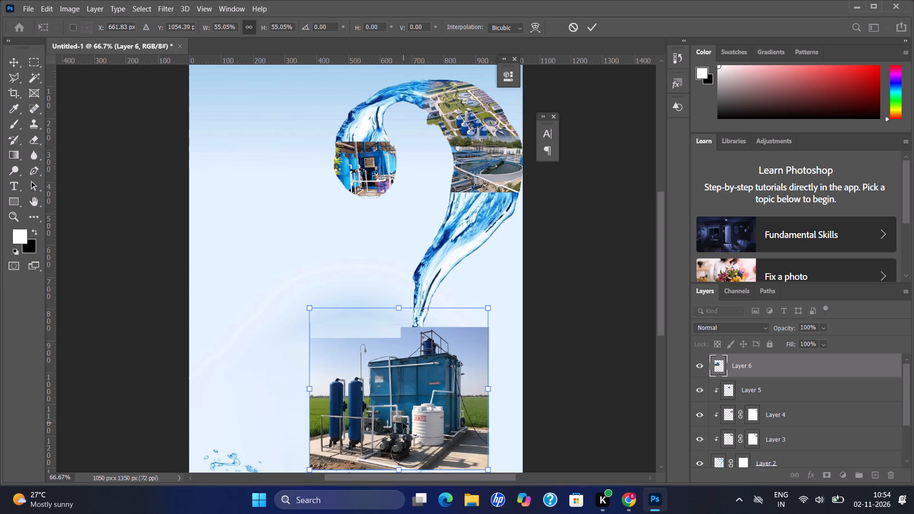
left_click_drag(310, 306, 362, 403)
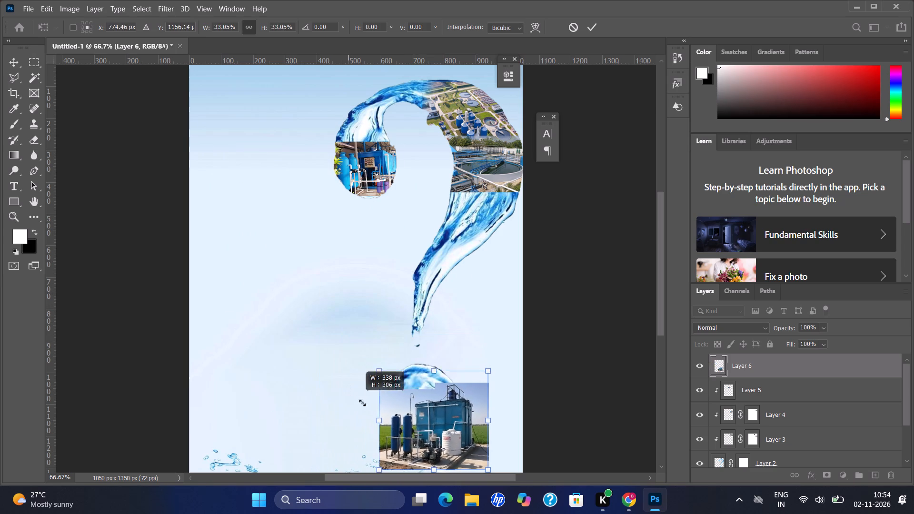
left_click_drag(362, 403, 375, 411)
left_click_drag(464, 457, 433, 415)
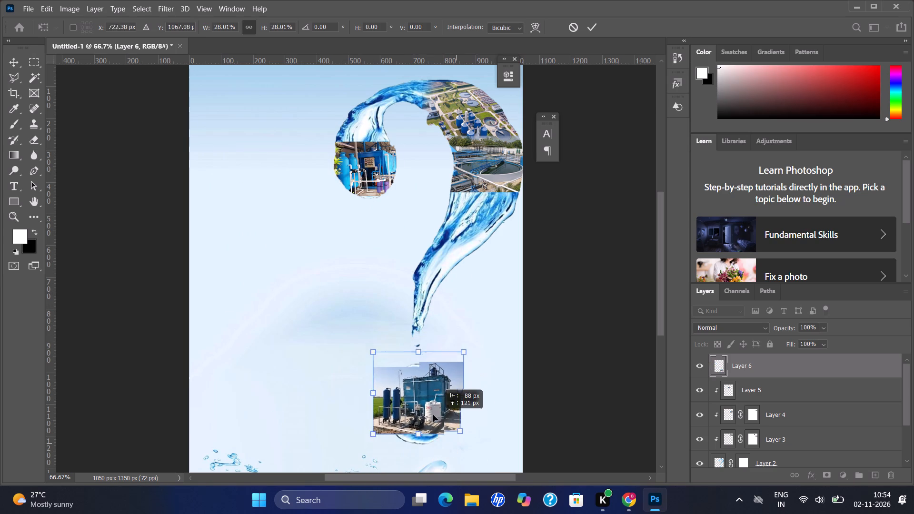
left_click_drag(433, 415, 433, 415)
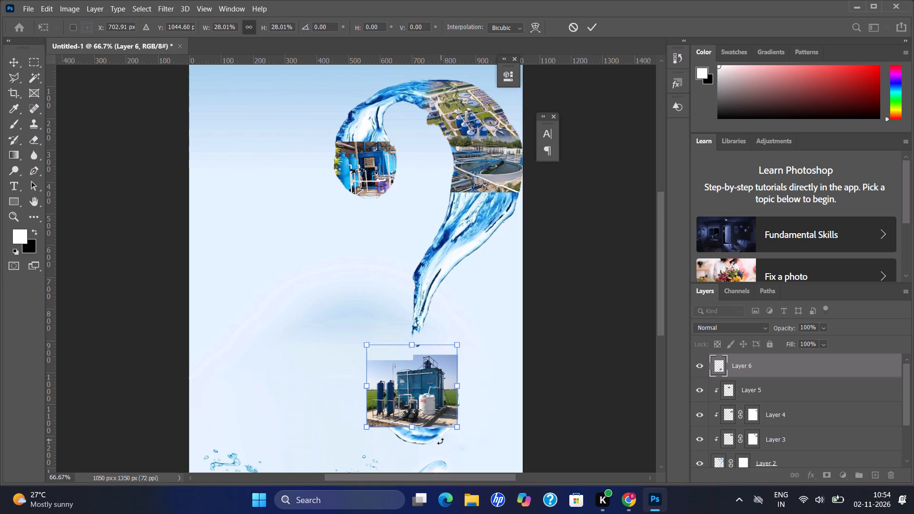
left_click_drag(421, 391, 423, 406)
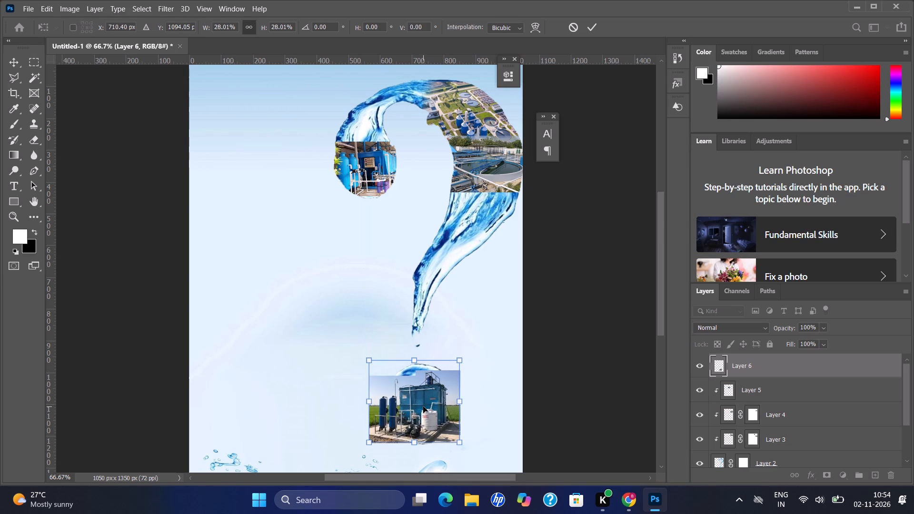
right_click(737, 364)
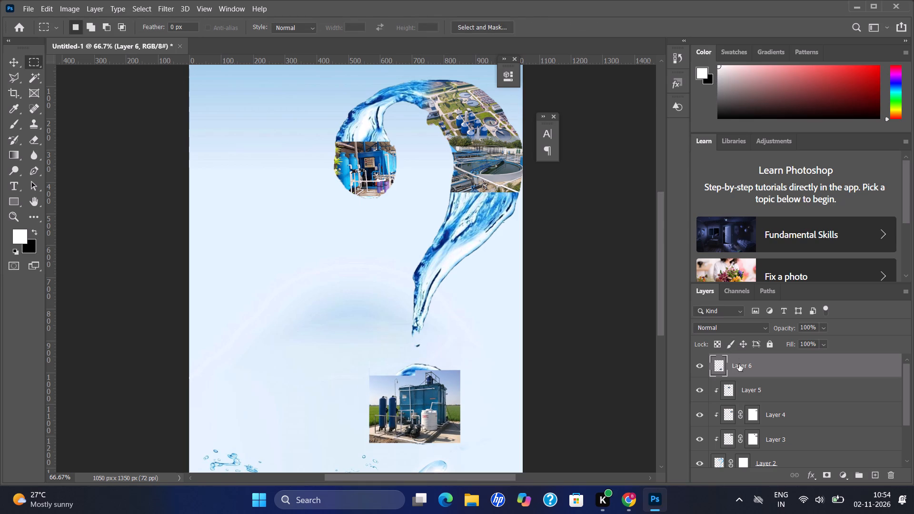
Clip the Layer 6 plant photo to the water question mark with a clipping mask.
right_click_drag(739, 364, 719, 358)
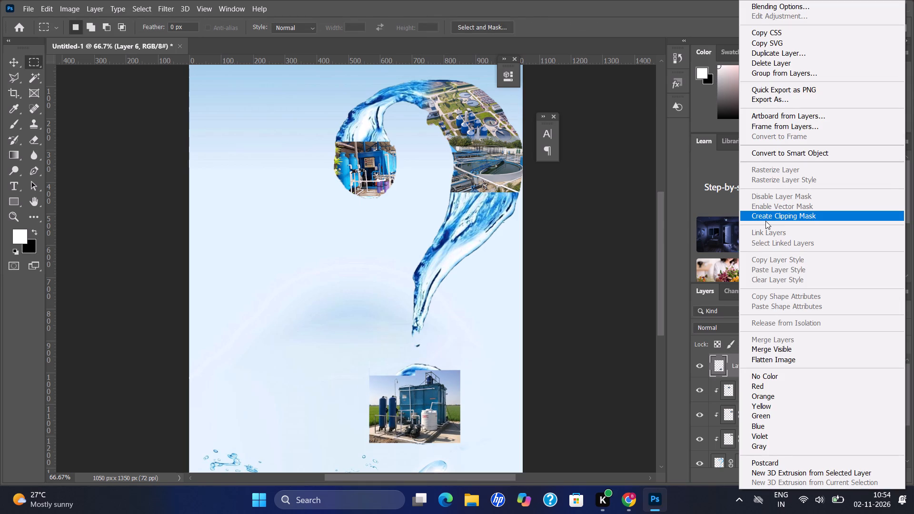
left_click(765, 221)
Enlarge the clipped Layer 6 photo to about 121% so that it fills the question mark's dot.
key("ctrl+t")
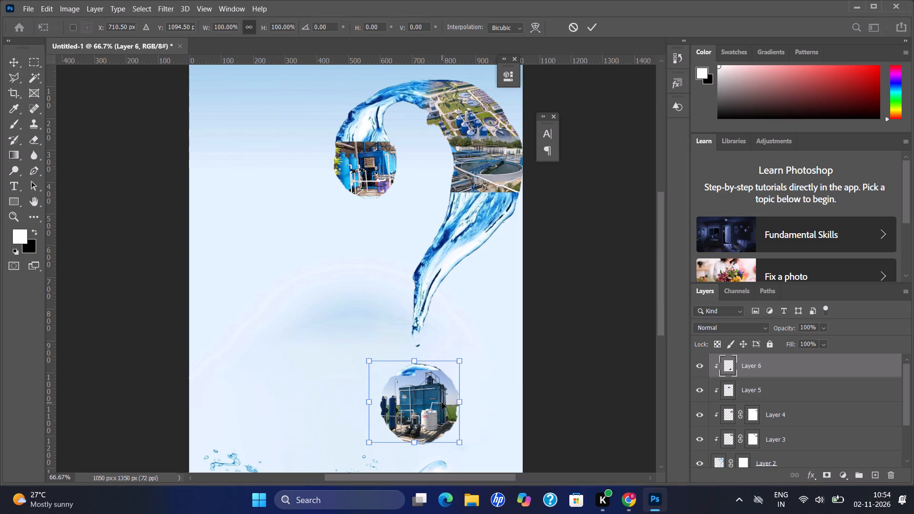
left_click_drag(458, 363, 460, 350)
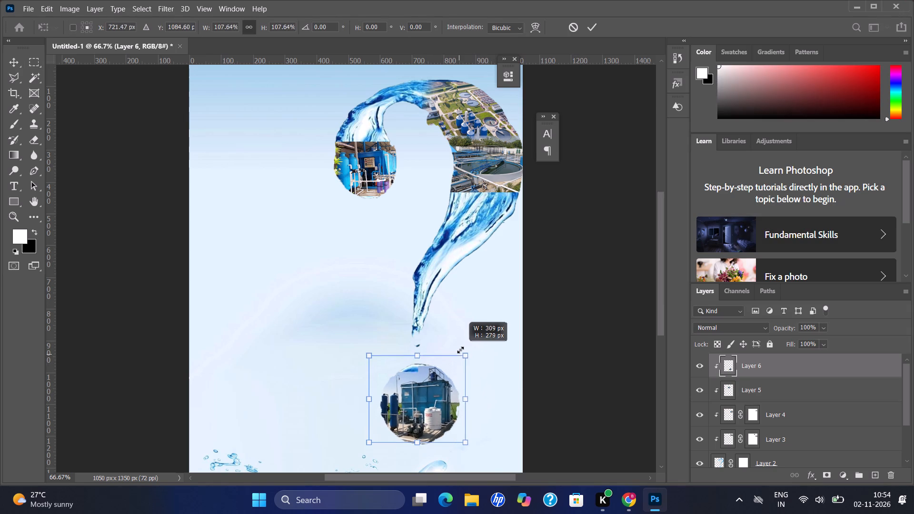
left_click_drag(460, 350, 463, 330)
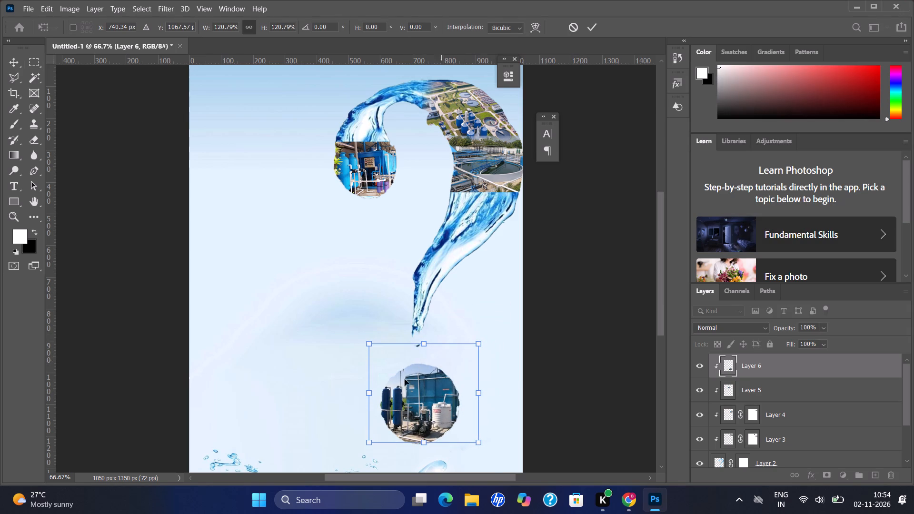
left_click_drag(657, 268, 656, 272)
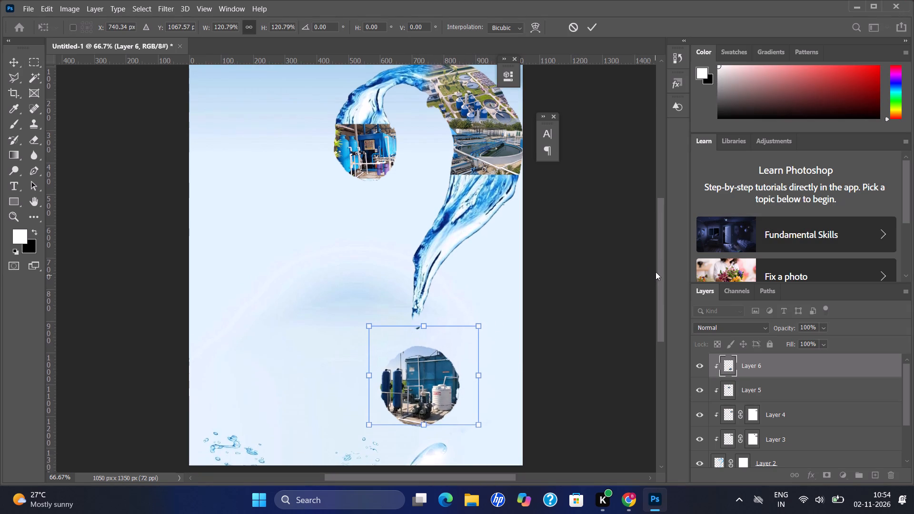
left_click_drag(656, 272, 658, 262)
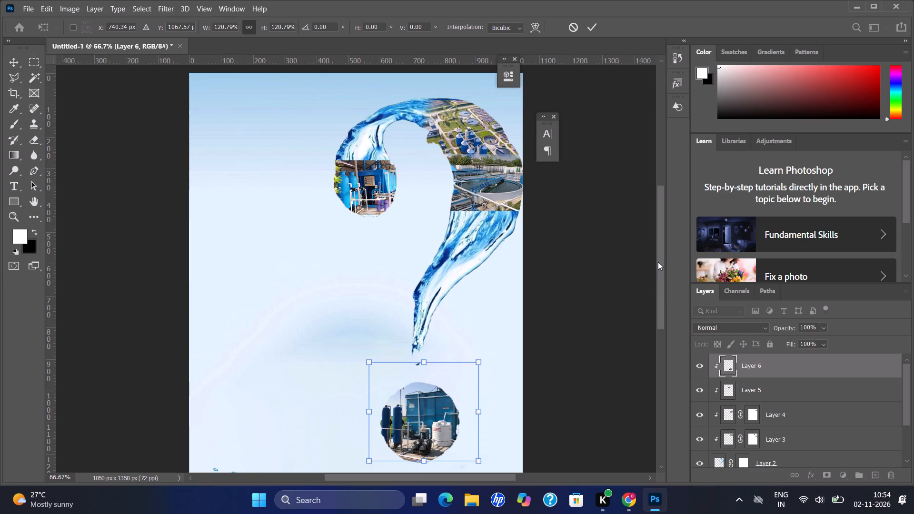
Switch to Chrome, browse the stp plant images results and copy the green IndiaMART 20 KLD Sewage Treatment Plant photo.
left_click(623, 506)
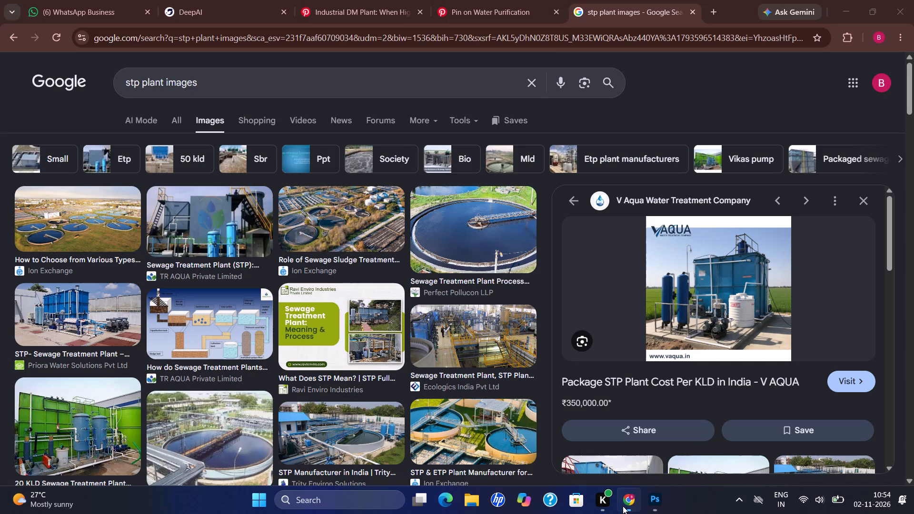
scroll(672, 371, "down", 6)
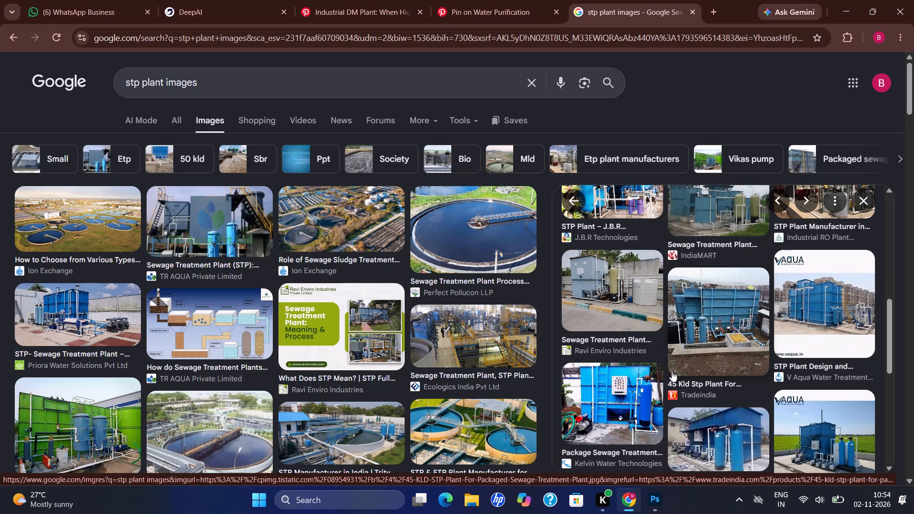
scroll(672, 371, "down", 1)
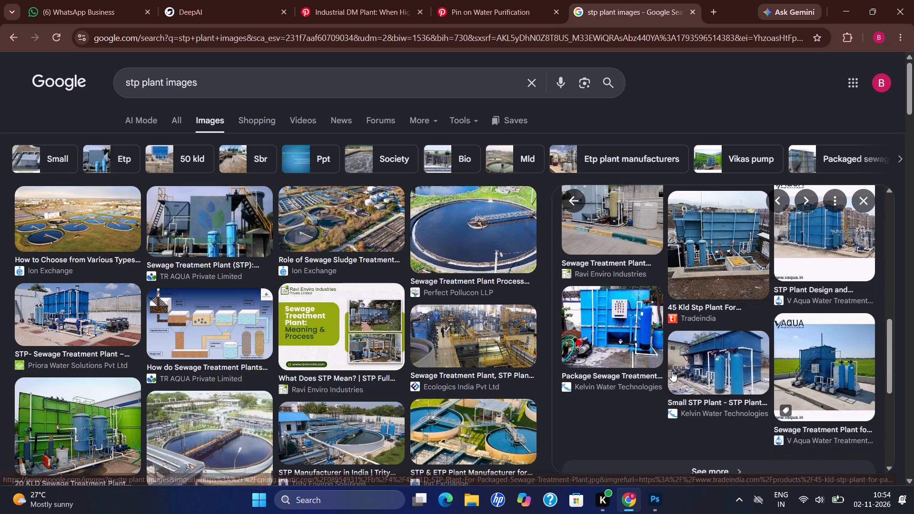
scroll(672, 371, "down", 2)
scroll(672, 371, "left", 4)
scroll(445, 318, "down", 1)
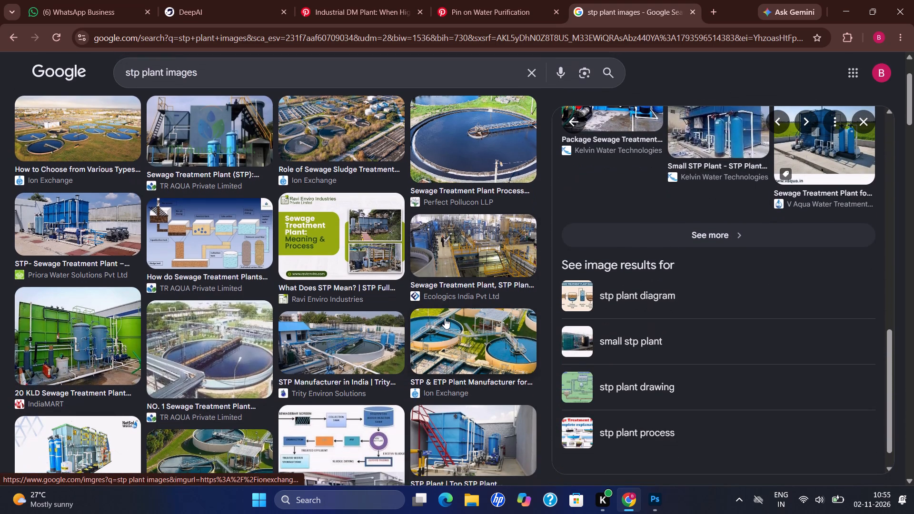
scroll(445, 318, "down", 1)
left_click(57, 226)
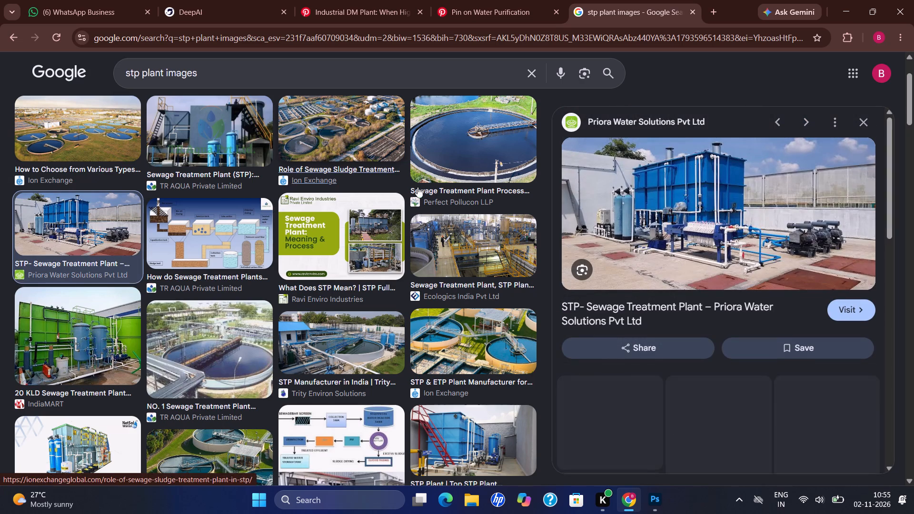
scroll(686, 337, "down", 1)
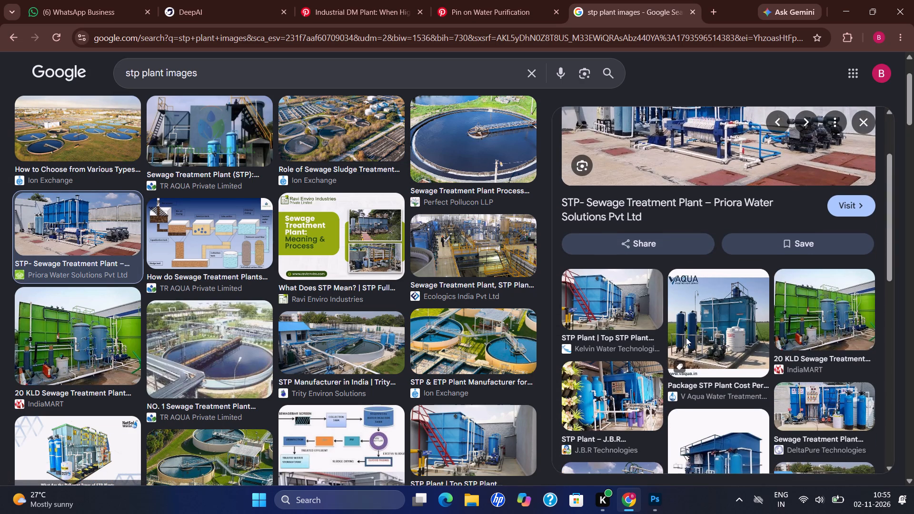
scroll(686, 337, "down", 1)
left_click(812, 314)
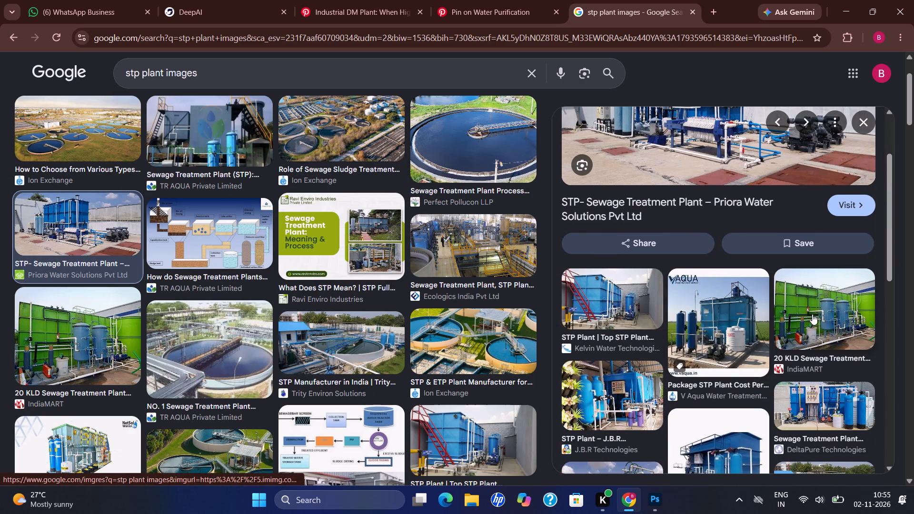
left_click(692, 247)
right_click(692, 247)
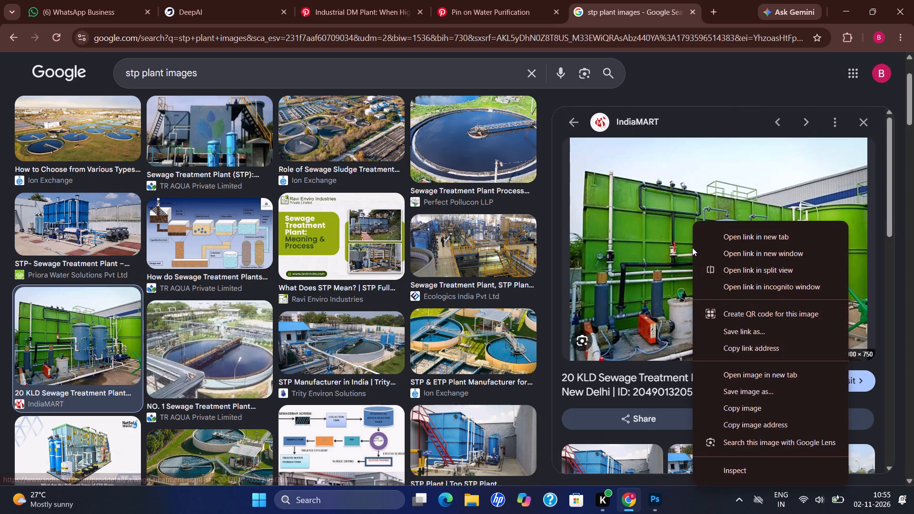
left_click(728, 406)
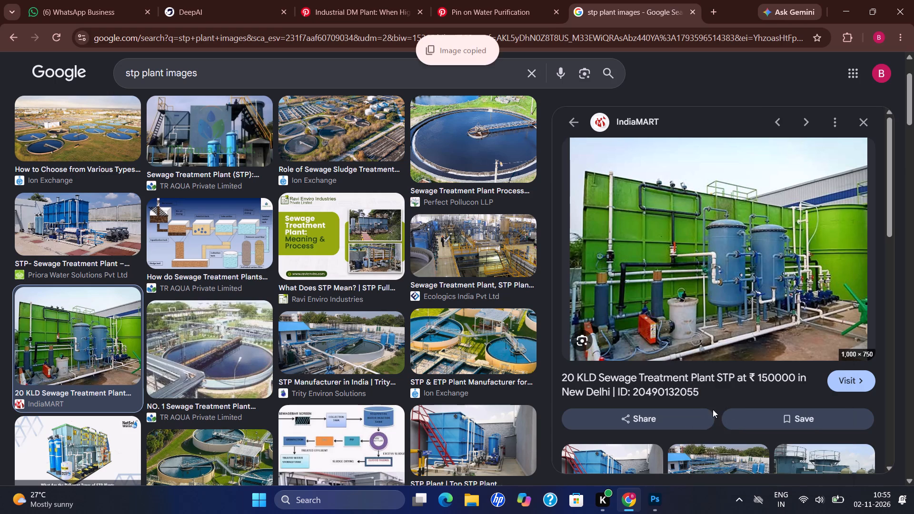
Return to Photoshop, apply the pending Layer 6 resize and paste the copied green plant photo as a new layer.
left_click(659, 502)
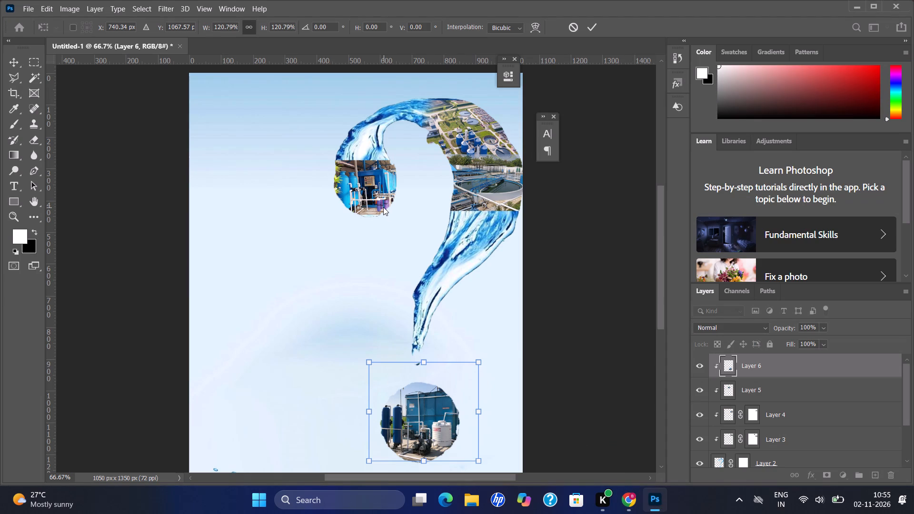
left_click(589, 22)
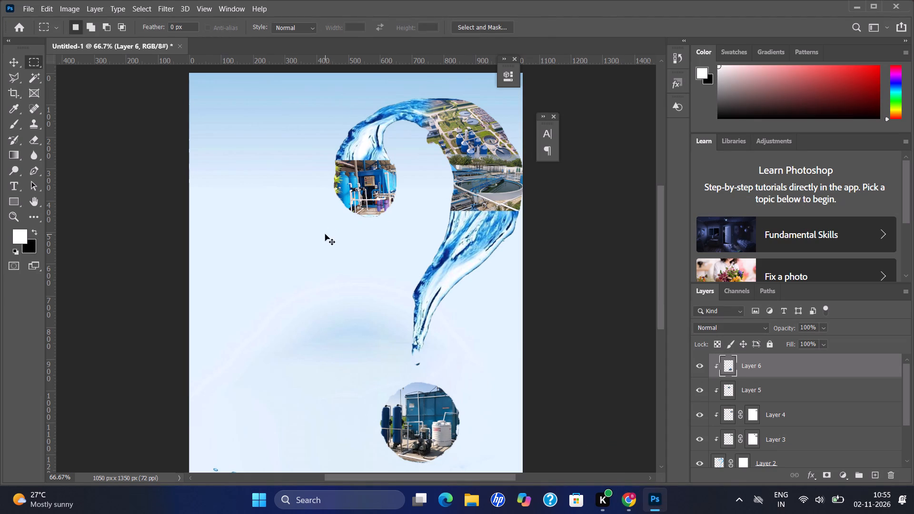
key("ctrl+v")
left_click_drag(385, 284, 390, 280)
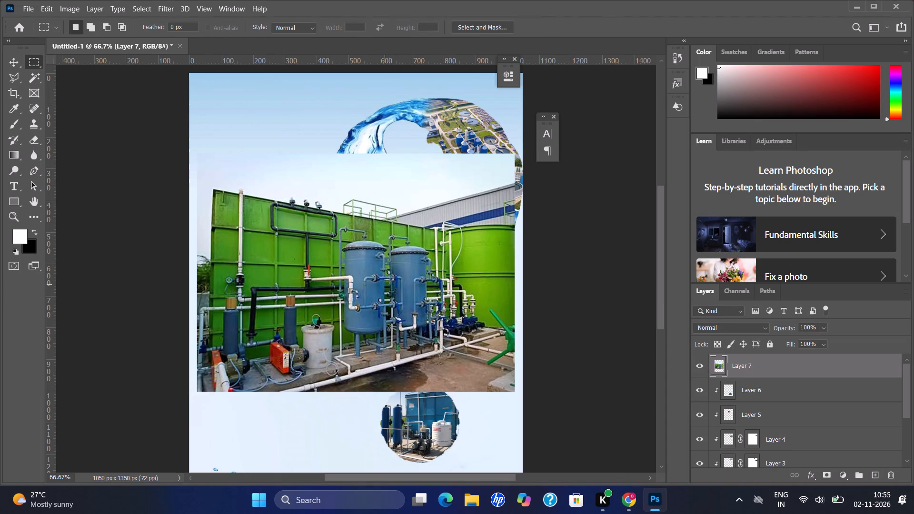
left_click_drag(390, 280, 425, 254)
key("ctrl+d")
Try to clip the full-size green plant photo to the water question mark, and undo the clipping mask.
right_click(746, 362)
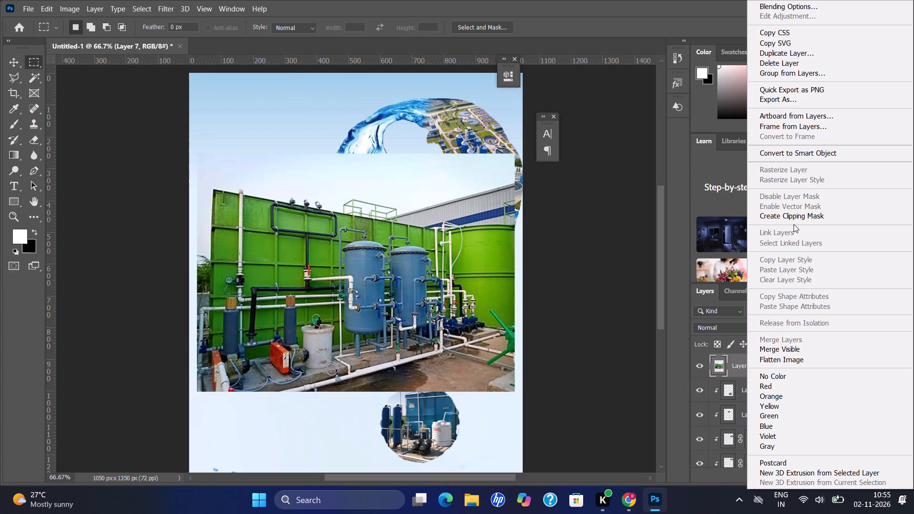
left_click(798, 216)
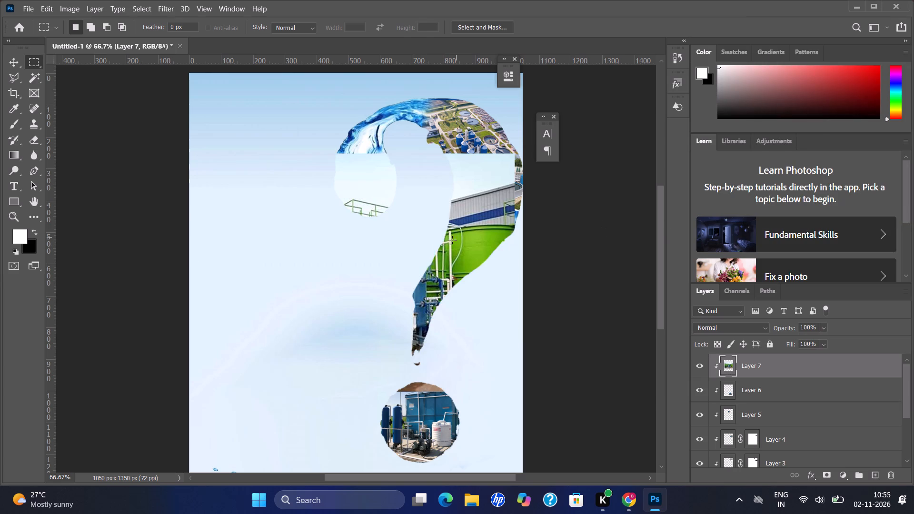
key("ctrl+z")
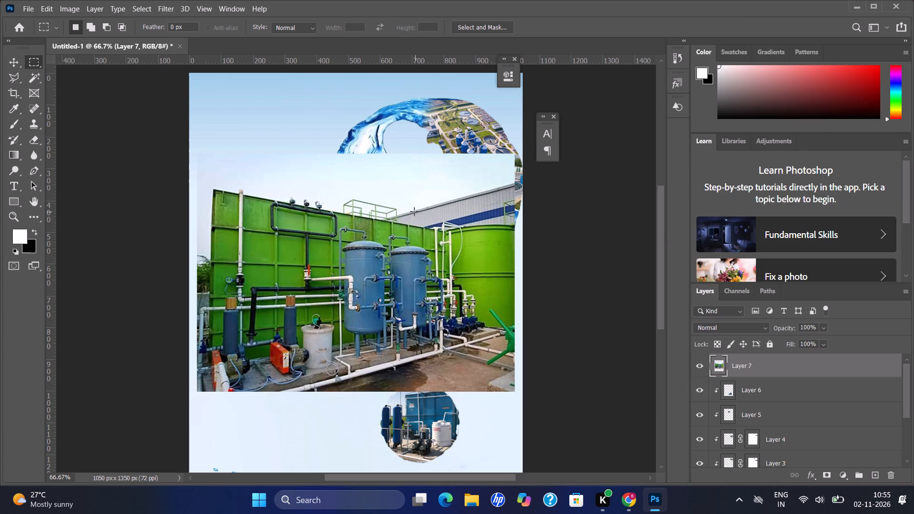
Scale the Layer 7 green plant photo to about 28% and place it over the question mark's stem, just below the round basin photo.
left_click(10, 64)
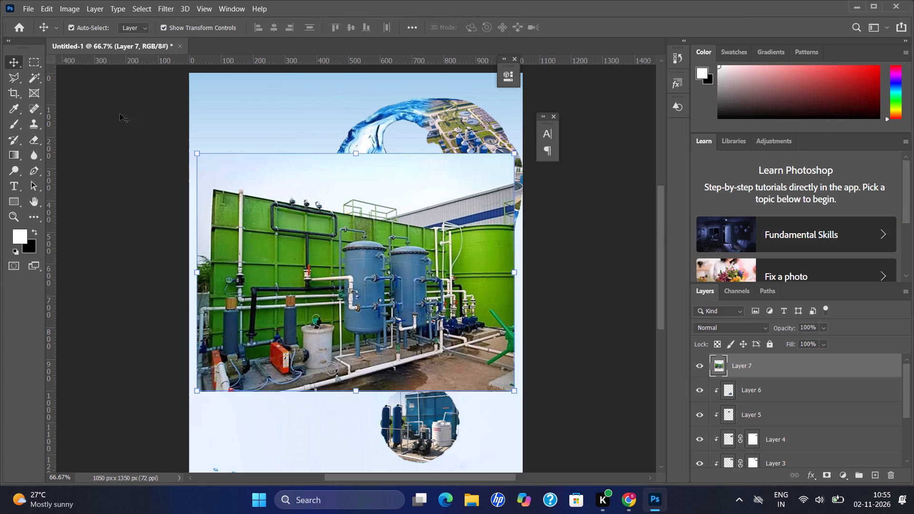
left_click_drag(193, 149, 341, 250)
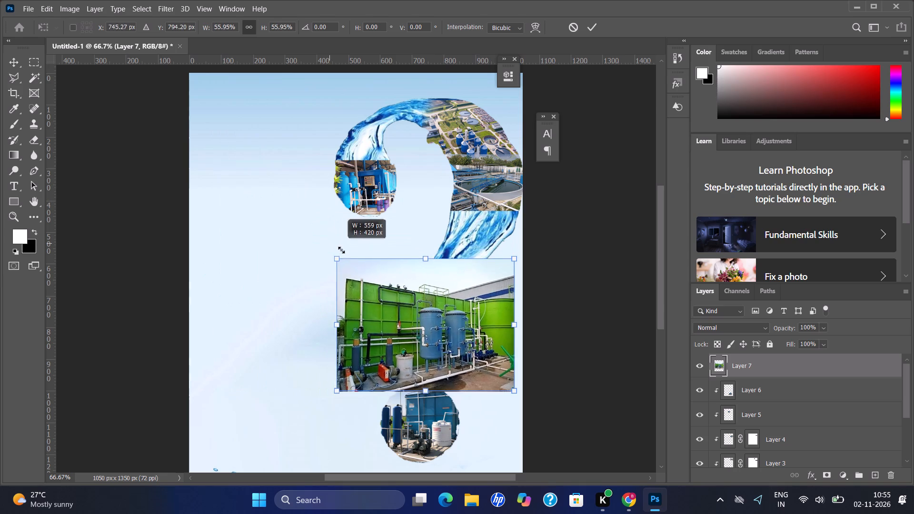
left_click_drag(341, 250, 345, 254)
left_click_drag(441, 312, 470, 240)
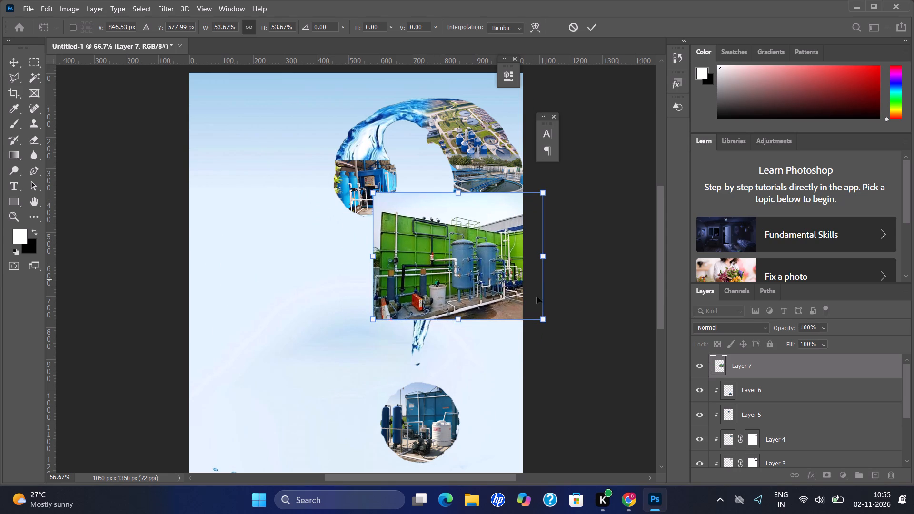
left_click_drag(542, 321, 499, 288)
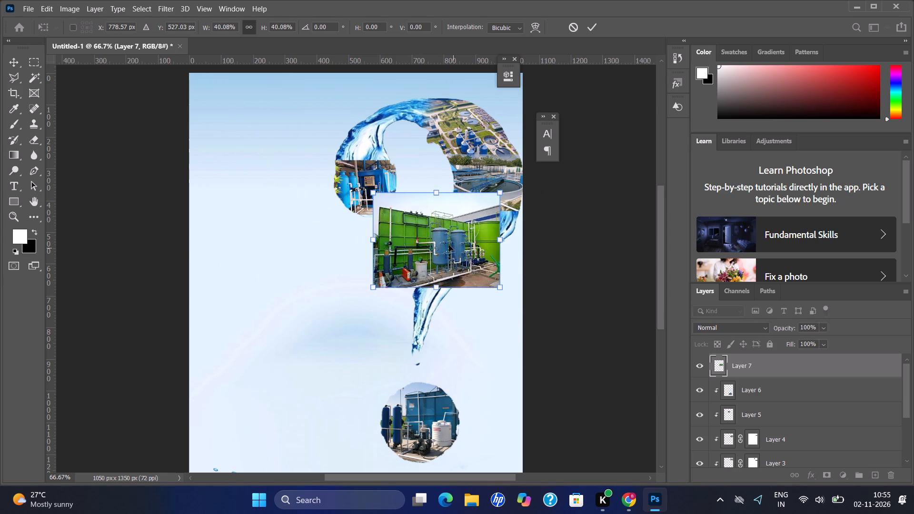
left_click_drag(449, 245, 488, 247)
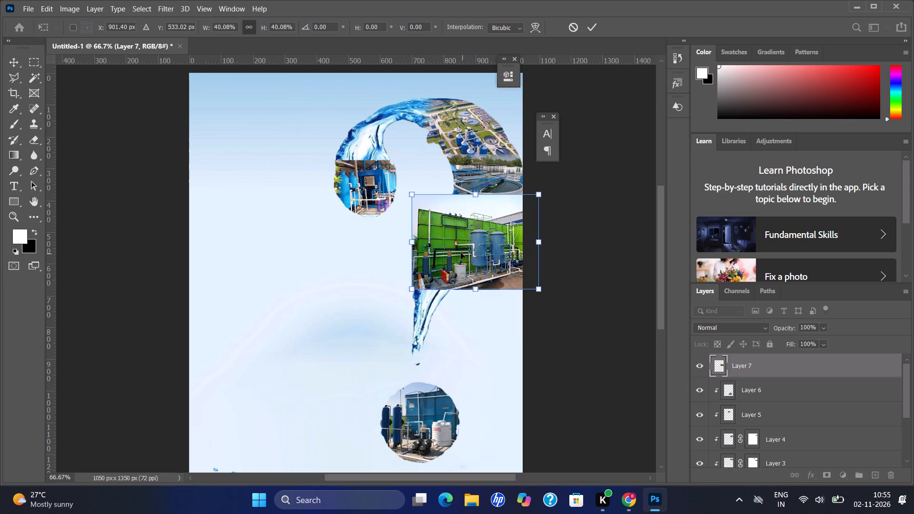
left_click_drag(471, 254, 469, 268)
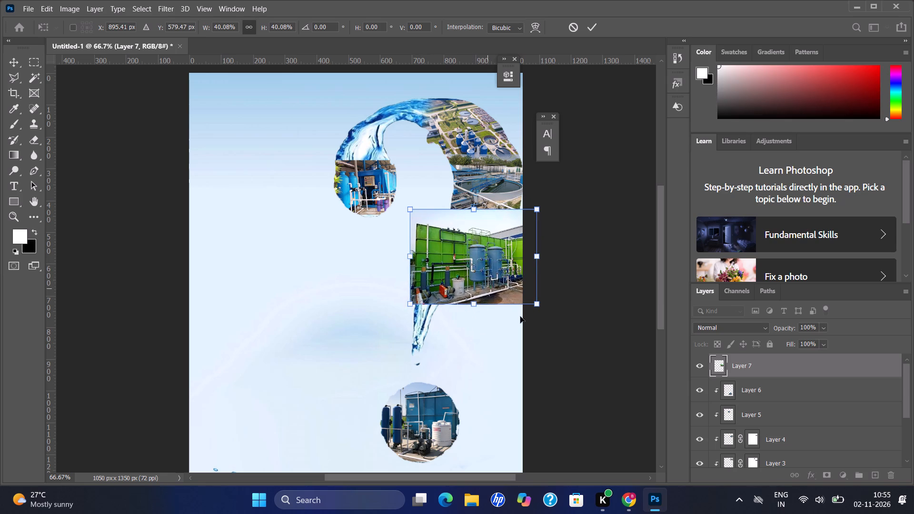
left_click_drag(538, 308, 526, 298)
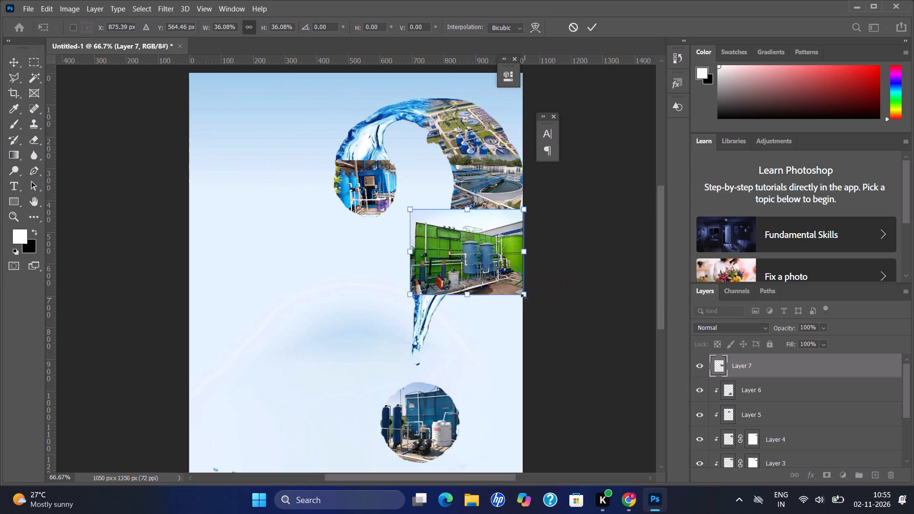
left_click_drag(524, 297, 497, 280)
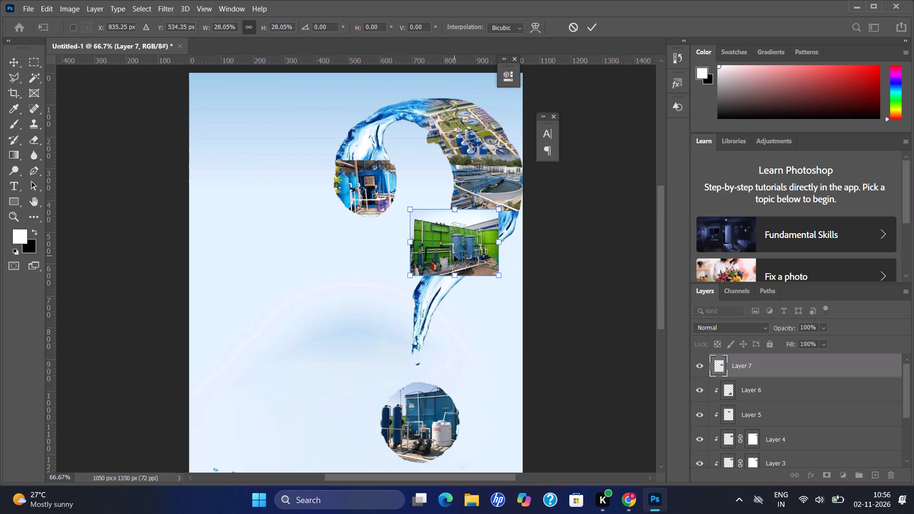
left_click_drag(461, 261, 479, 257)
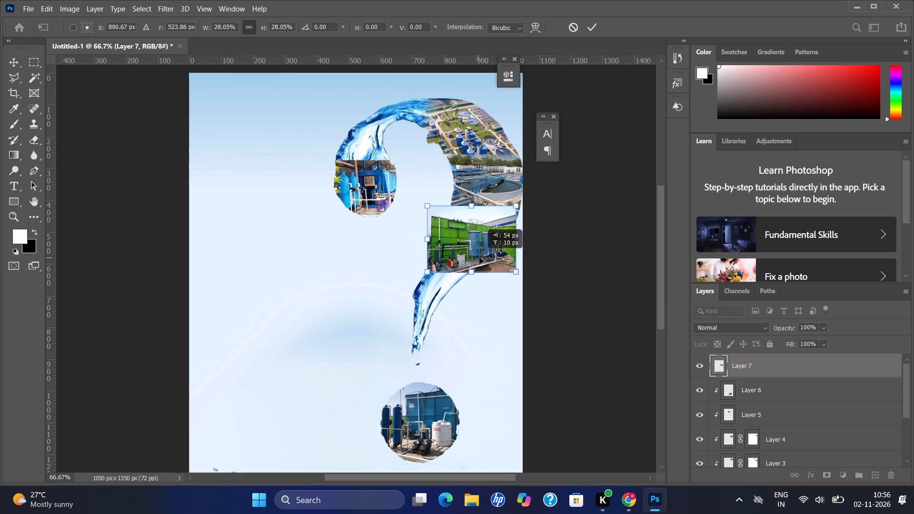
left_click_drag(479, 257, 480, 257)
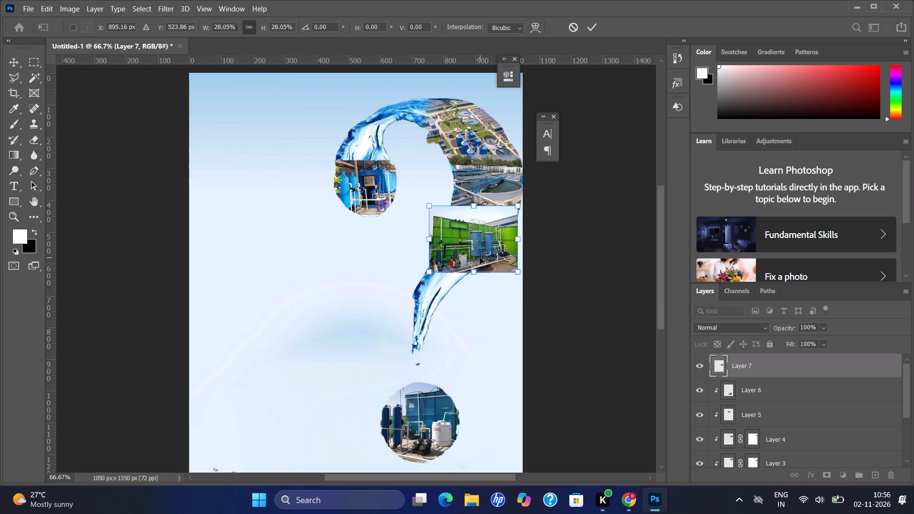
left_click(470, 250)
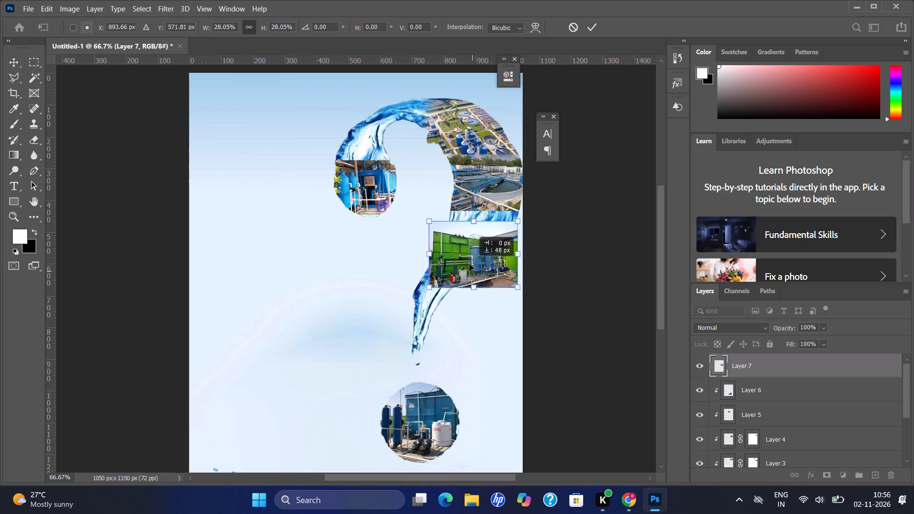
left_click(471, 254)
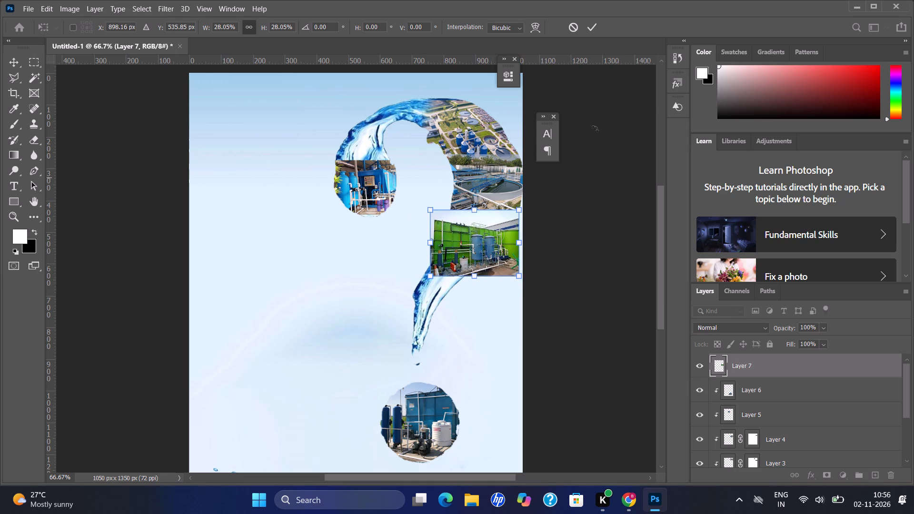
left_click(590, 22)
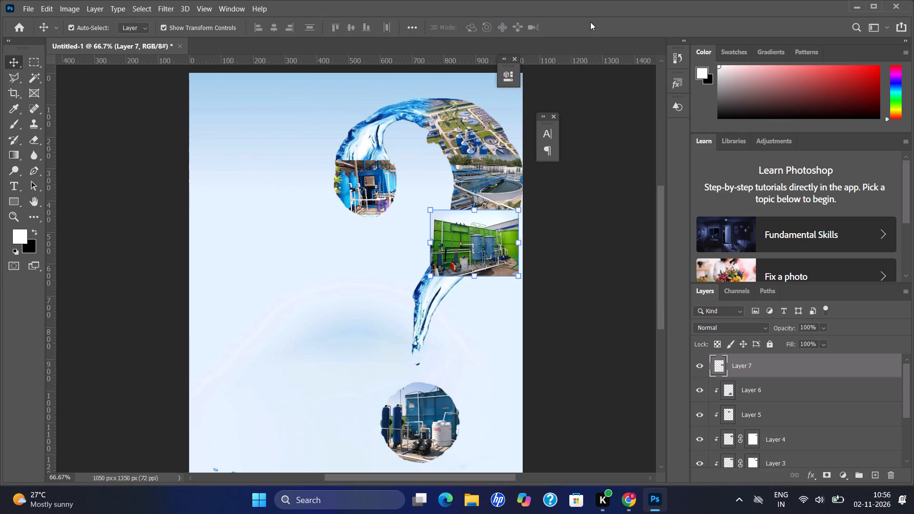
Clip the Layer 7 green plant photo to the water question mark with a clipping mask.
right_click(745, 369)
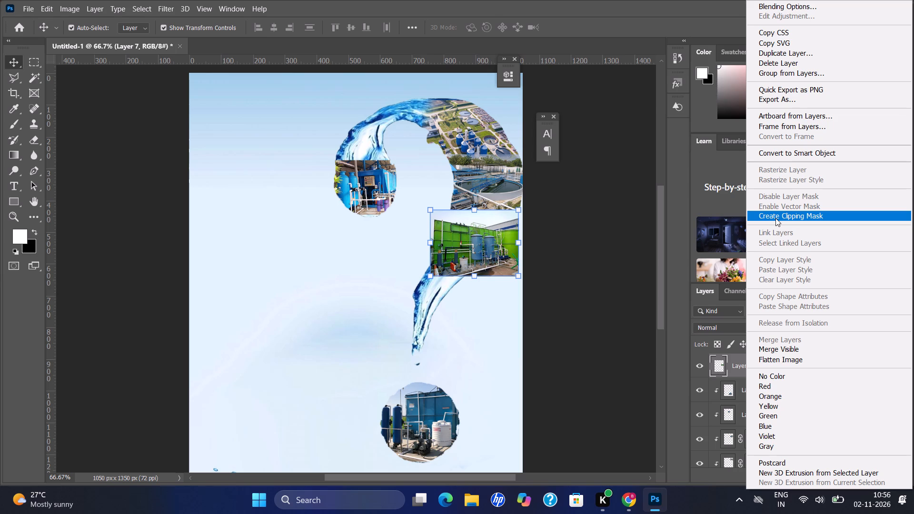
left_click(775, 218)
Scale the clipped Layer 7 green plant photo to 99.4% and nudge it to about X 900 px, Y 537 px.
left_click(477, 254)
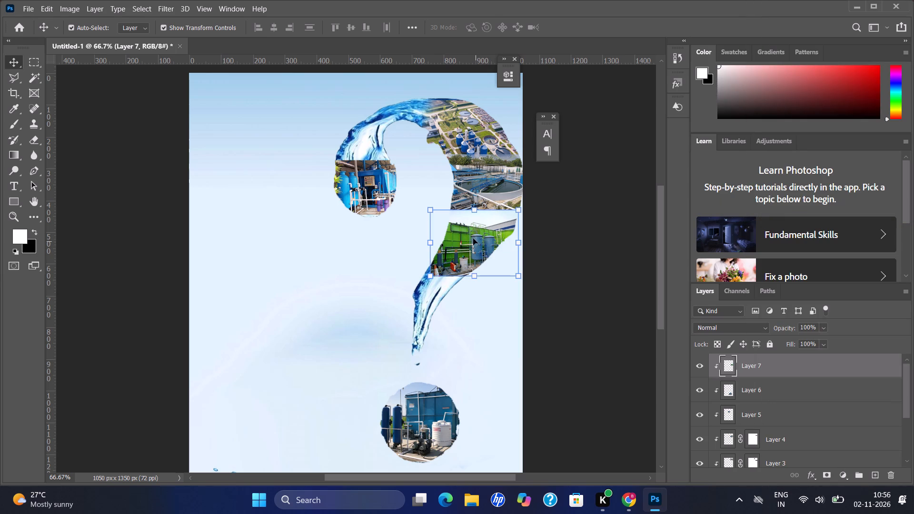
left_click(474, 243)
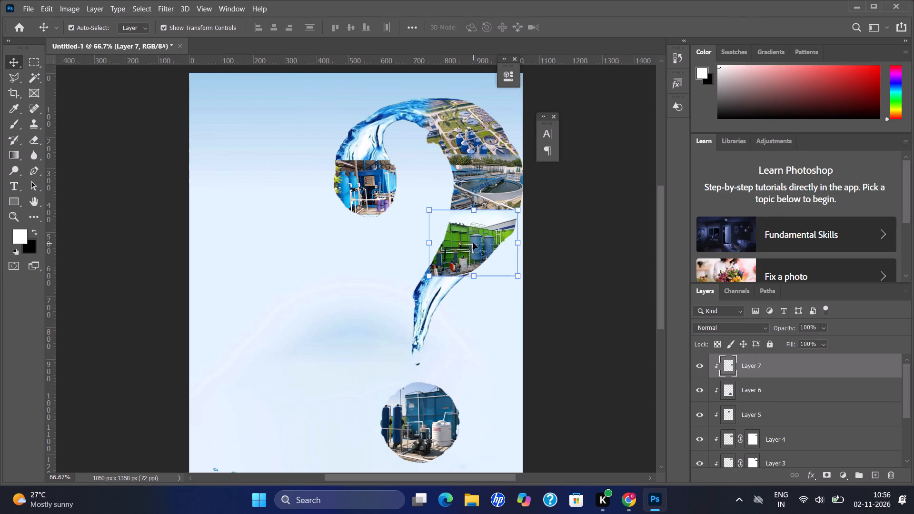
key("0")
left_click(522, 281)
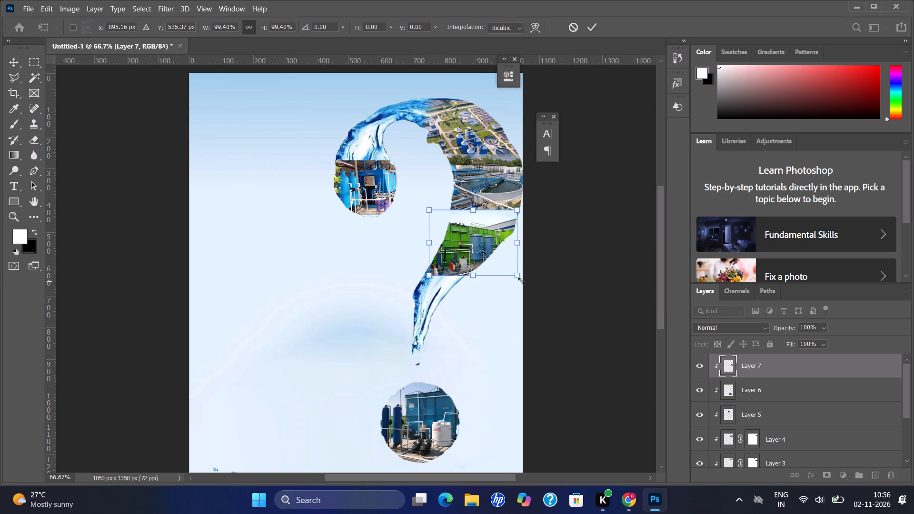
key("Up")
left_click(460, 241)
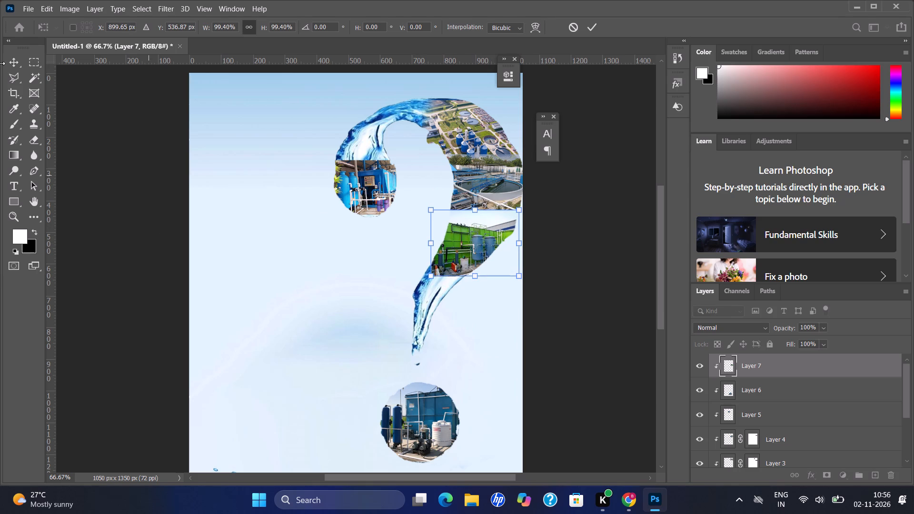
Delete a rectangular strip of sky along the top edge of the Layer 7 green plant photo, and clear the selection.
left_click(32, 61)
key("ctrl+equal")
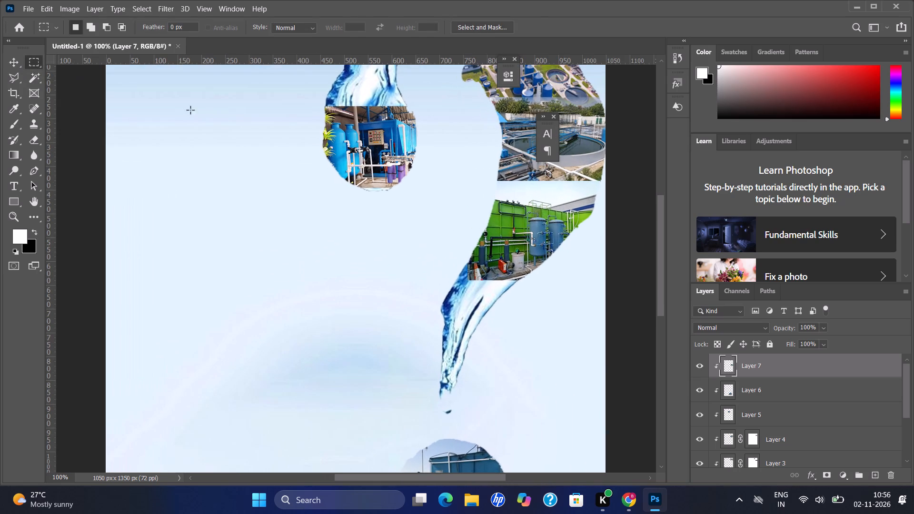
left_click_drag(437, 479, 459, 481)
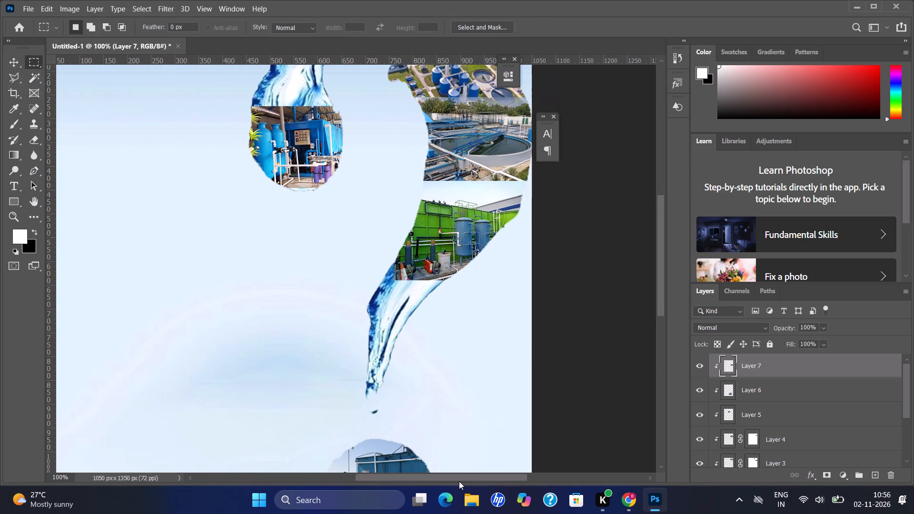
left_click_drag(459, 481, 459, 481)
left_click_drag(405, 176, 527, 195)
key("backslash")
key("BackSpace")
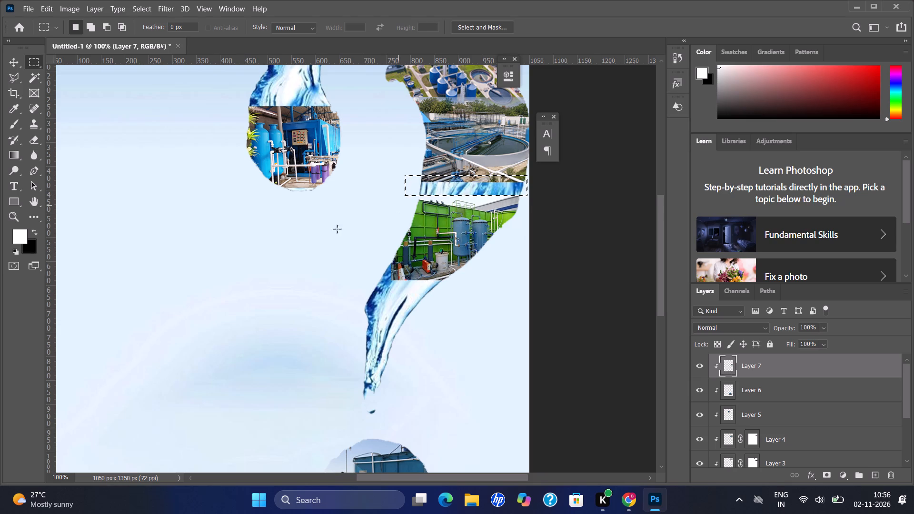
key("ctrl+d")
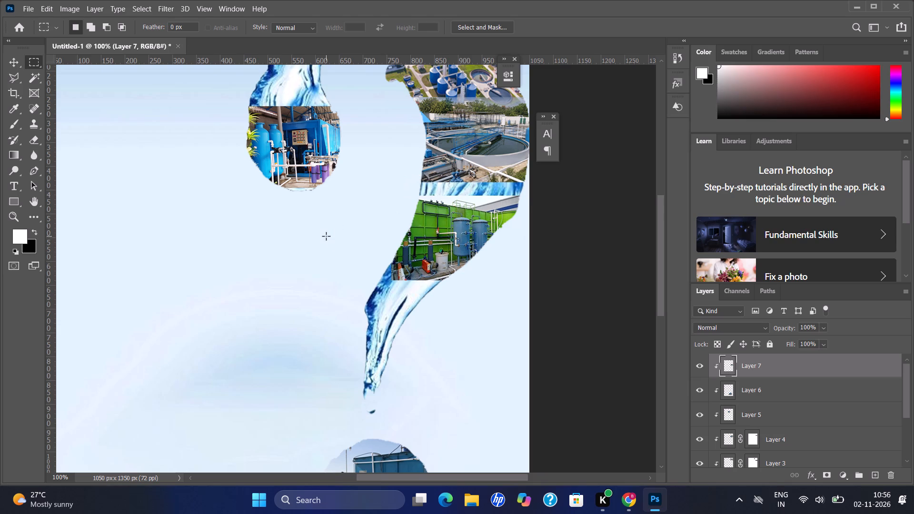
Outline the remaining sky above the green plant's roofline with the Polygonal Lasso, delete it from Layer 7, and deselect.
left_click(15, 79)
left_click_drag(400, 192, 412, 198)
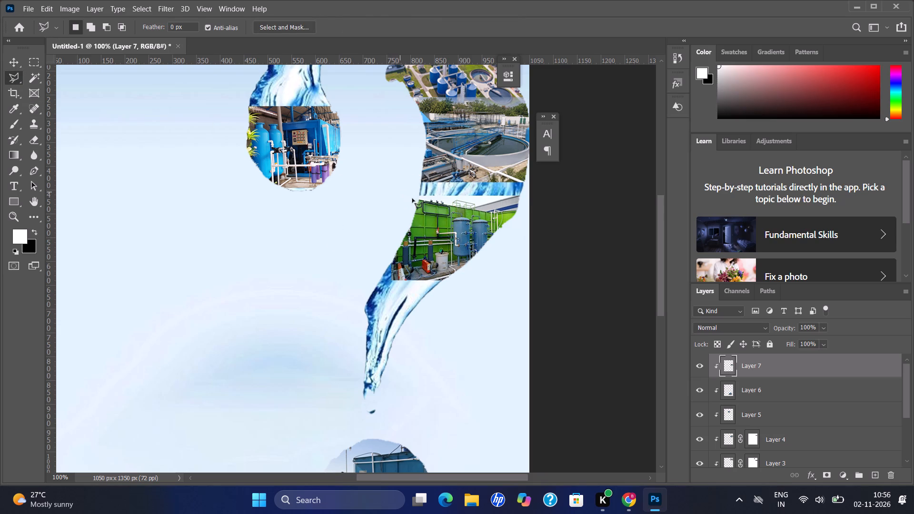
left_click_drag(412, 198, 387, 202)
left_click(387, 202)
left_click(392, 193)
left_click(449, 199)
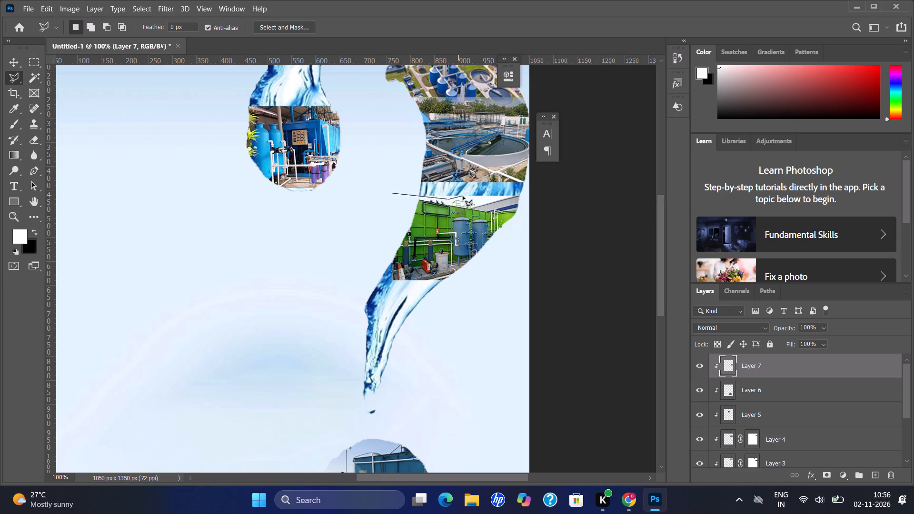
left_click(470, 197)
left_click(482, 200)
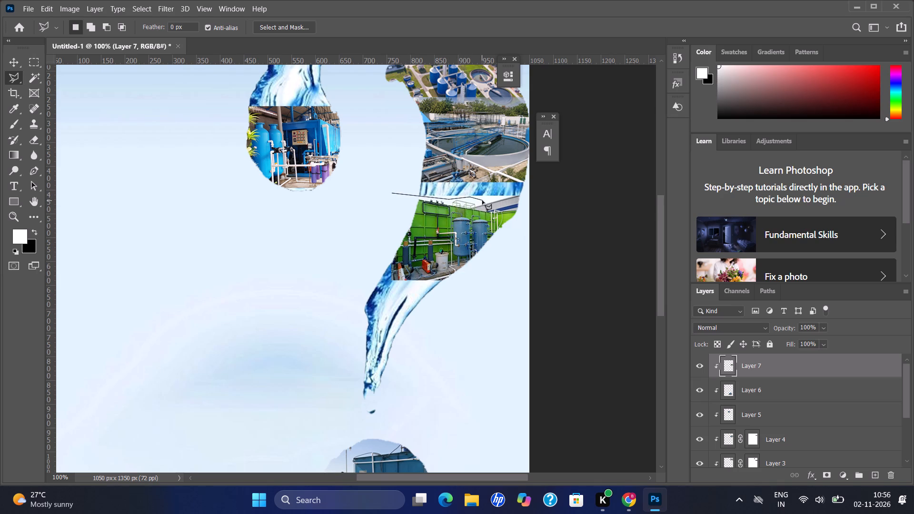
left_click(494, 202)
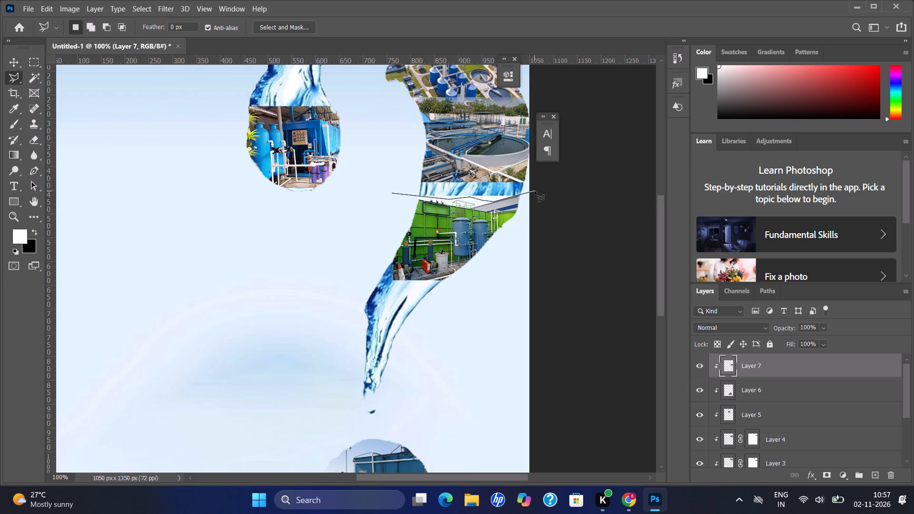
left_click(535, 191)
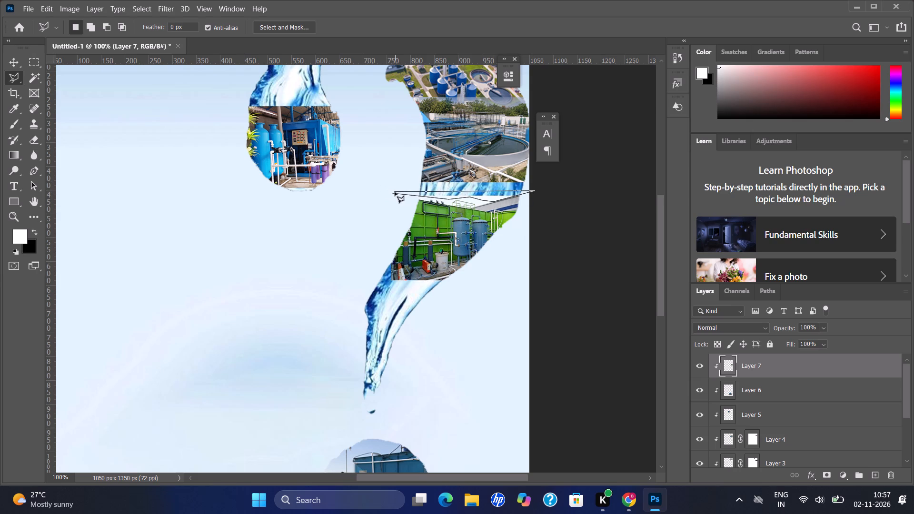
left_click(392, 194)
key("BackSpace")
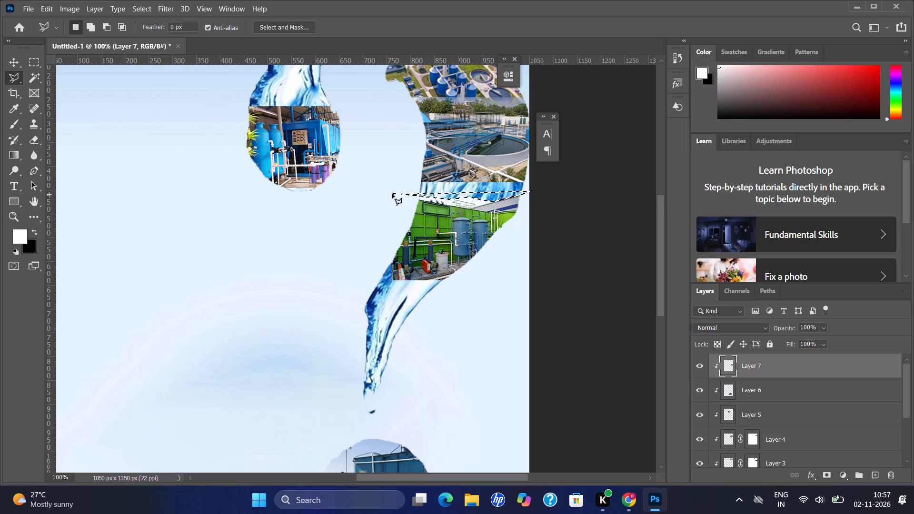
key("ctrl+d")
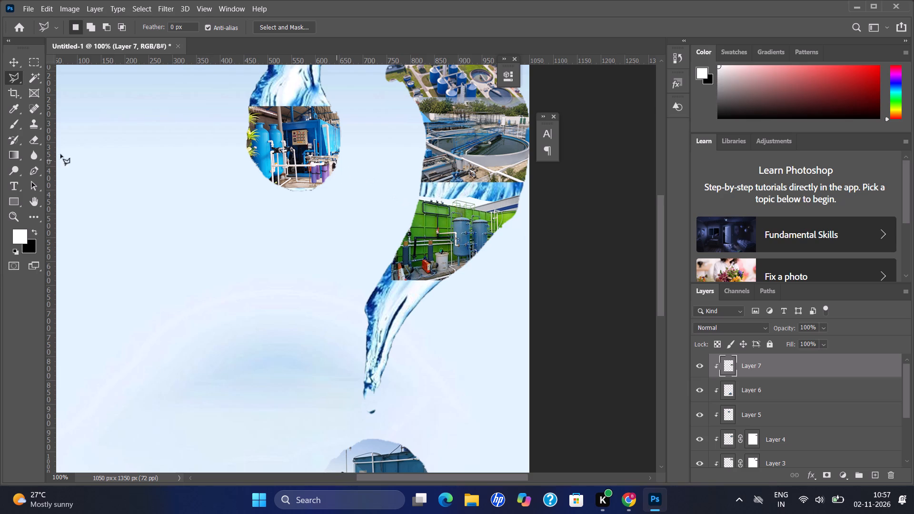
Move the Layer 7 green plant photo up against the round basin photo and enlarge it to about 103.85%.
left_click(10, 63)
left_click_drag(449, 226, 451, 209)
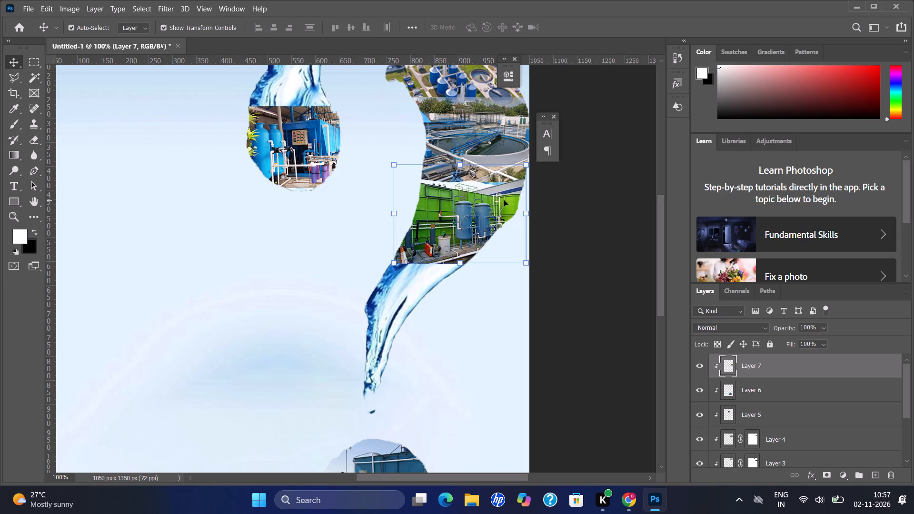
left_click_drag(522, 166, 530, 165)
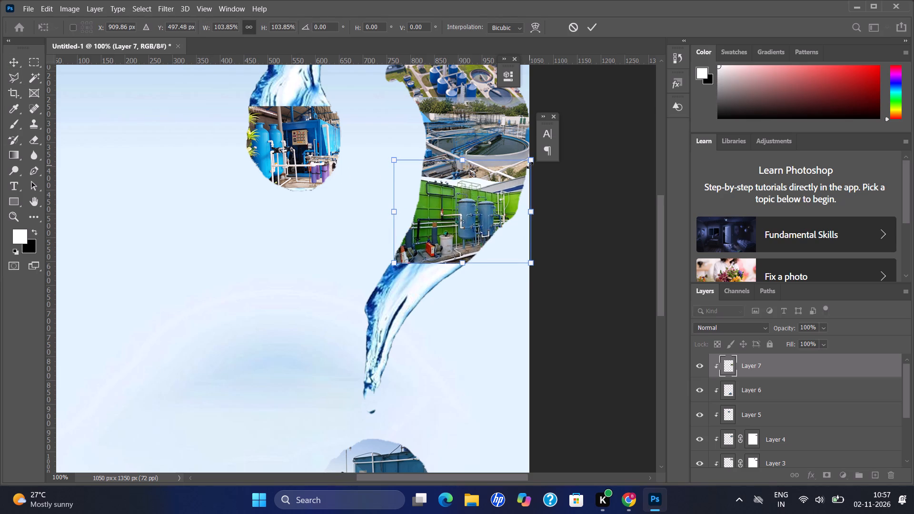
left_click(467, 215)
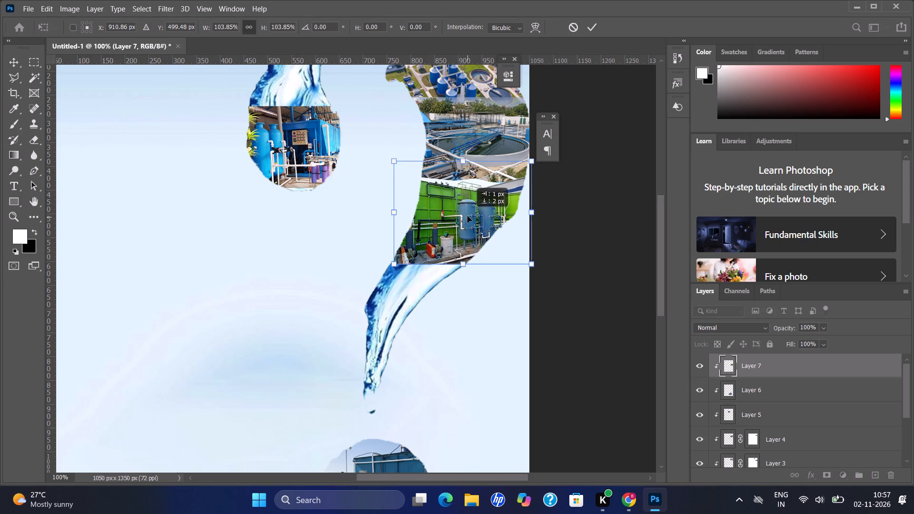
key("Return")
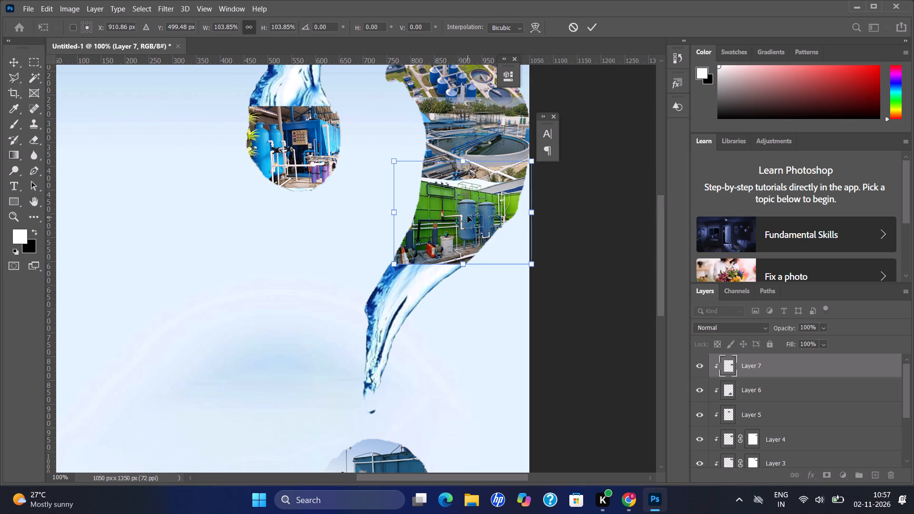
Add a layer mask to Layer 7 and paint with a soft 91 px black brush along the green plant photo's top edge.
left_click(825, 472)
key("v")
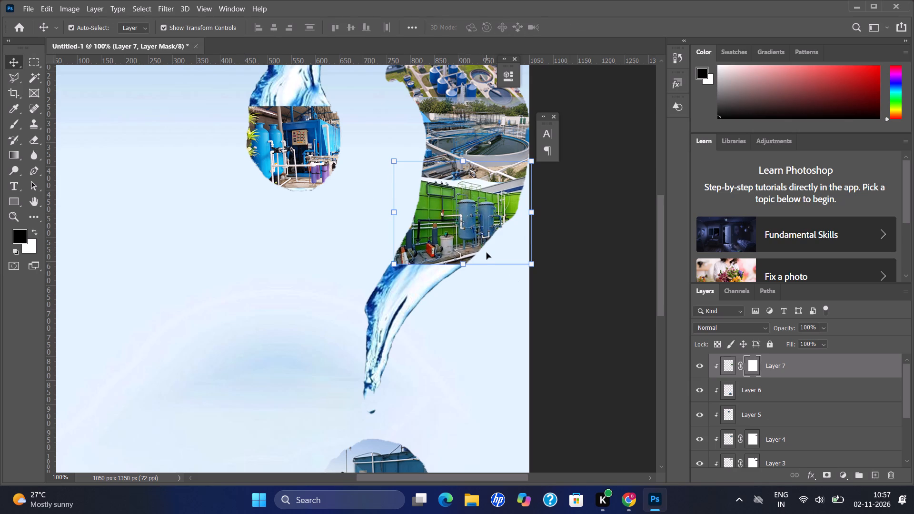
key("b")
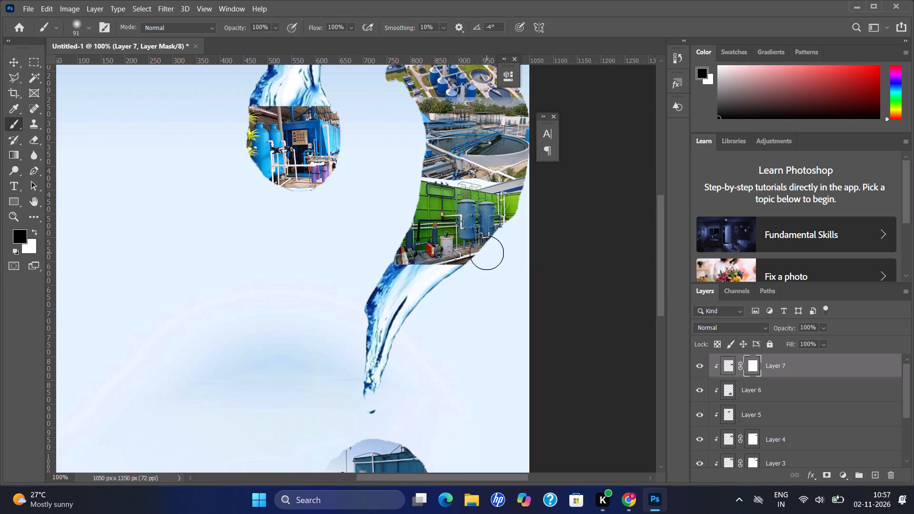
left_click(478, 168)
left_click(499, 168)
left_click(447, 165)
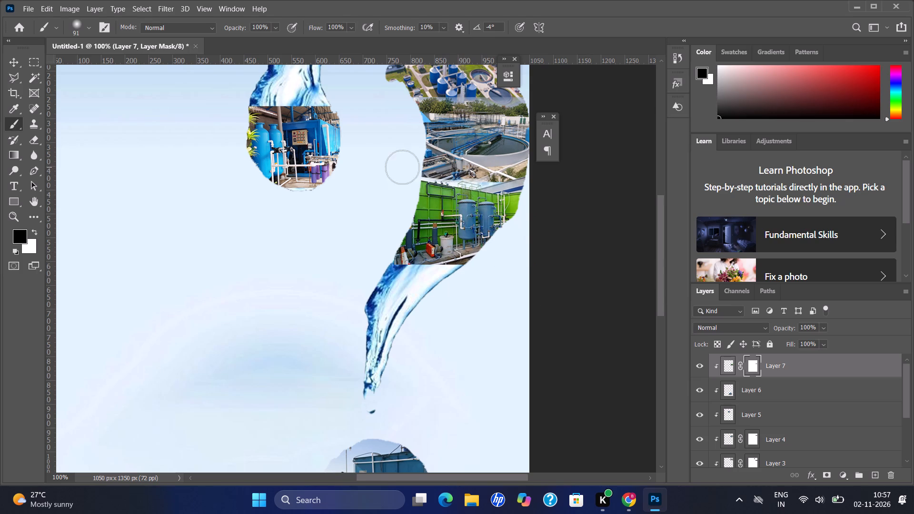
Fade the green plant photo's bottom edge into the water stem by painting black on the Layer 7 mask.
left_click(399, 277)
left_click(405, 278)
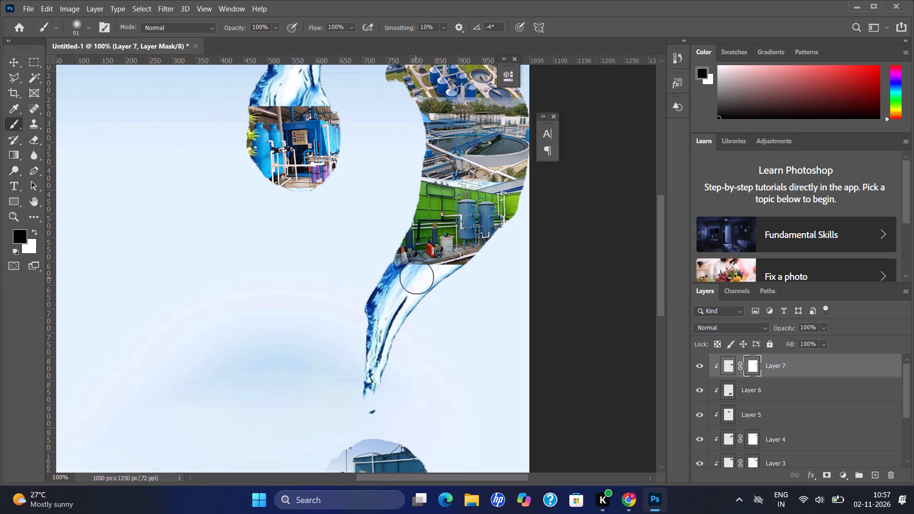
left_click(417, 277)
left_click(427, 277)
left_click(443, 278)
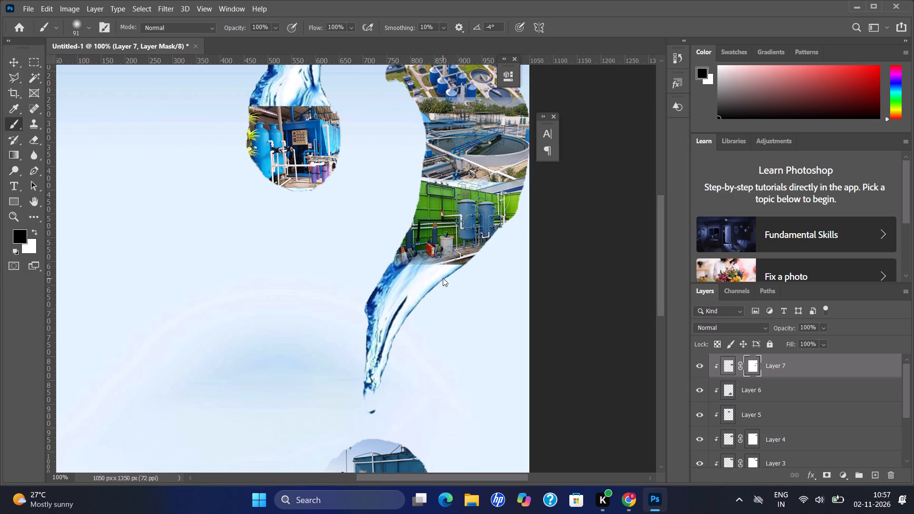
left_click(453, 278)
left_click(459, 279)
left_click_drag(444, 279, 394, 277)
left_click(394, 277)
left_click_drag(412, 277, 432, 285)
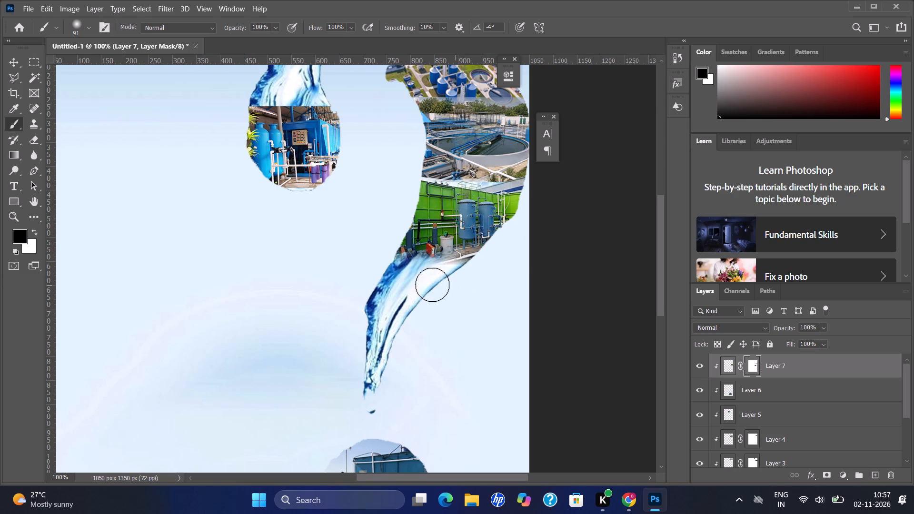
left_click_drag(432, 285, 452, 282)
left_click(452, 282)
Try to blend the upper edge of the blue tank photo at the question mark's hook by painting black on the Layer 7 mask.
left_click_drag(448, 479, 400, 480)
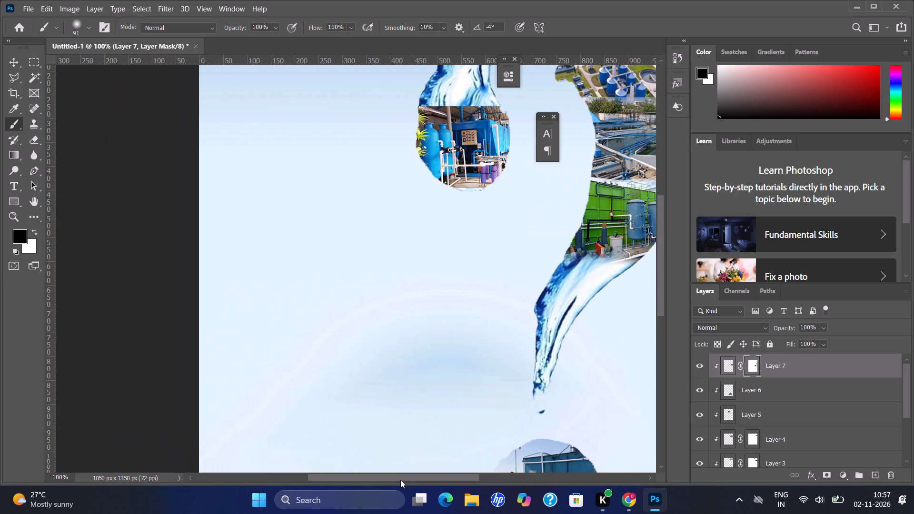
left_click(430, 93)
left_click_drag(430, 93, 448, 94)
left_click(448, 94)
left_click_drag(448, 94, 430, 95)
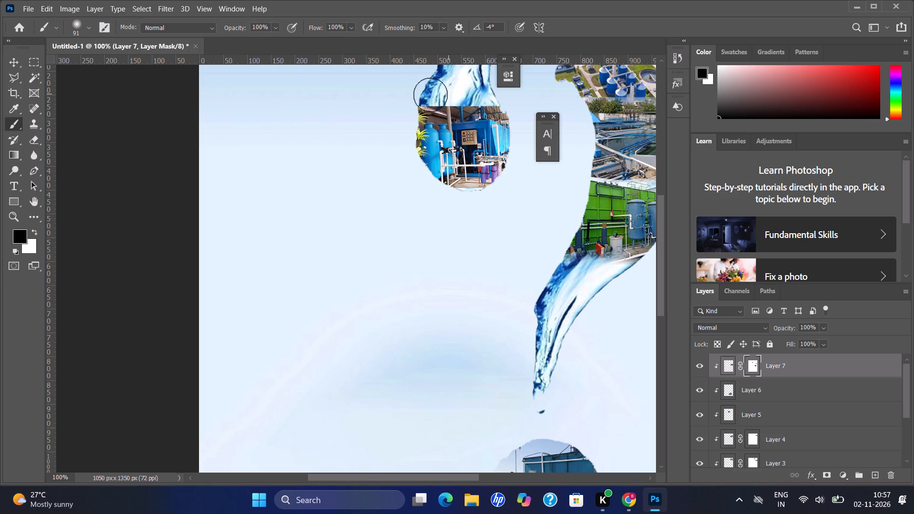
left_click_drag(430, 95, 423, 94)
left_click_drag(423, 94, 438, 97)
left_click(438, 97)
Select the Layer 5 blue tank photo at the question mark's hook and add a layer mask to it.
key("v")
left_click(447, 138)
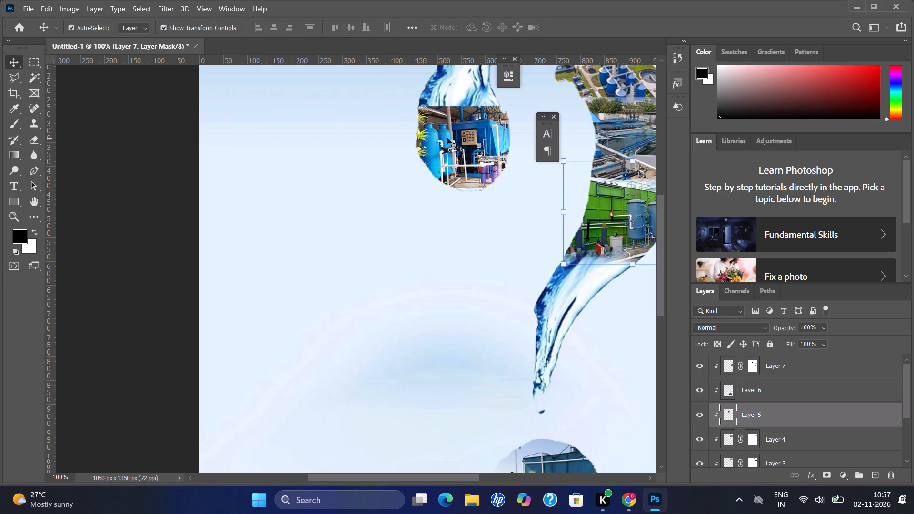
left_click(831, 476)
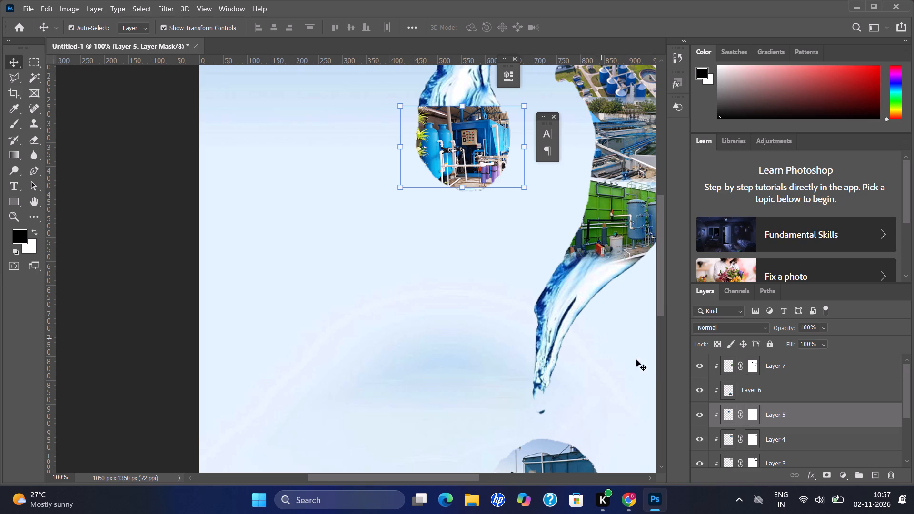
Blend the blue tank photo's top edge into the water at the question mark's hook by painting black on the Layer 5 mask.
key("b")
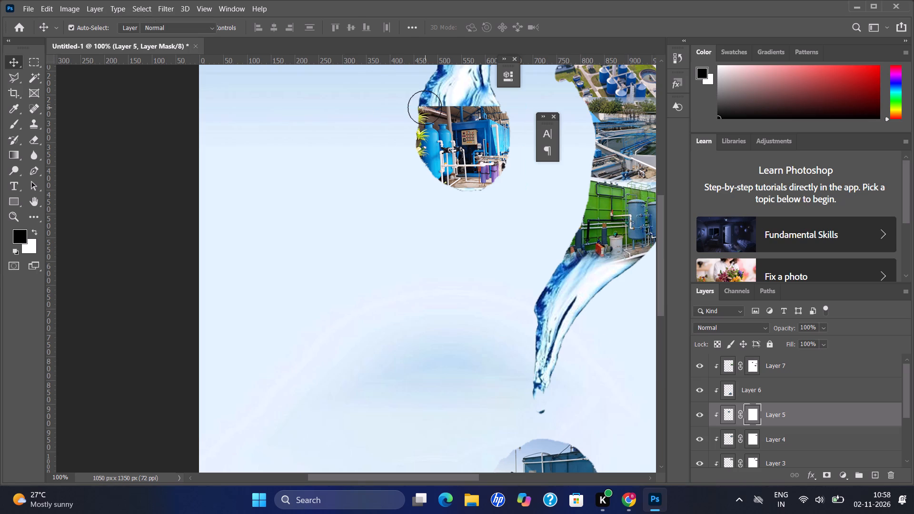
left_click_drag(420, 93, 423, 93)
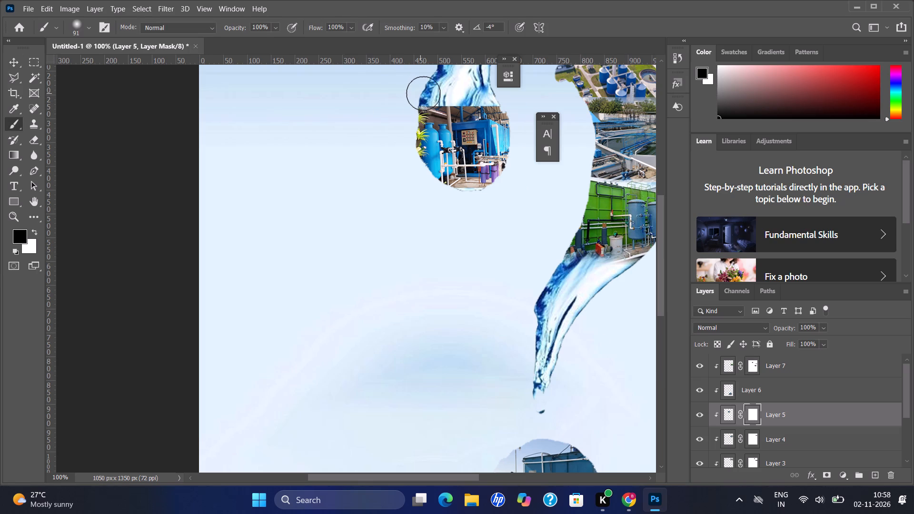
left_click_drag(423, 93, 474, 92)
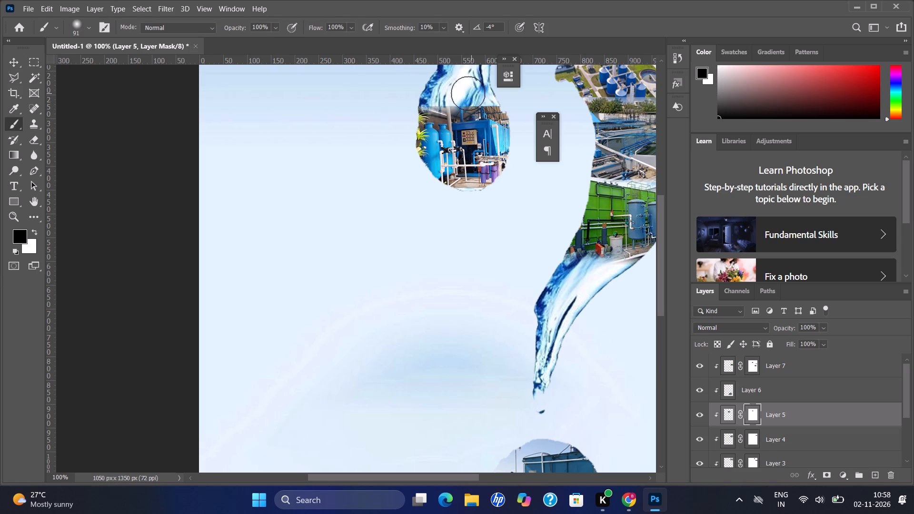
left_click(456, 93)
left_click(452, 93)
left_click(445, 93)
left_click(430, 94)
left_click(476, 94)
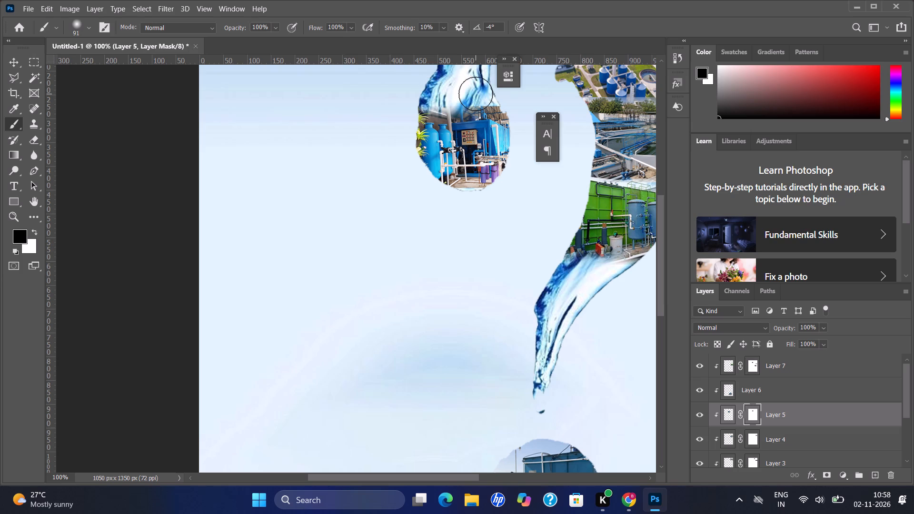
left_click(490, 91)
left_click(492, 93)
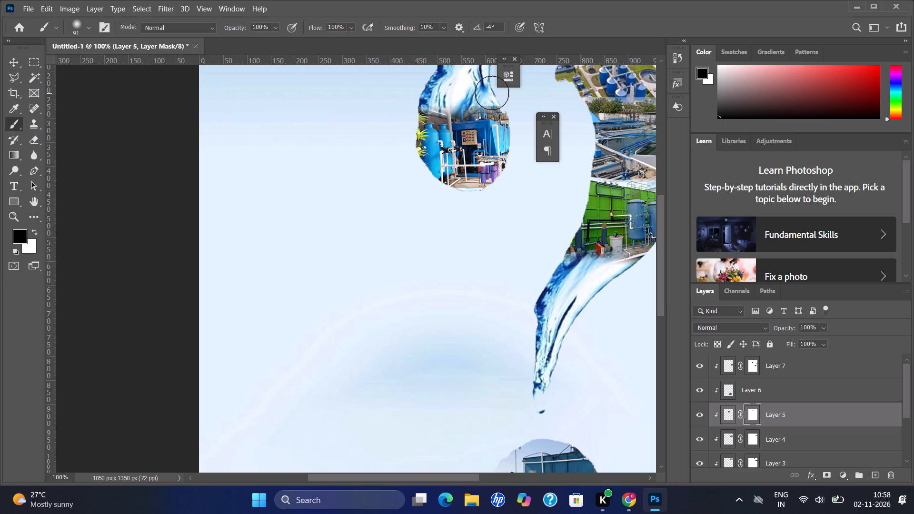
left_click(477, 95)
left_click(500, 96)
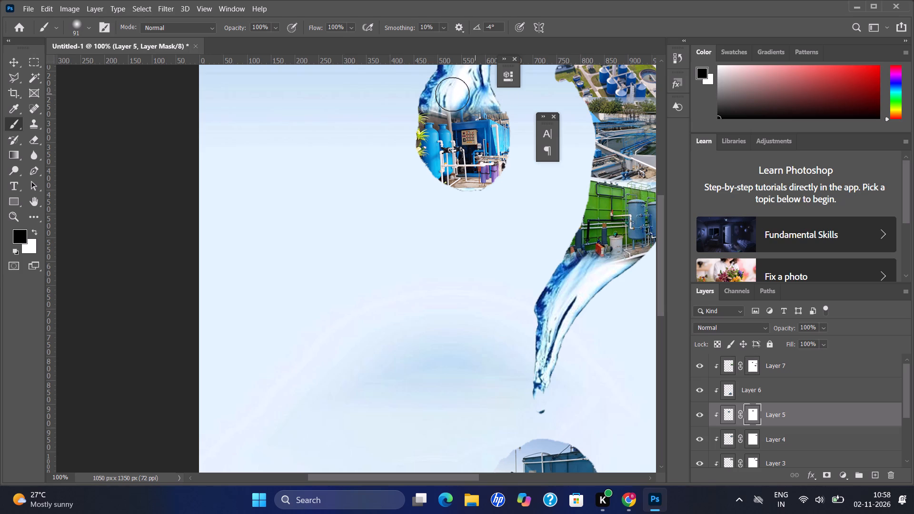
left_click(452, 94)
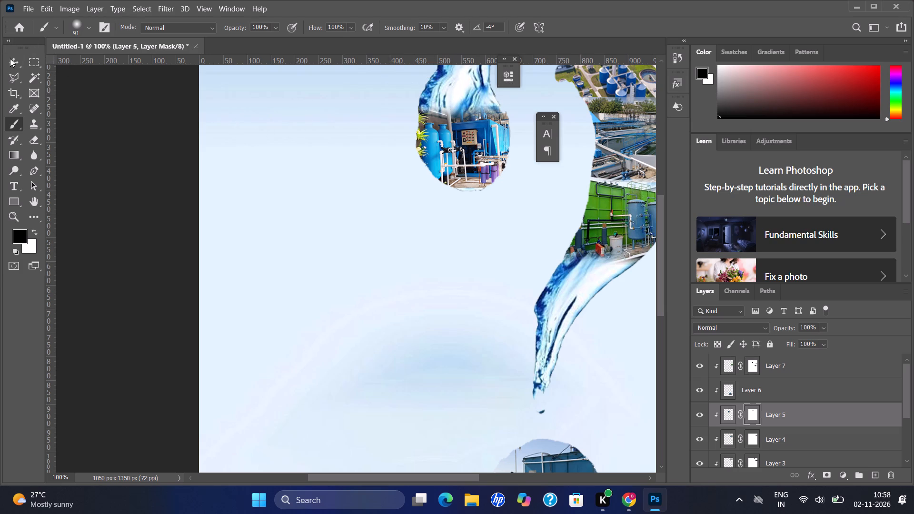
left_click(18, 65)
Select Layer 7, the green plant photo above the question mark's water stem.
key("ctrl+minus")
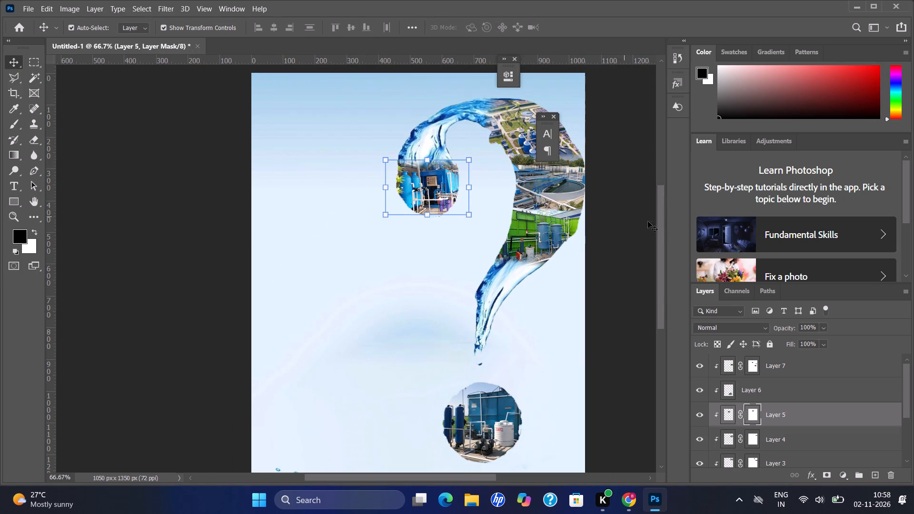
left_click_drag(664, 224, 656, 258)
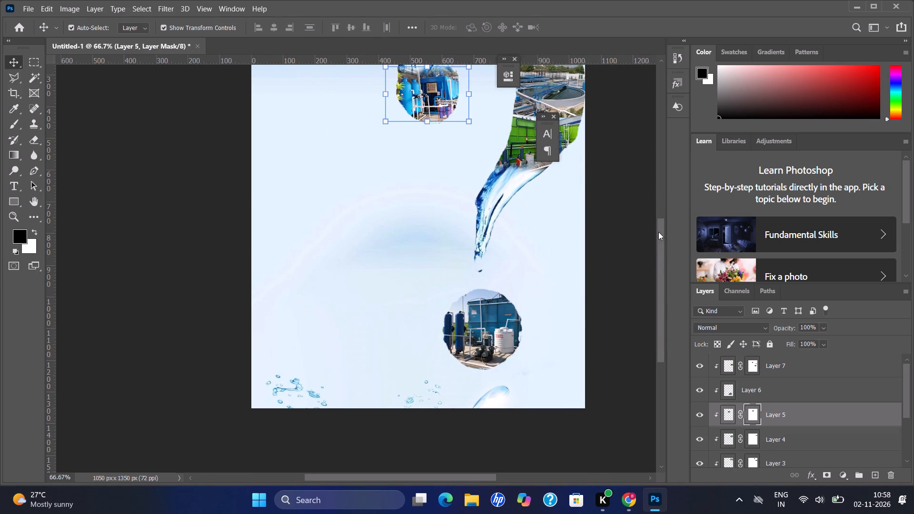
left_click_drag(657, 234, 656, 206)
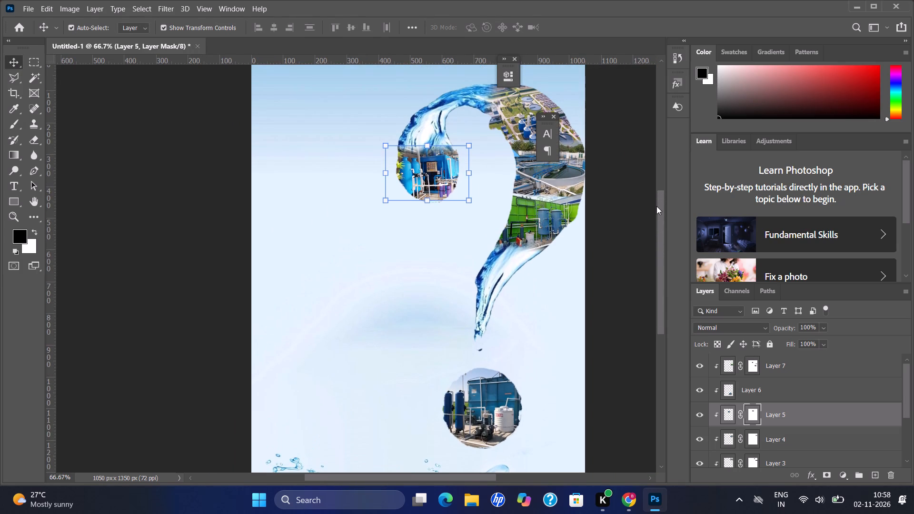
key("ctrl+t")
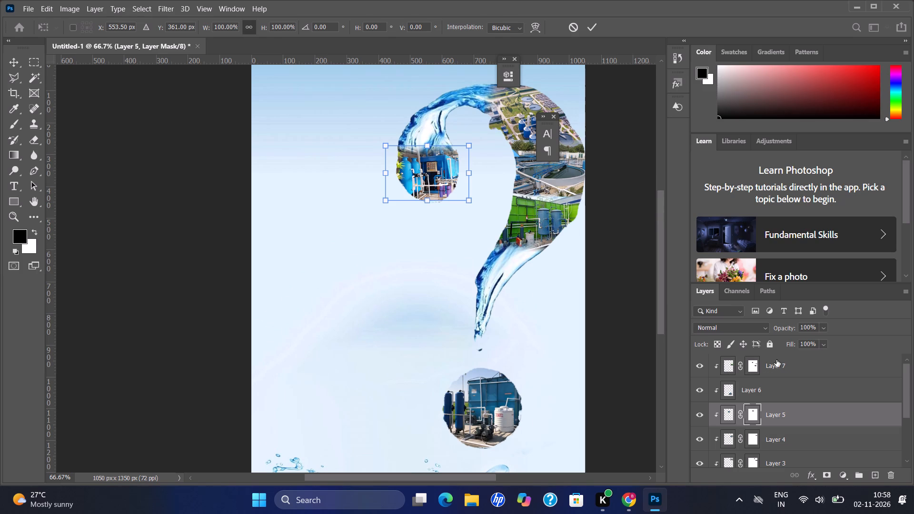
left_click(776, 360)
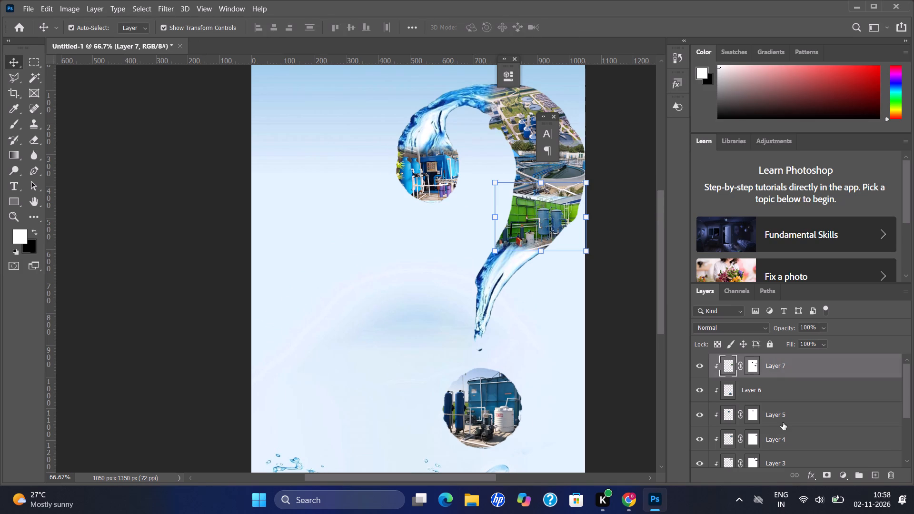
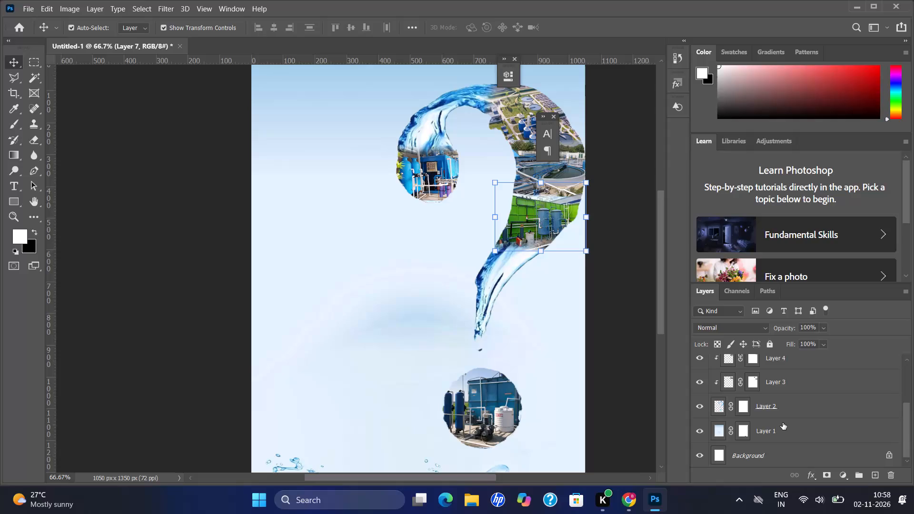
Select Layers 2 through 7 together and scale the whole question mark with its photos proportionally to about 94.7%.
left_click(793, 409, "ctrl")
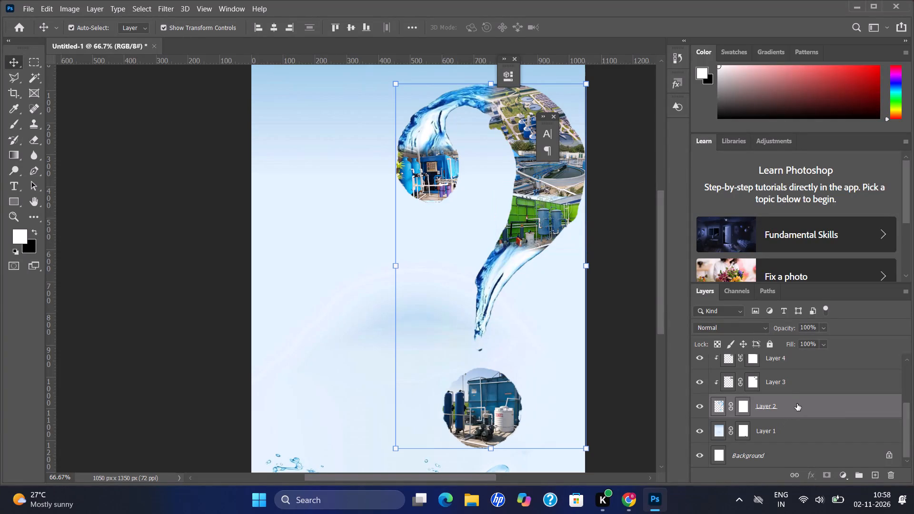
scroll(795, 406, "up", 1, "shift")
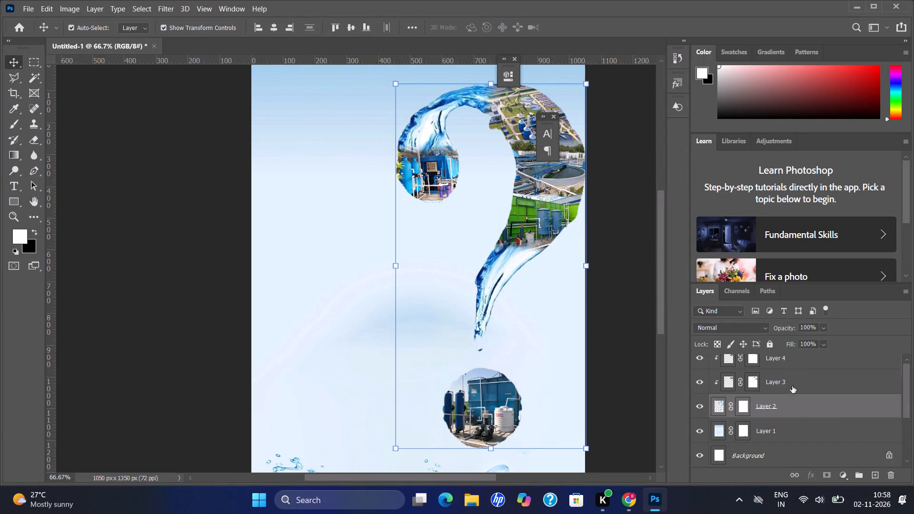
left_click(789, 367, "shift")
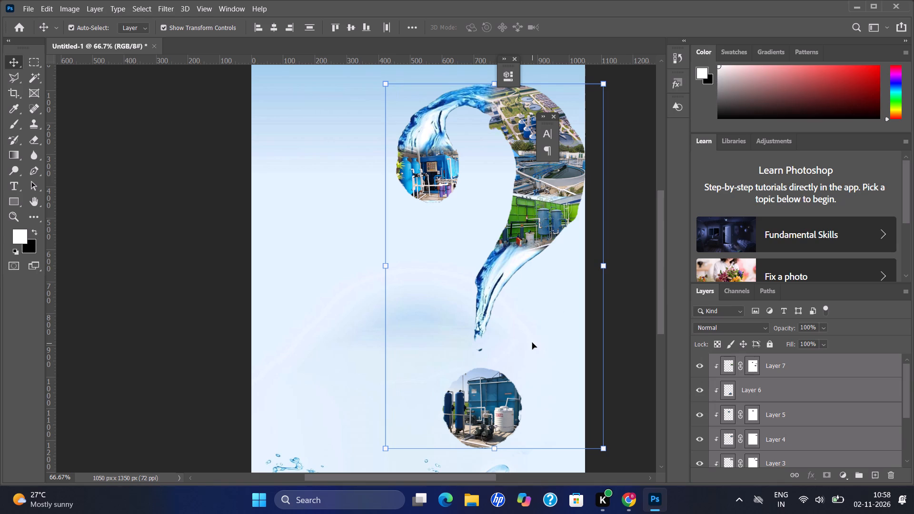
left_click_drag(387, 451, 389, 402, "shift")
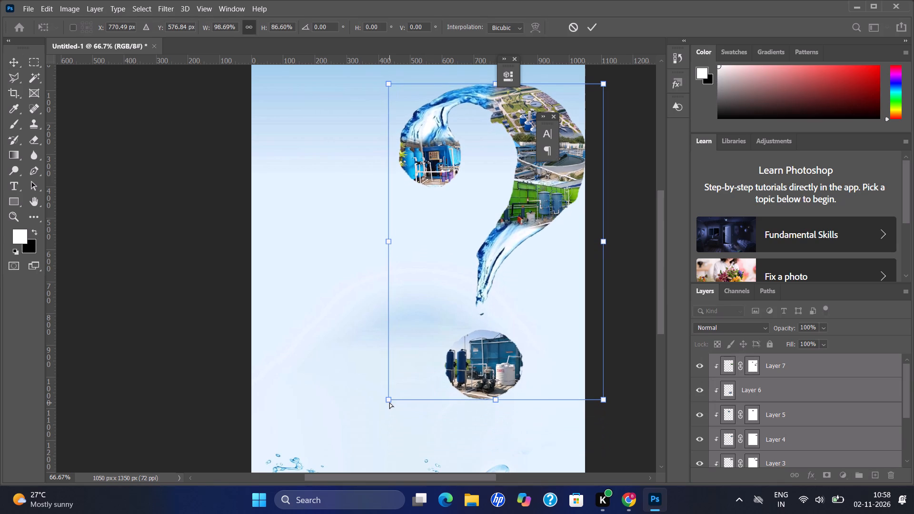
key("ctrl+z")
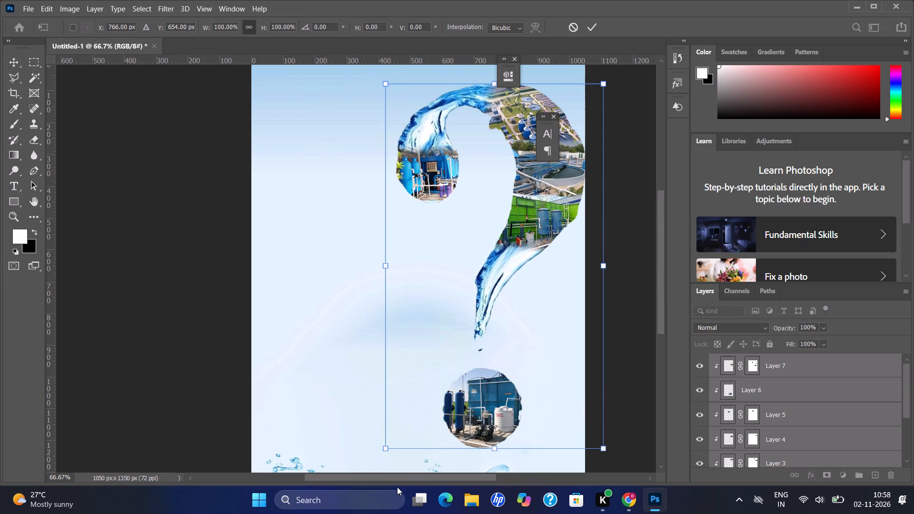
left_click_drag(386, 451, 400, 432)
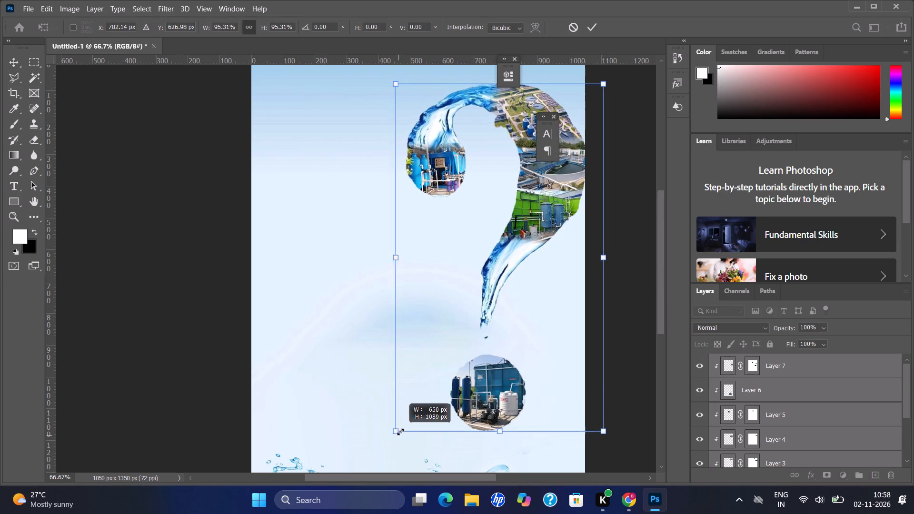
left_click_drag(400, 432, 401, 434)
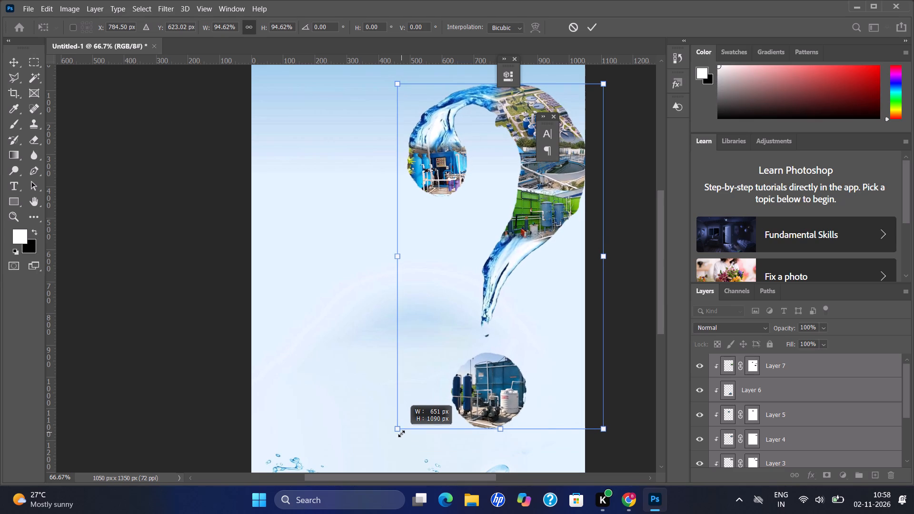
left_click_drag(401, 434, 401, 434)
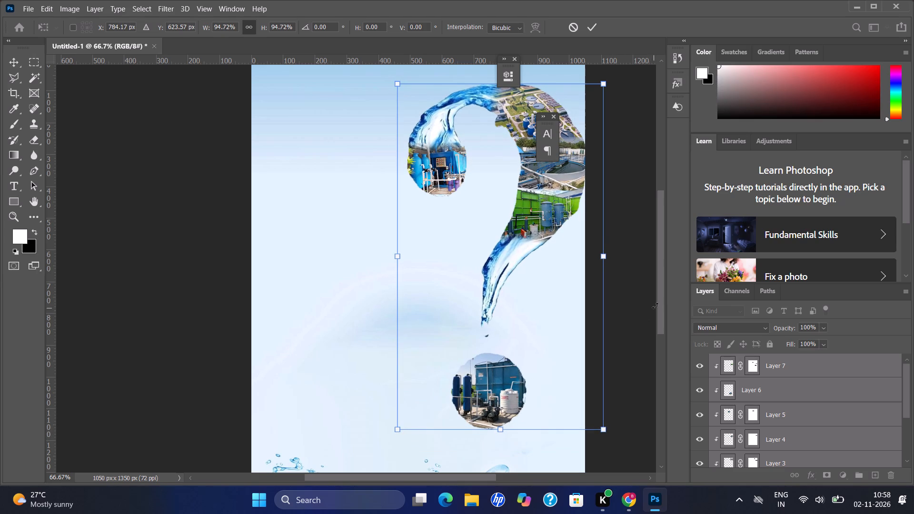
left_click_drag(665, 303, 659, 306)
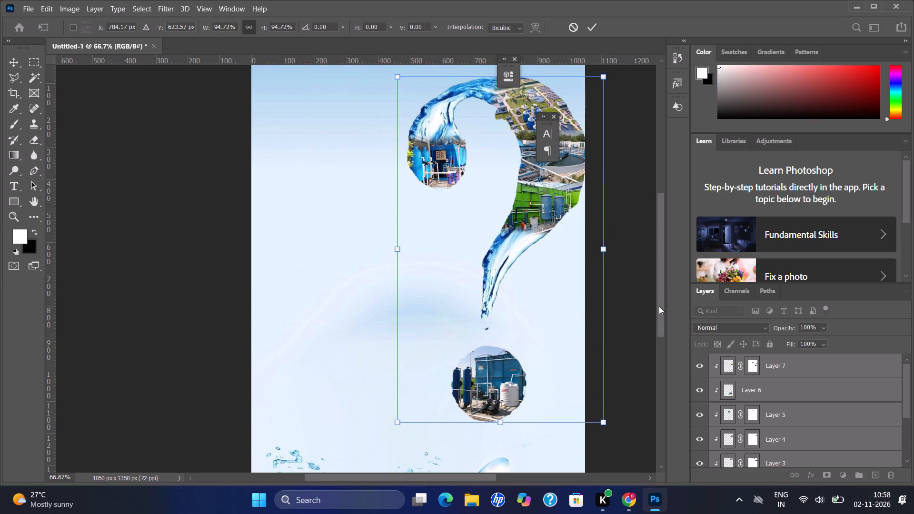
key("Return")
Move the selected question mark and its clipped photos slightly lower on the poster.
key("ctrl+minus")
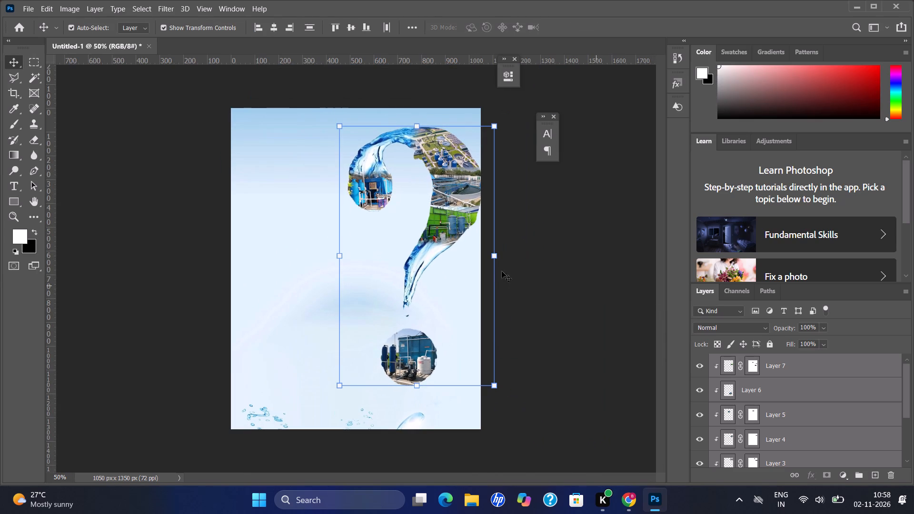
left_click_drag(452, 200, 452, 202)
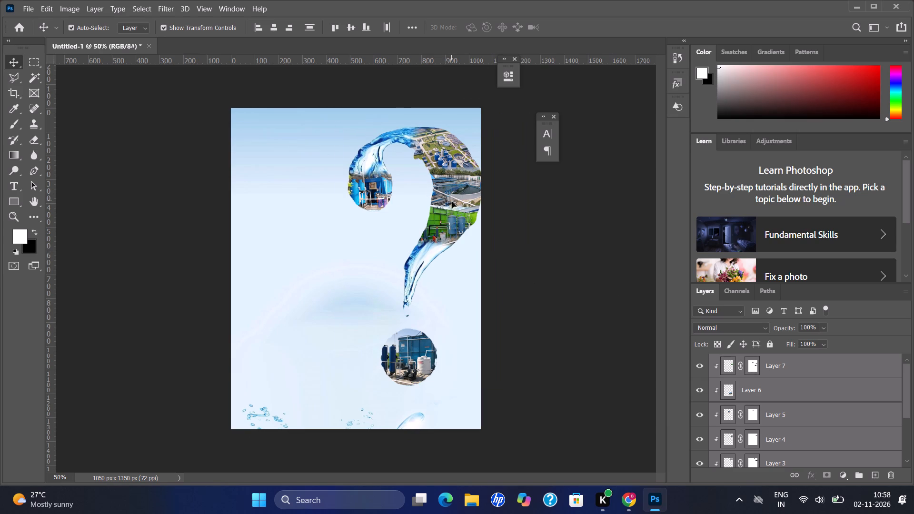
left_click_drag(452, 202, 452, 212)
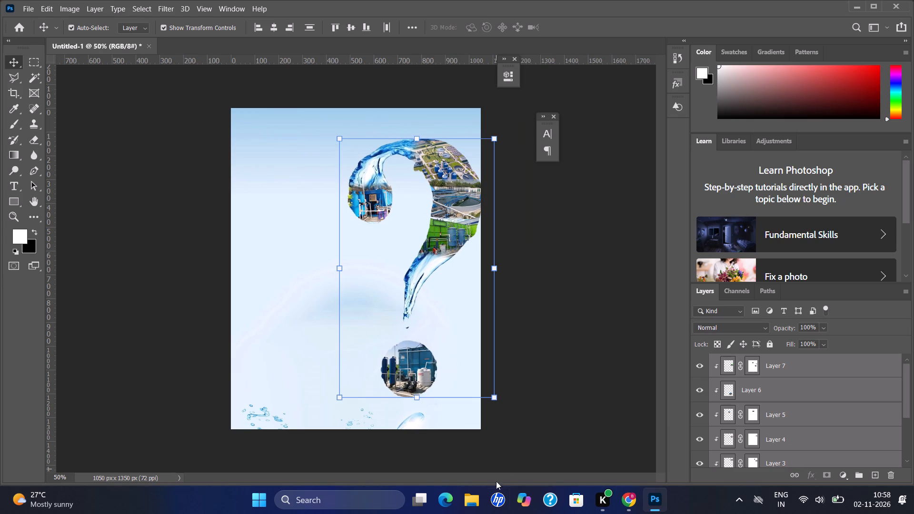
Place the BLCHEM AQUA logo file 2-3 (2)-1 from the graphic design for brochure folder near the poster's upper-left corner, at about X 60, Y 27 px.
left_click(473, 513)
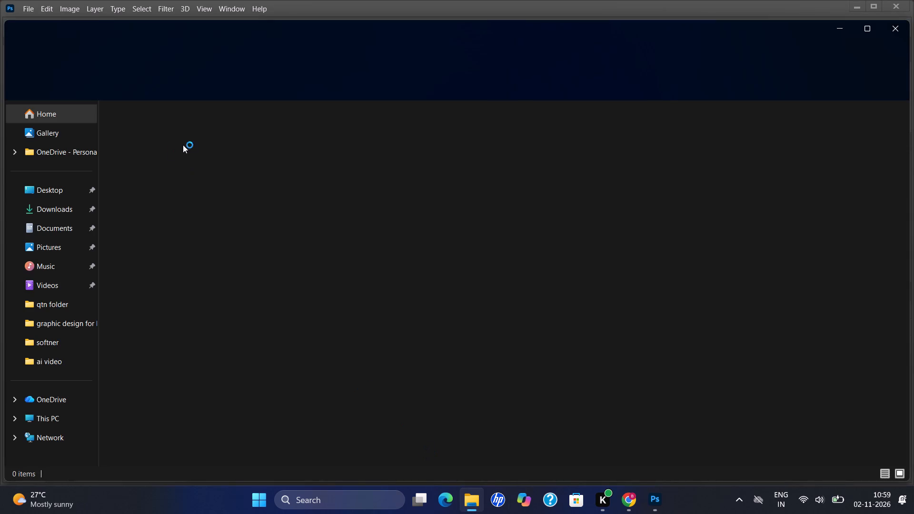
left_click(19, 284)
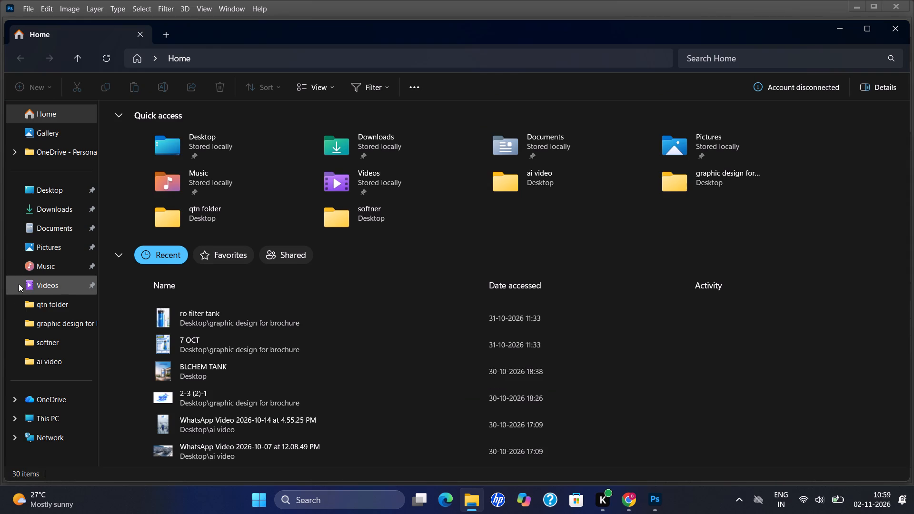
left_click(30, 267)
left_click(41, 308)
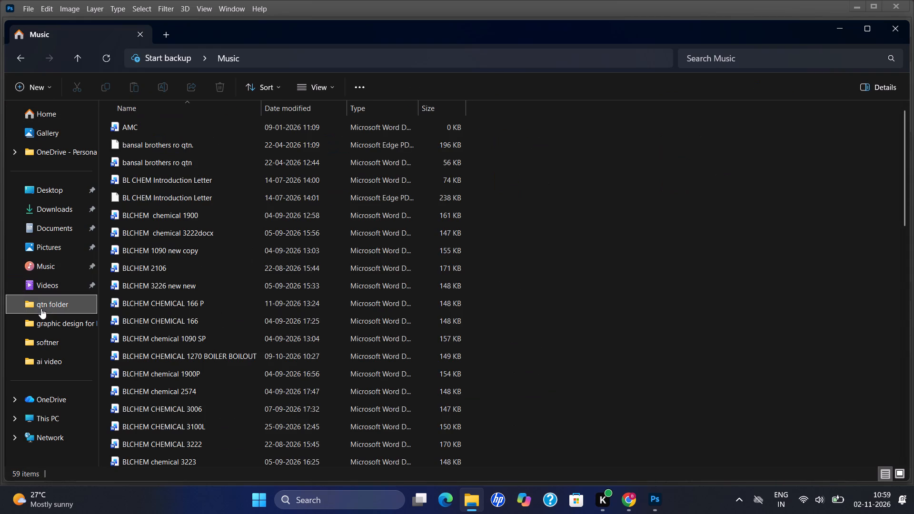
left_click(52, 316)
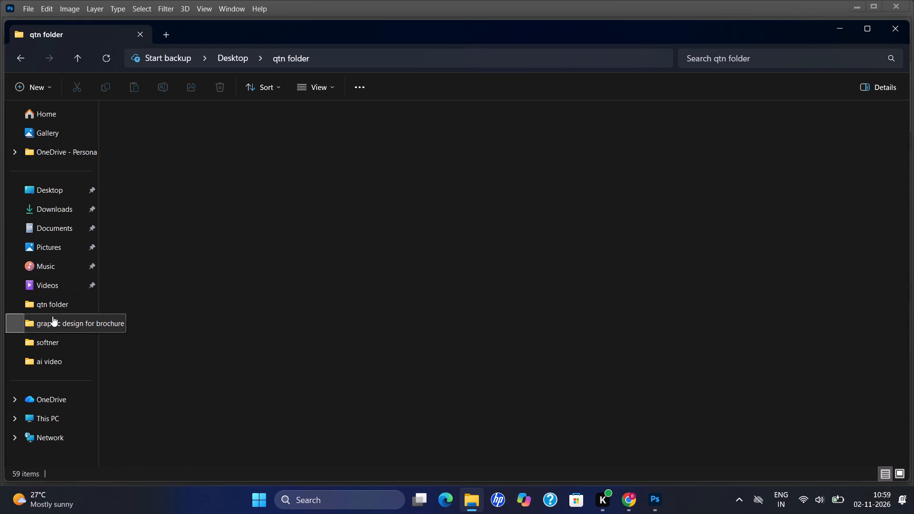
left_click(311, 145)
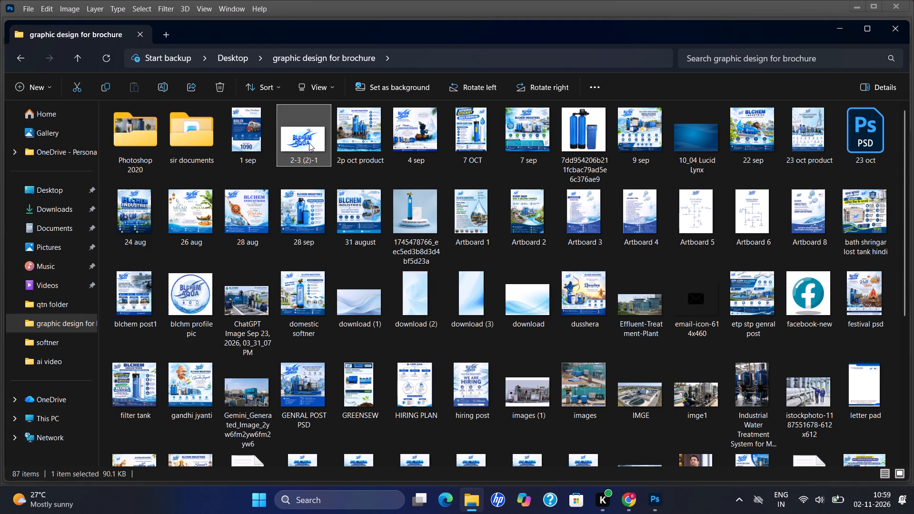
left_click_drag(307, 132, 655, 503)
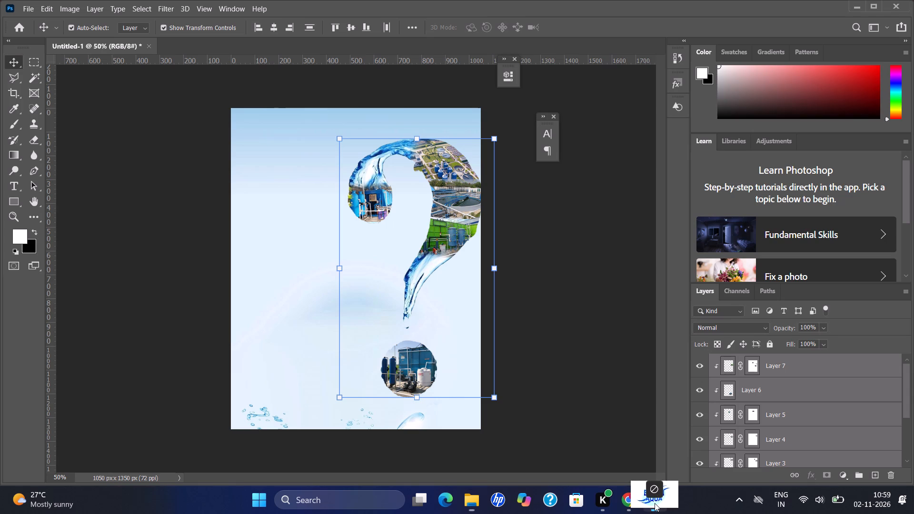
left_click_drag(655, 503, 294, 181)
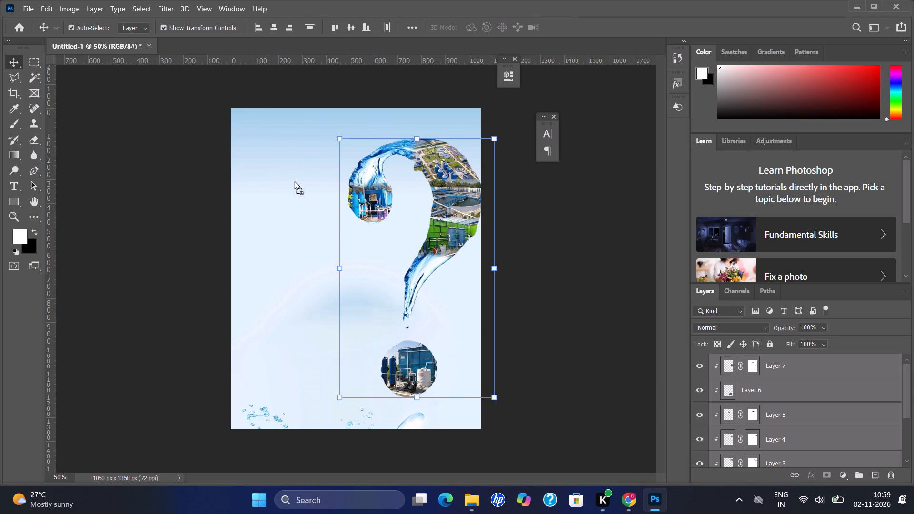
left_click_drag(294, 181, 296, 181)
left_click_drag(366, 270, 293, 147)
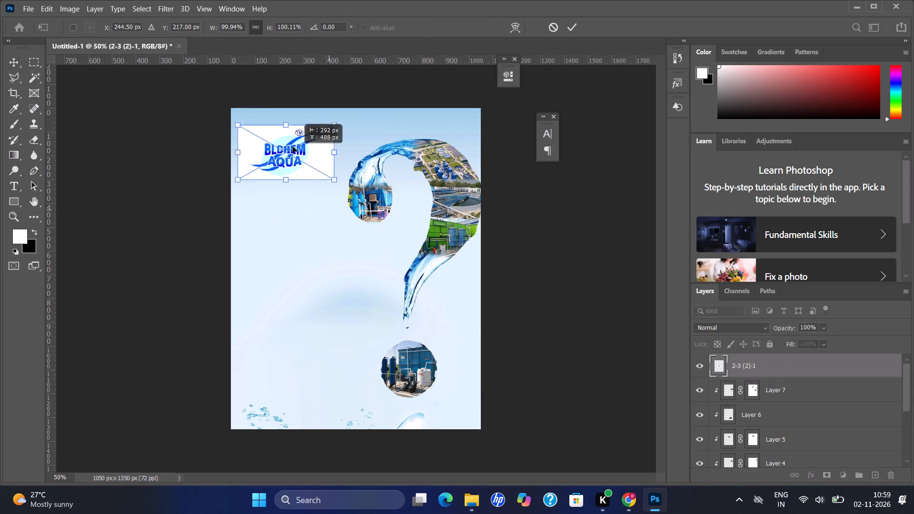
left_click_drag(293, 147, 307, 144)
left_click(315, 148)
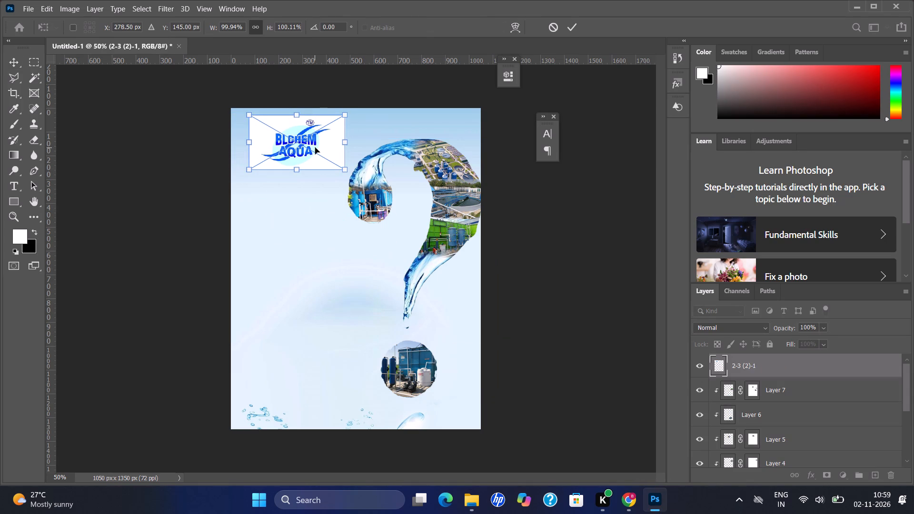
key("Return")
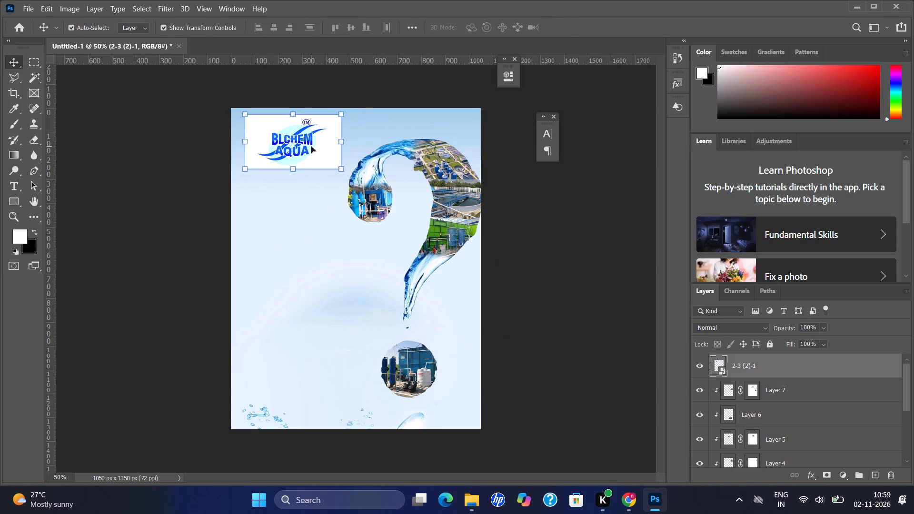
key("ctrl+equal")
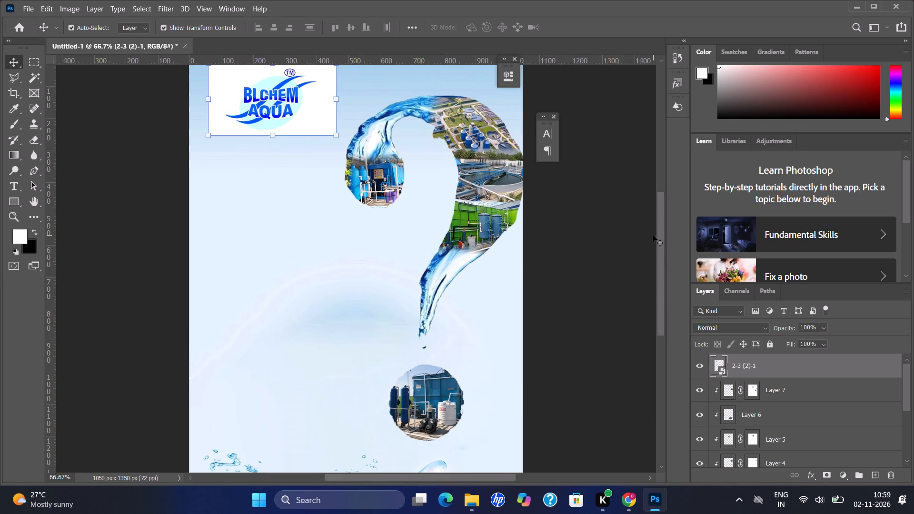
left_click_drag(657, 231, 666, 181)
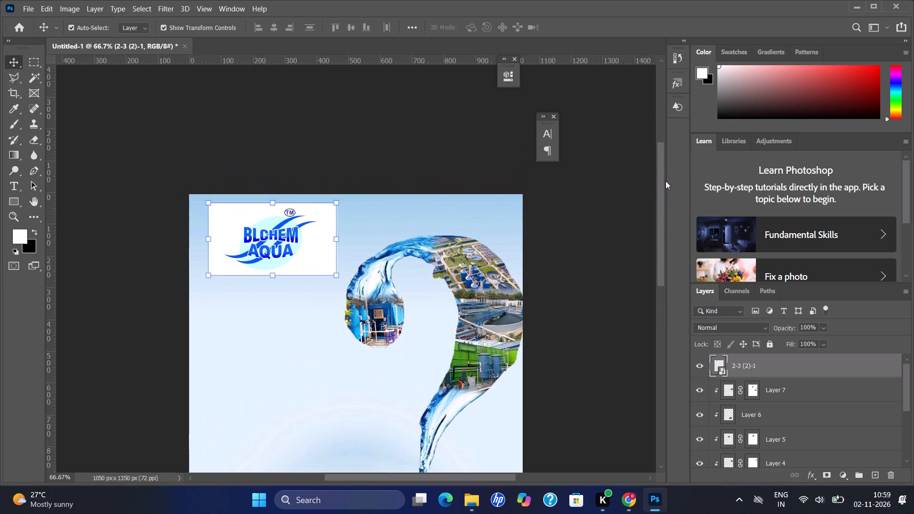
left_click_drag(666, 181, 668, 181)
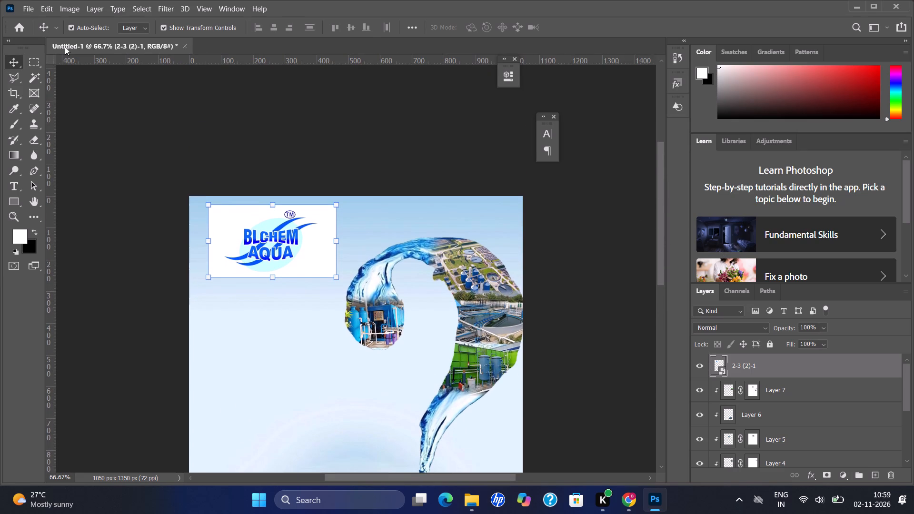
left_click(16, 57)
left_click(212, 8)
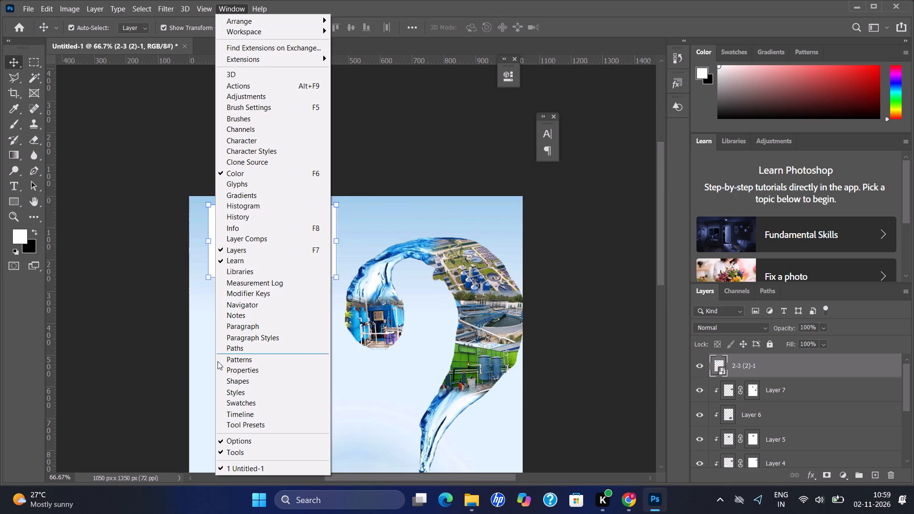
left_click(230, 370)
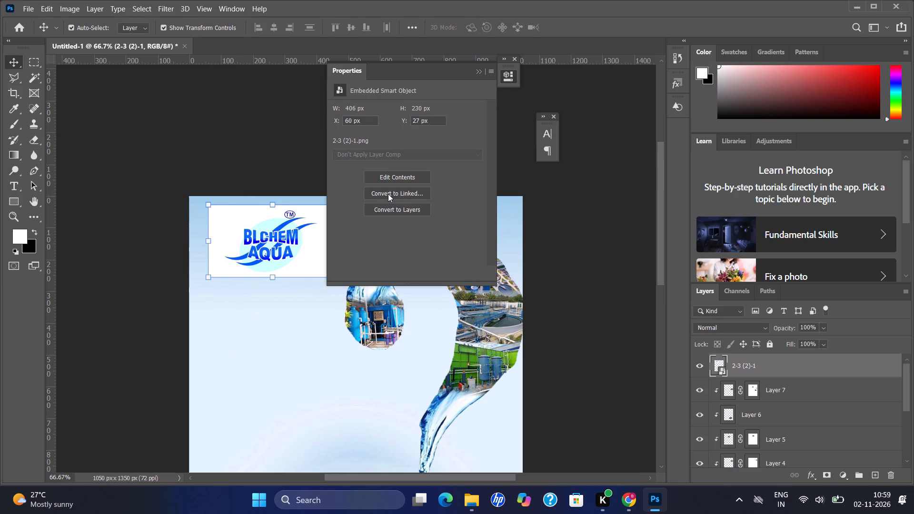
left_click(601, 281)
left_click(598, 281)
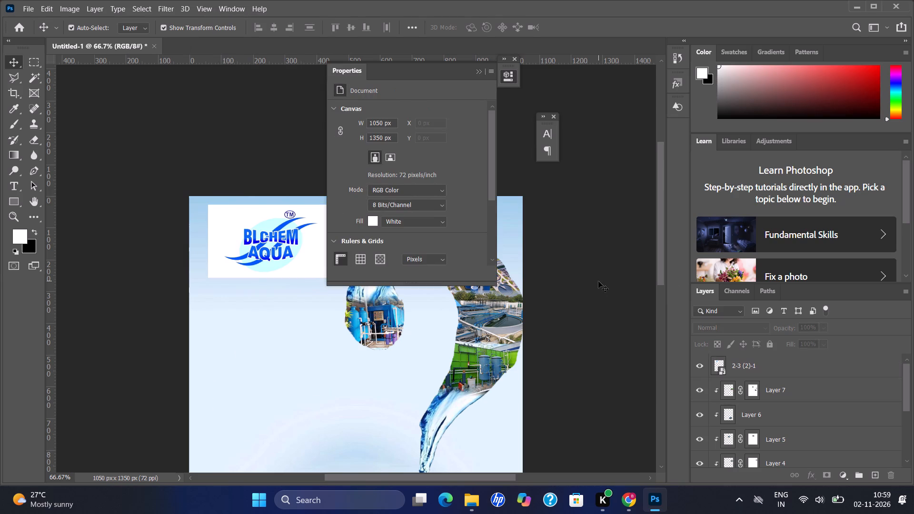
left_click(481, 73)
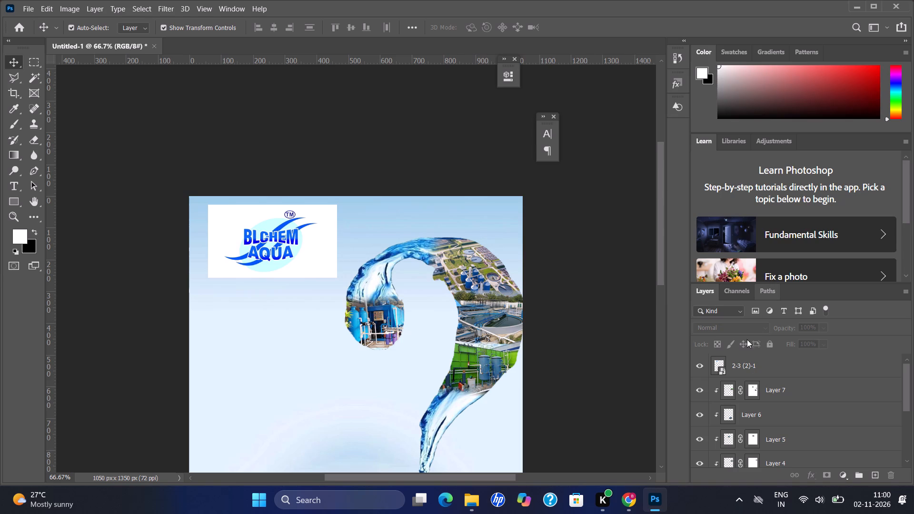
Rasterize the 2-3 (2)-1 logo layer.
left_click(731, 364)
right_click(731, 364)
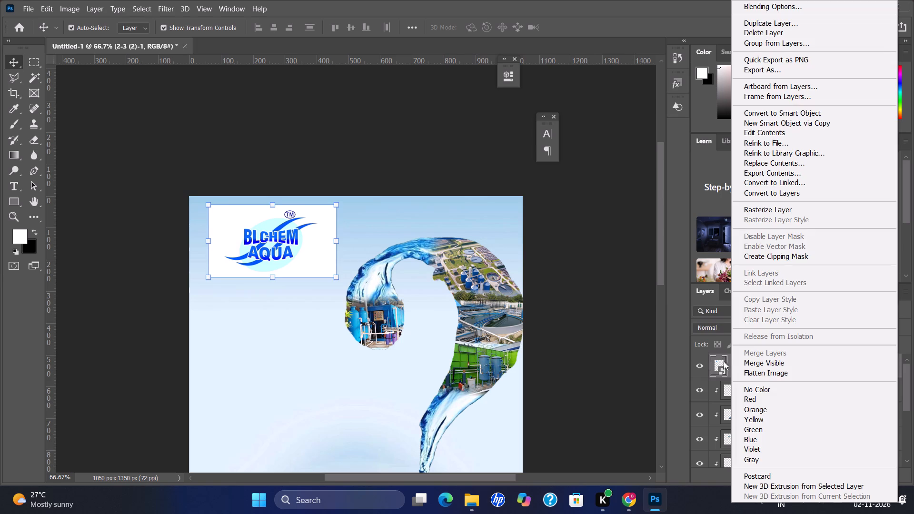
left_click(742, 208)
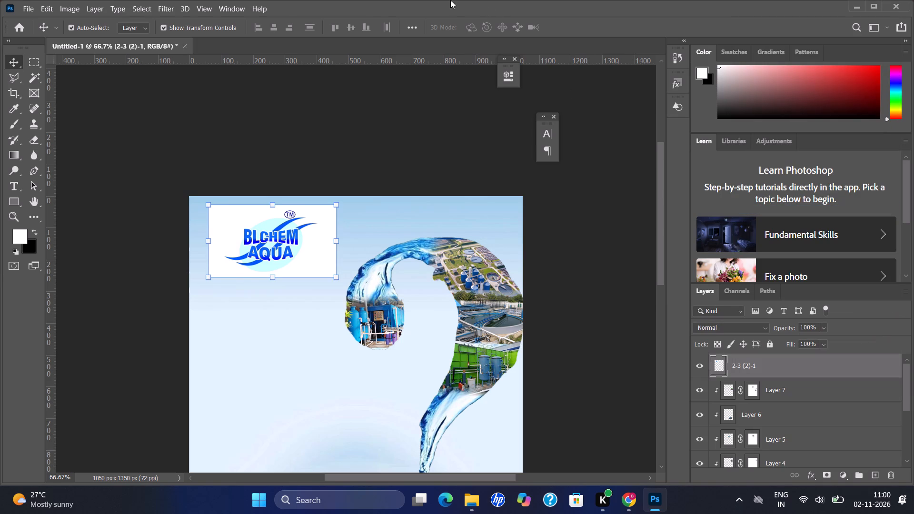
Remove the white background from the BLCHEM AQUA logo using the Remove Background quick action.
left_click(222, 0)
left_click(221, 5)
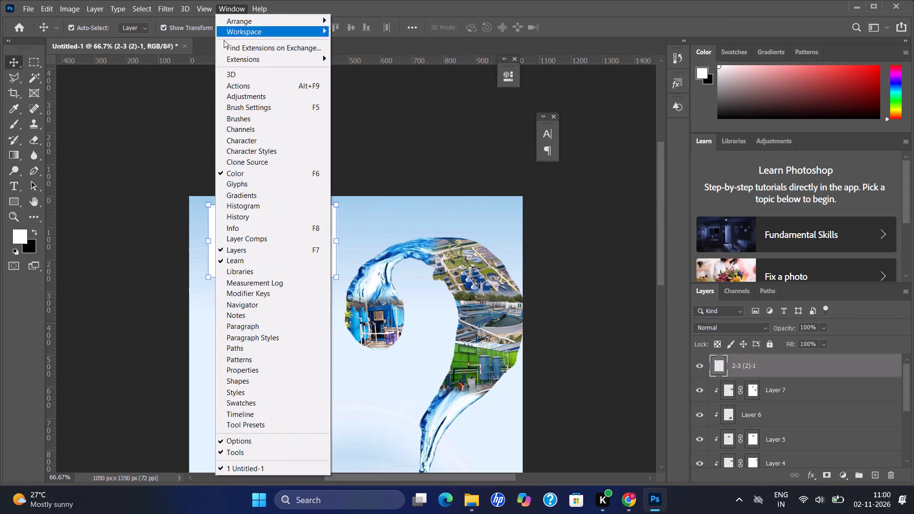
left_click(250, 367)
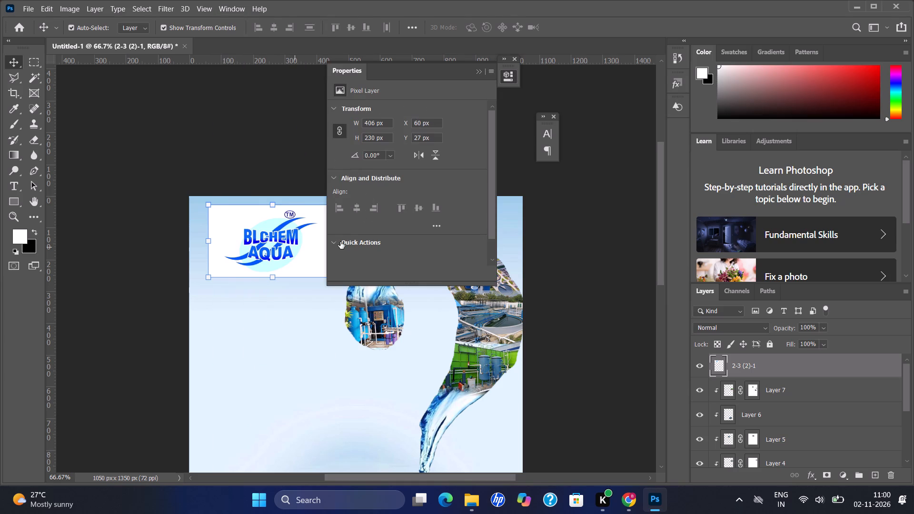
left_click(340, 242)
scroll(350, 221, "down", 5)
left_click(337, 223)
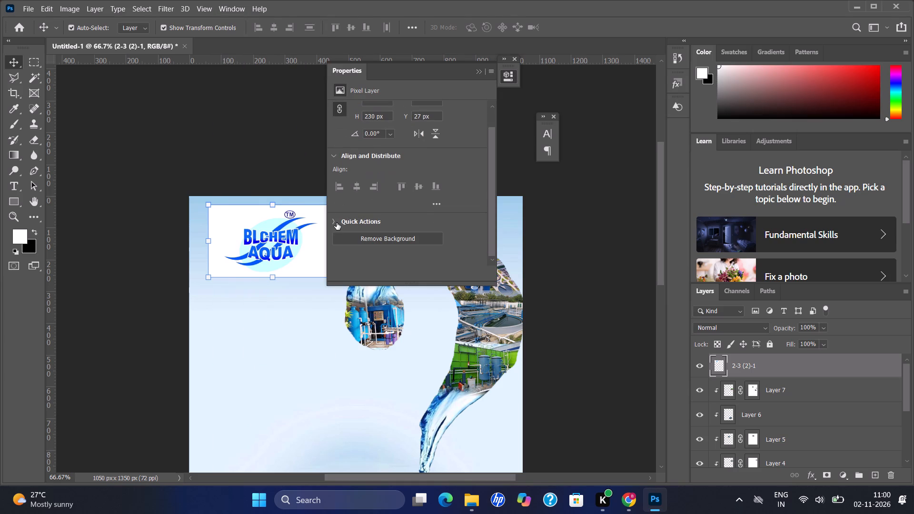
left_click(366, 242)
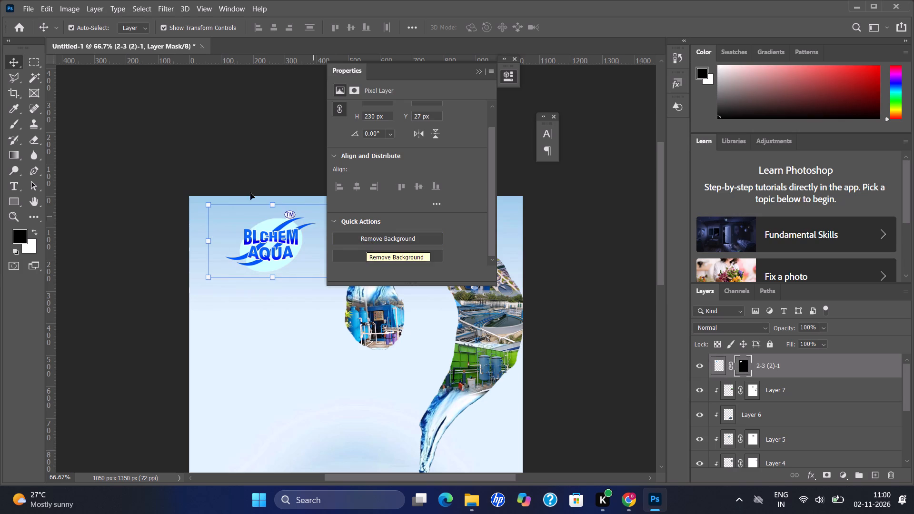
Scale the BLCHEM AQUA logo down slightly and reposition it near the poster's upper-left corner.
left_click(174, 159)
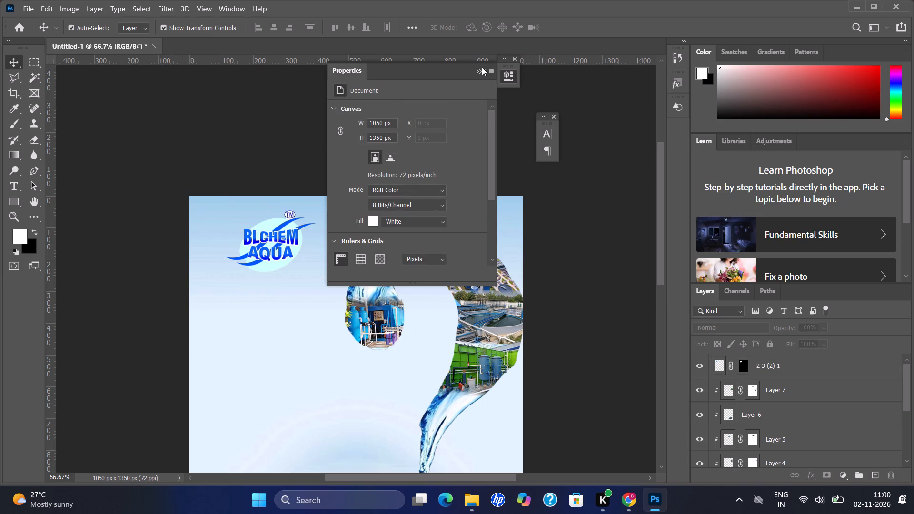
left_click(482, 67)
left_click(479, 69)
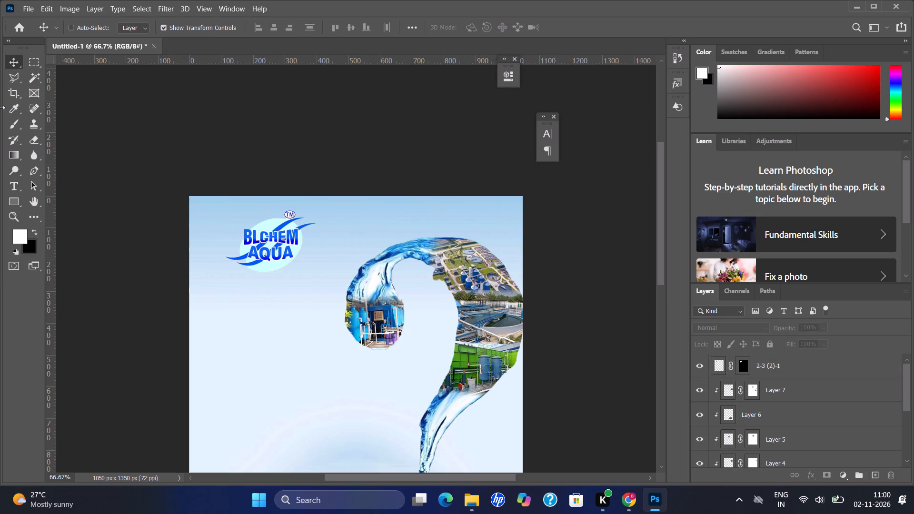
key("ctrl+t")
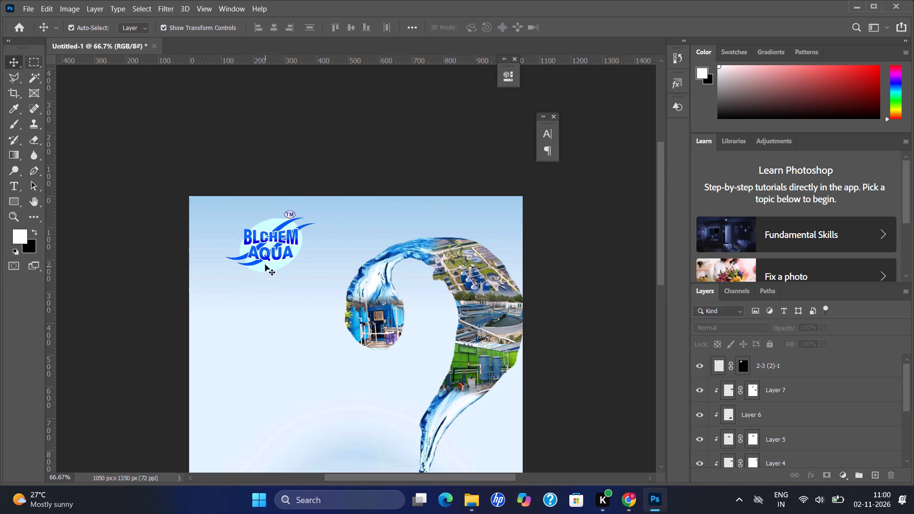
left_click(265, 265)
left_click_drag(276, 247, 266, 248)
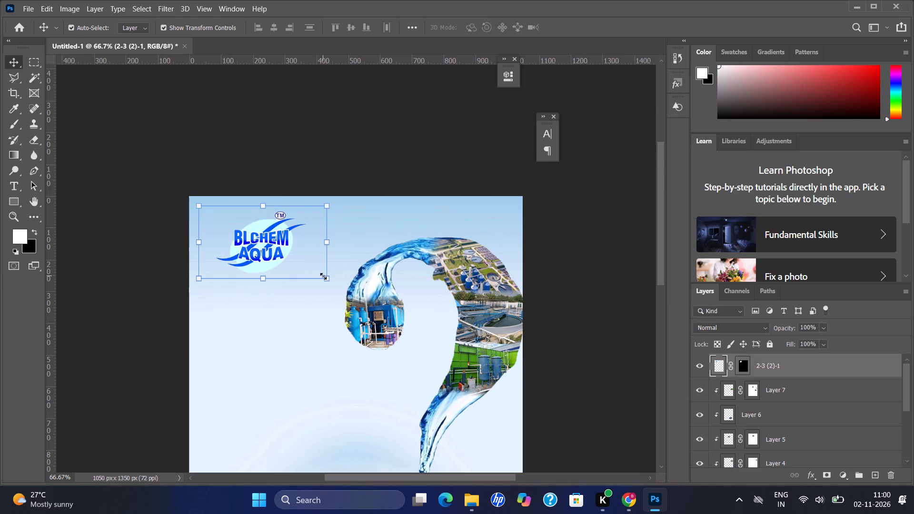
left_click_drag(323, 276, 301, 253)
left_click_drag(257, 232, 266, 232)
key("Return")
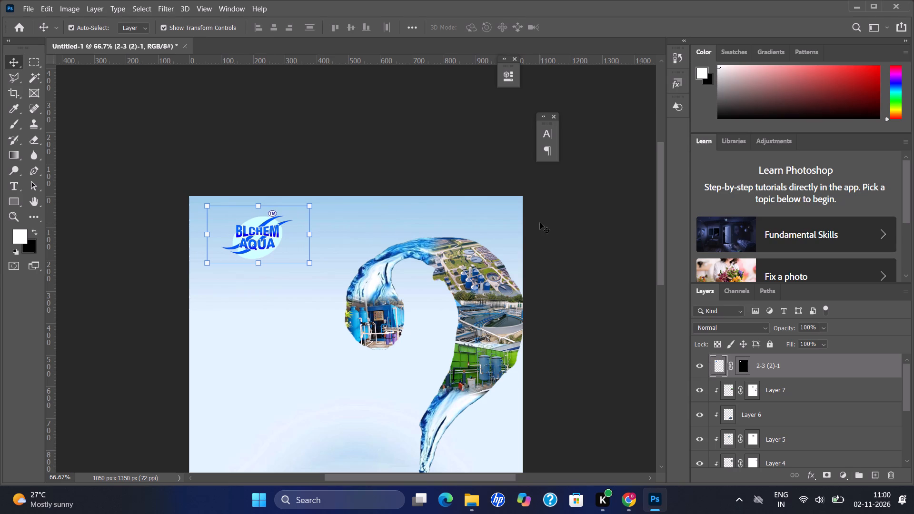
left_click_drag(661, 257, 645, 310)
Switch to Chrome and search Google, in romanised Hindi, for a mainhead and SUBhead for a post on how necessary STP is for us.
left_click(626, 503)
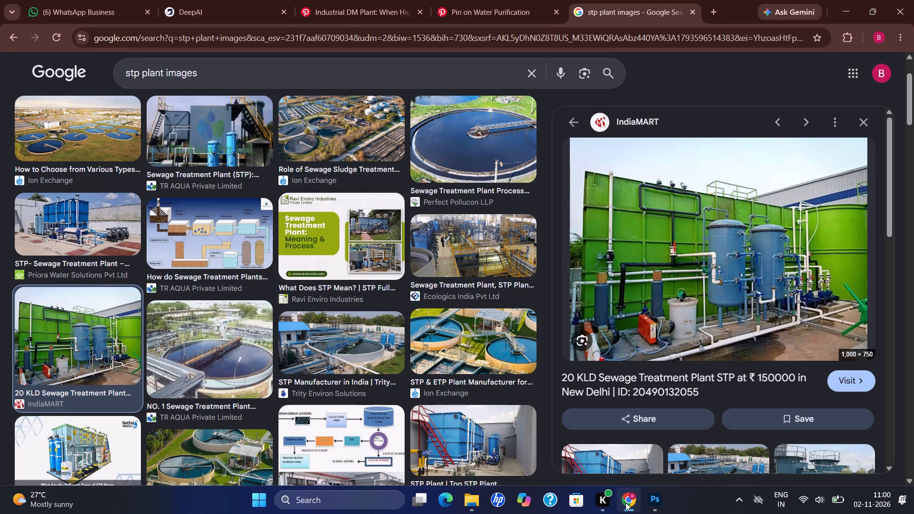
left_click(427, 65)
double_click(427, 65)
key("i")
key("BackSpace")
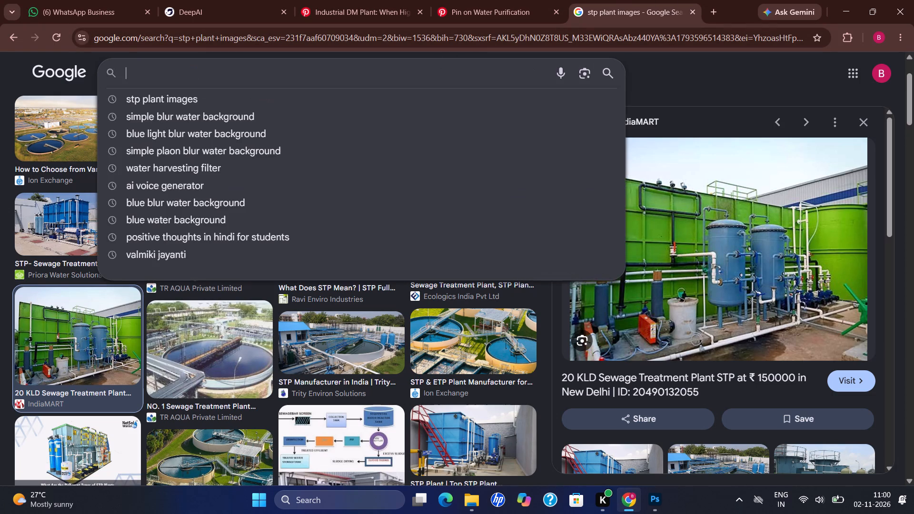
type("me post bna ri hu")
key("space")
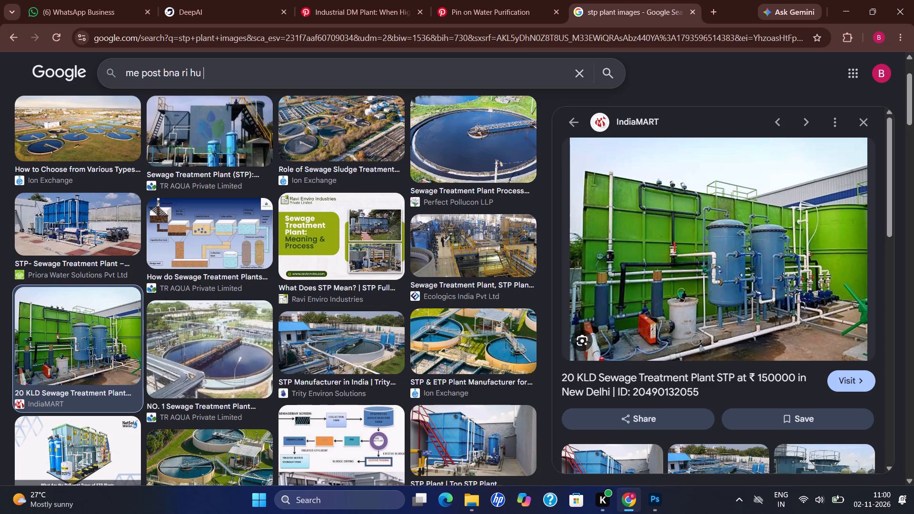
type("STP K UPAR")
key("space")
type("mjhe ye btana ki humre liye kitna zruri h to")
key("space")
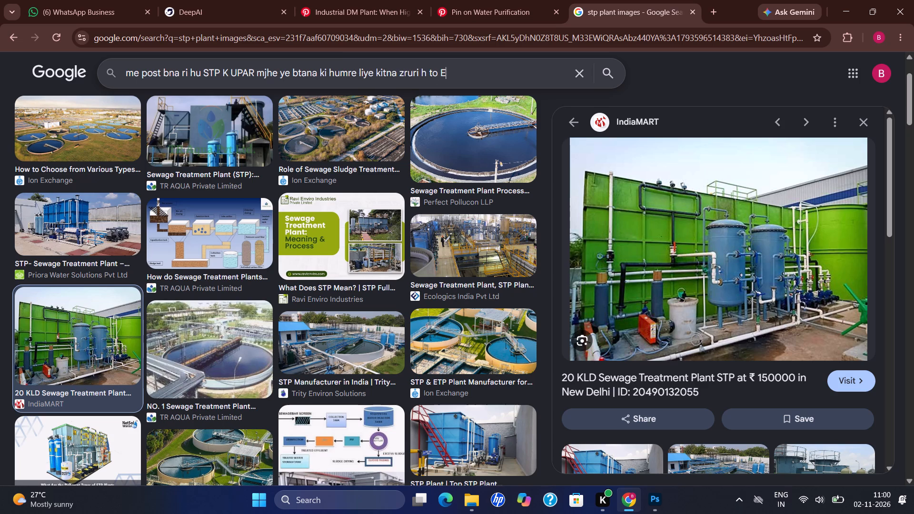
key("space")
type("mainhead chahiyr")
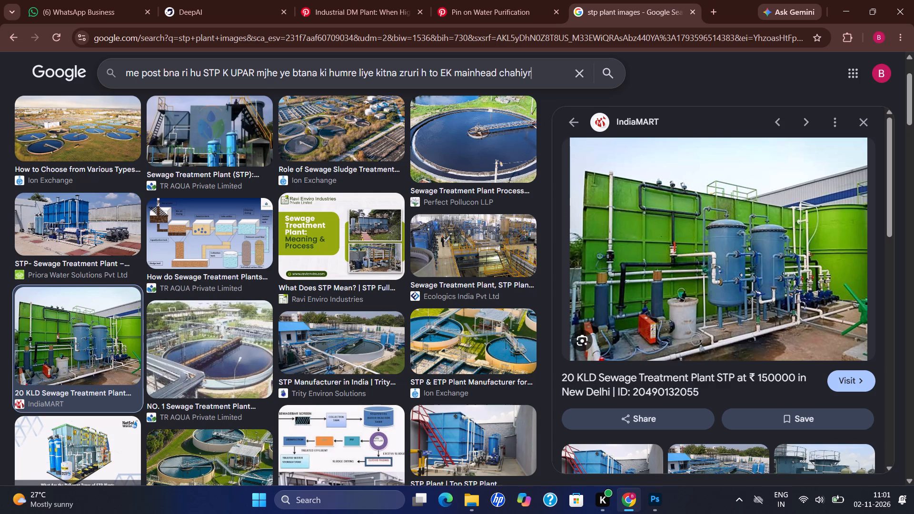
key("space")
key("BackSpace")
key("BackSpace")
type("e or ek")
key("space")
type("SUB")
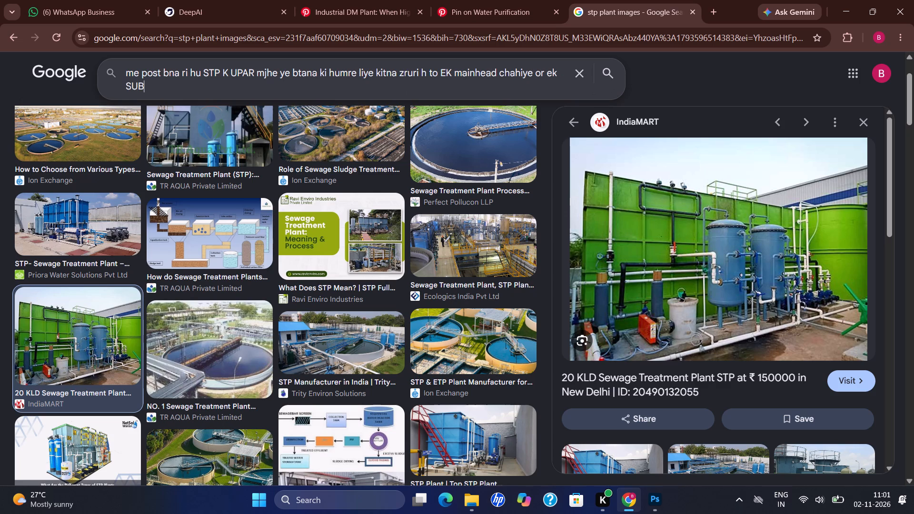
key("BackSpace")
type("d chai")
key("BackSpace")
type("hiye")
key("Return")
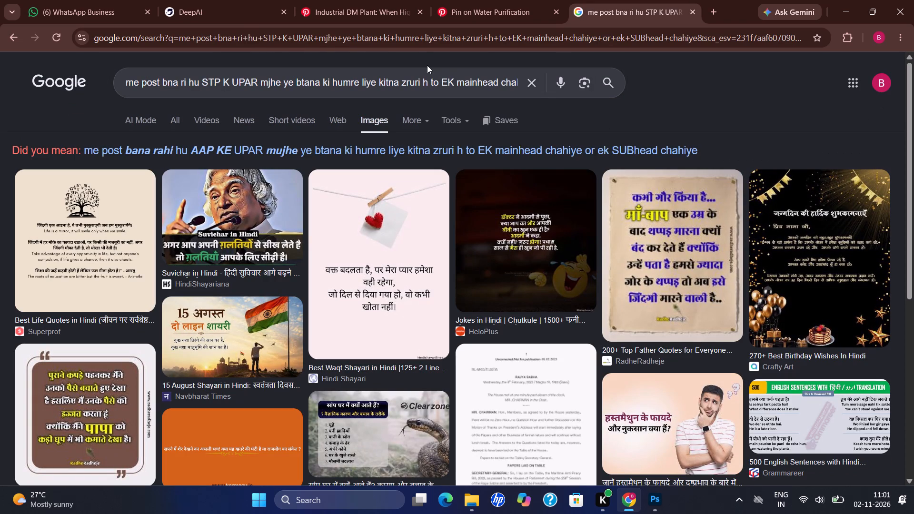
Rerun the search with Google's suggested spelling of the query.
left_click(343, 149)
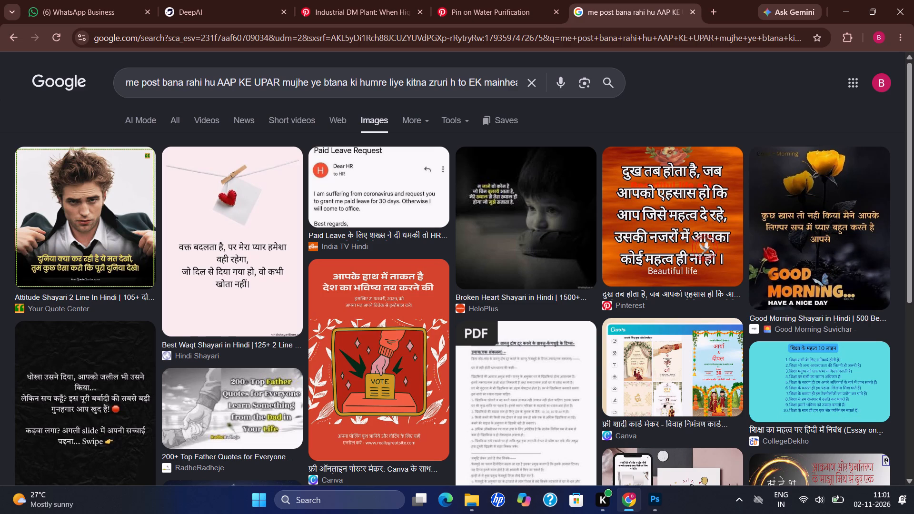
Correct the query from AAP to "STP PLANT" KE UPAR, search again and show all results instead of only images.
left_click(254, 83)
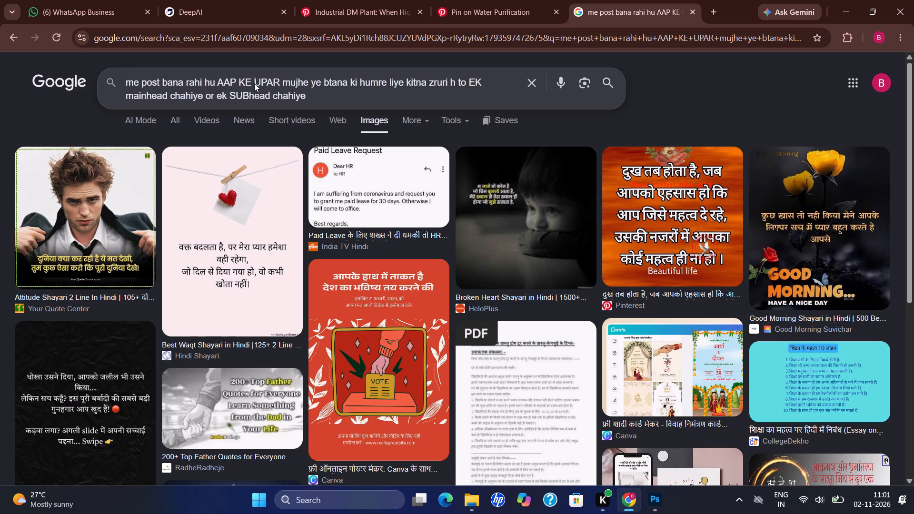
left_click(229, 84)
key("BackSpace")
key("BackSpace")
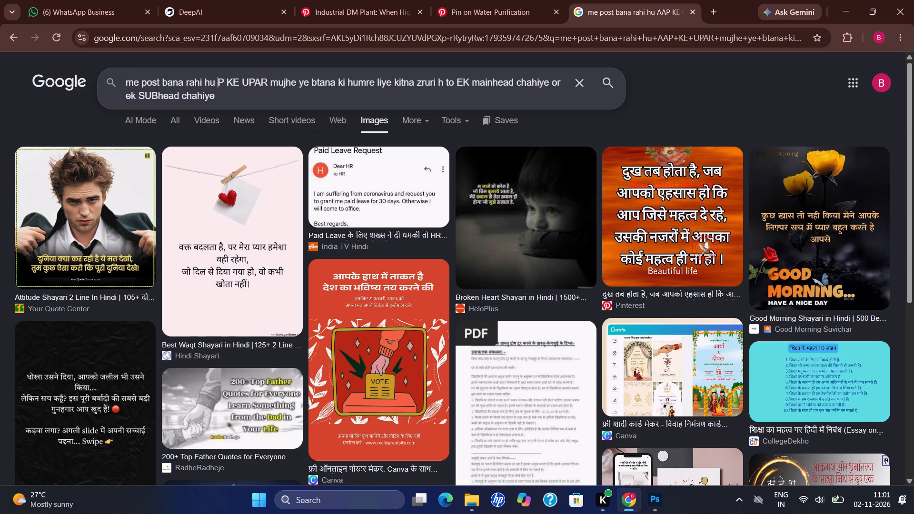
type("ST")
key("Right")
key("Right")
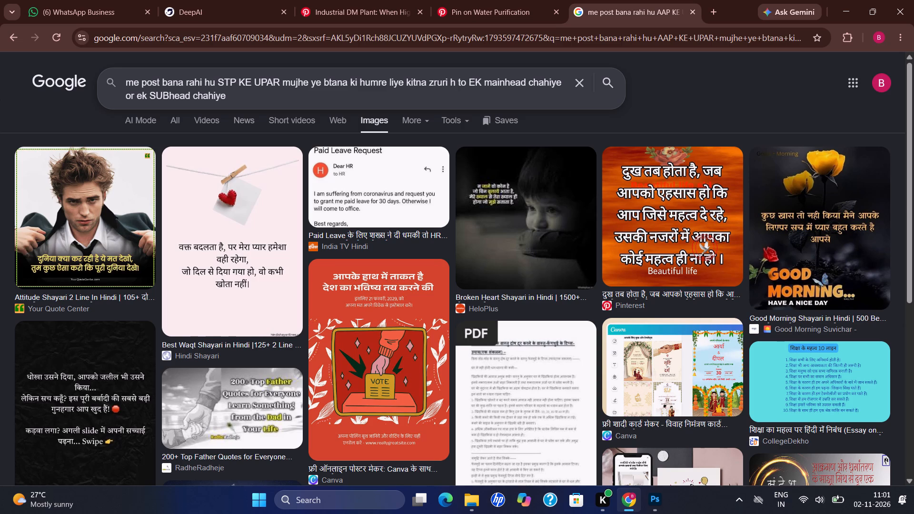
key("space")
type("P")
key("l")
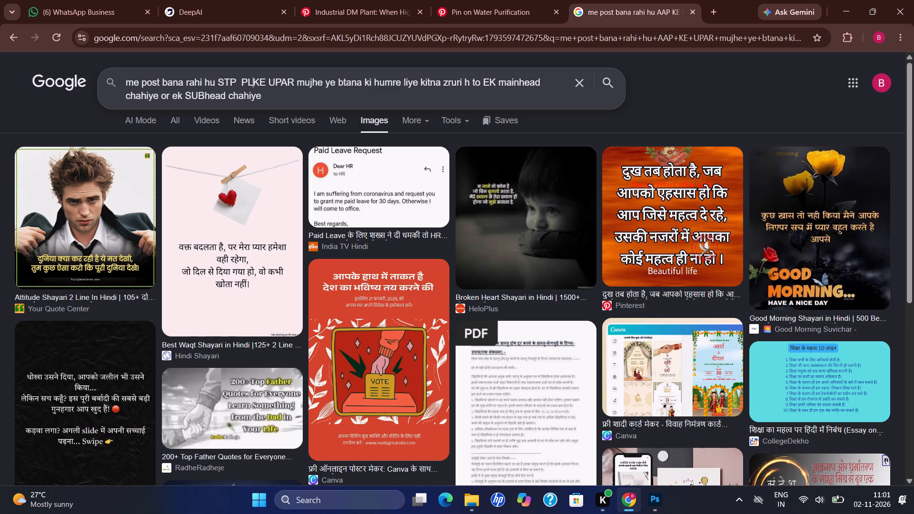
key("BackSpace")
type("LANT")
key("space")
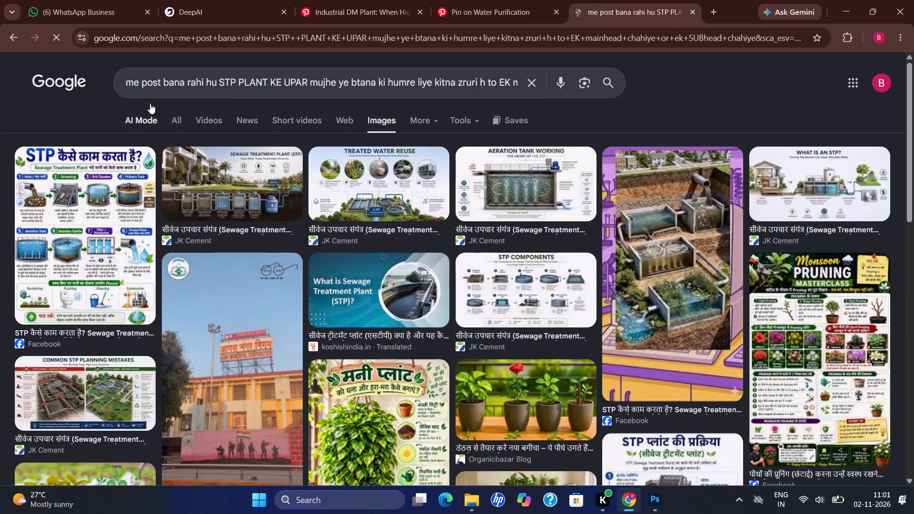
left_click(172, 117)
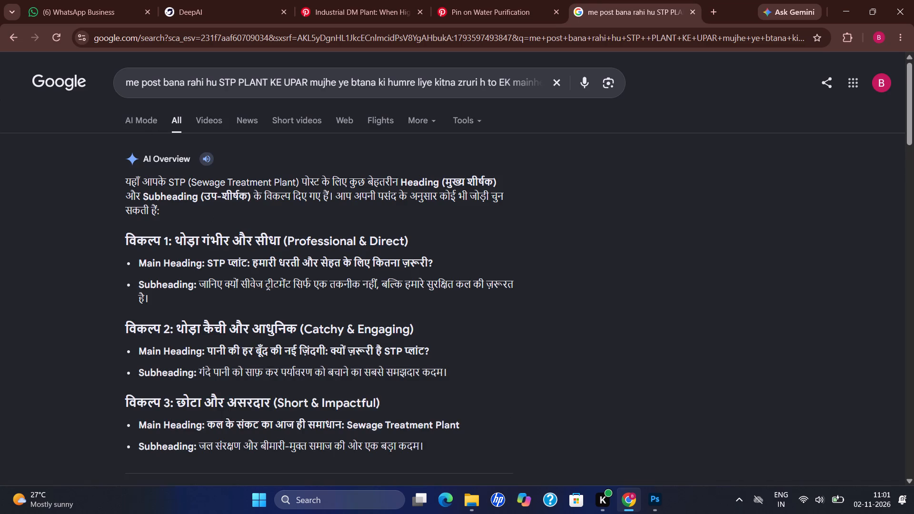
scroll(199, 283, "right", 1)
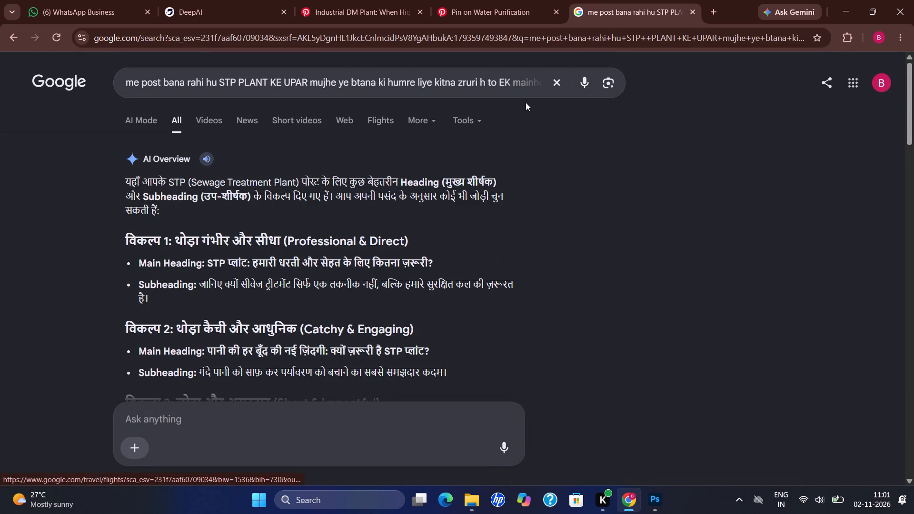
Add "hinglish me" to the end of the query and search again.
left_click(532, 89)
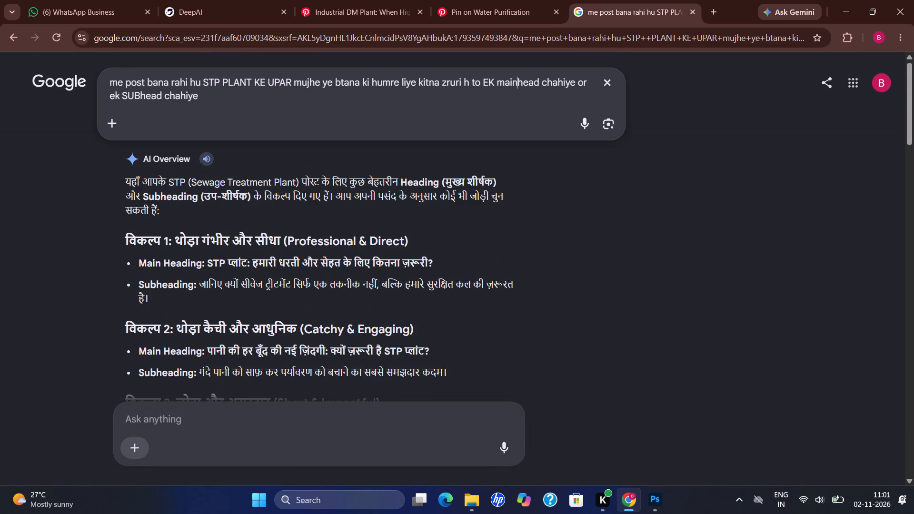
left_click(216, 97)
key("space")
type("hinglig")
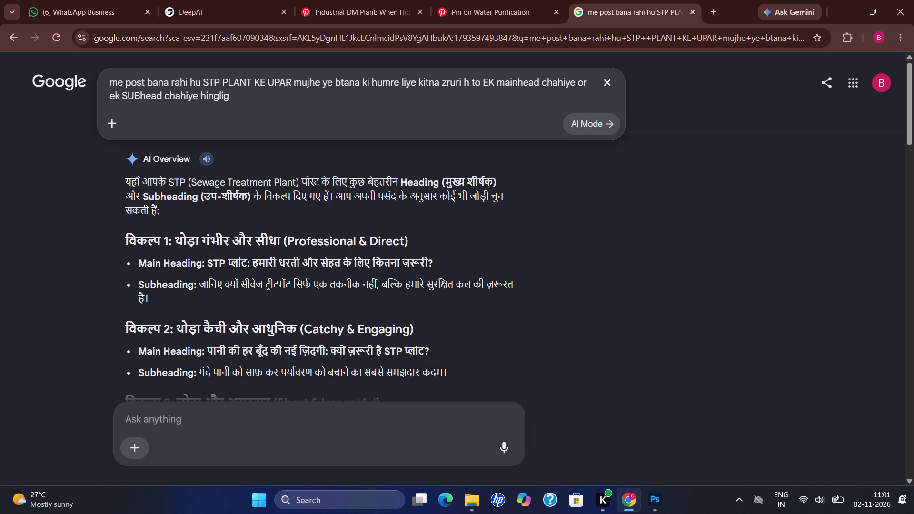
key("BackSpace")
type("sh")
key("space")
type("me")
key("Return")
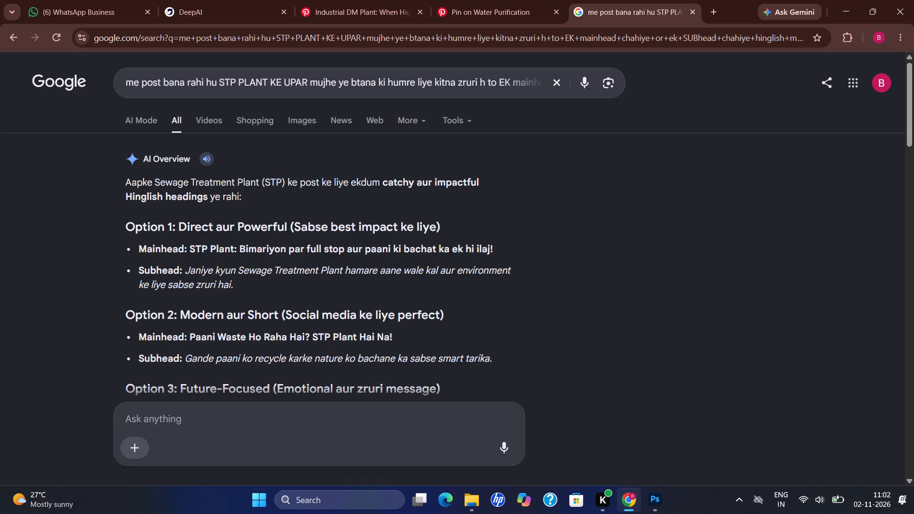
Read through the suggested Hinglish mainhead and subhead options for the STP plant post.
left_click_drag(189, 248, 195, 252)
left_click_drag(195, 252, 197, 252)
left_click_drag(197, 252, 437, 249)
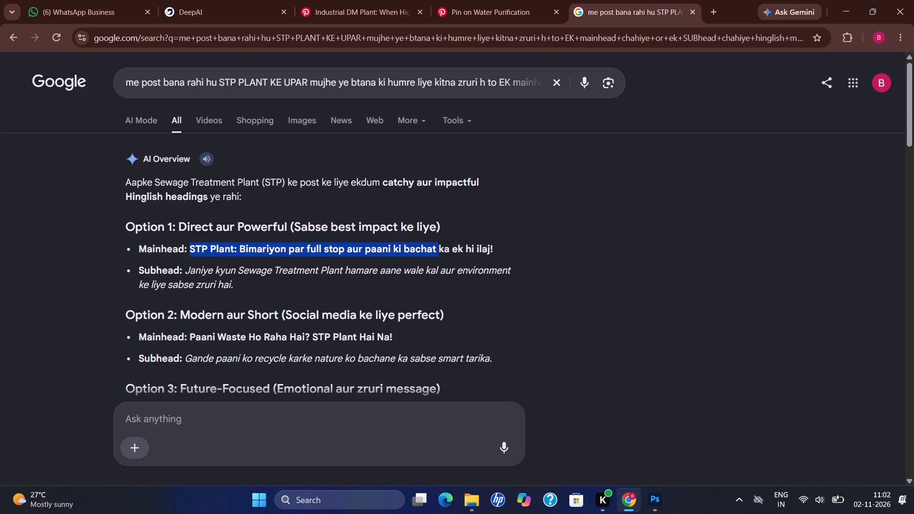
left_click_drag(437, 249, 437, 257)
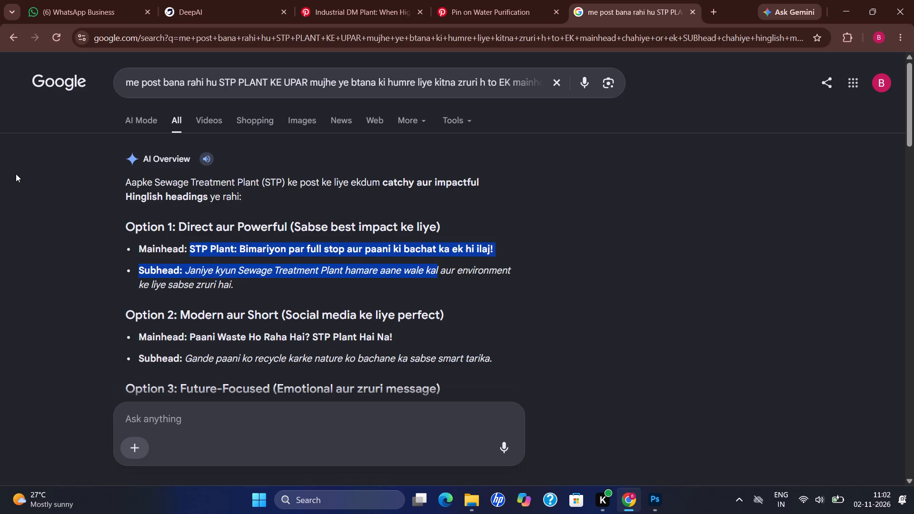
left_click(16, 174)
scroll(81, 238, "up", 1)
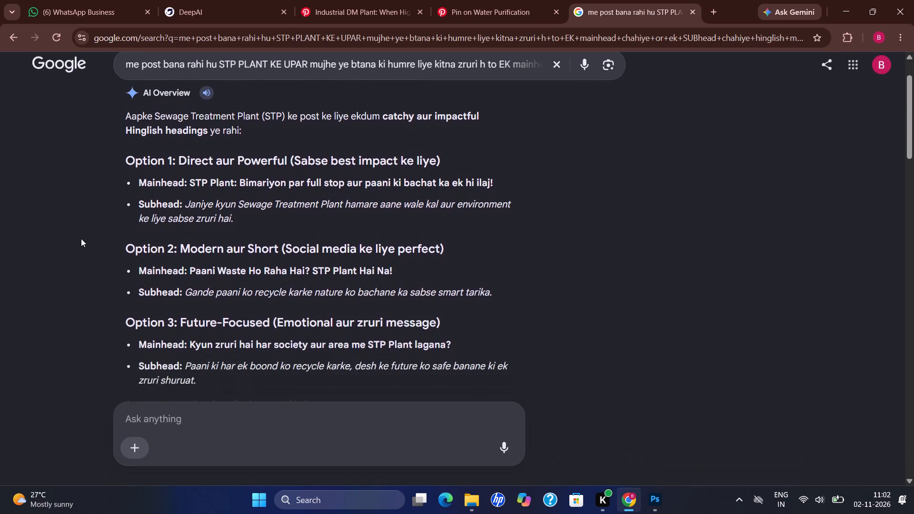
scroll(81, 238, "up", 1)
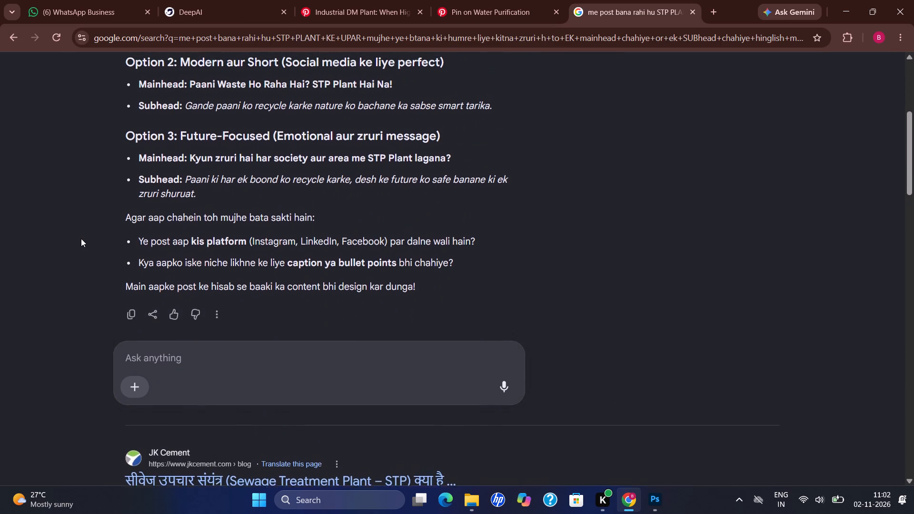
scroll(81, 238, "up", 1)
scroll(81, 238, "left", 1)
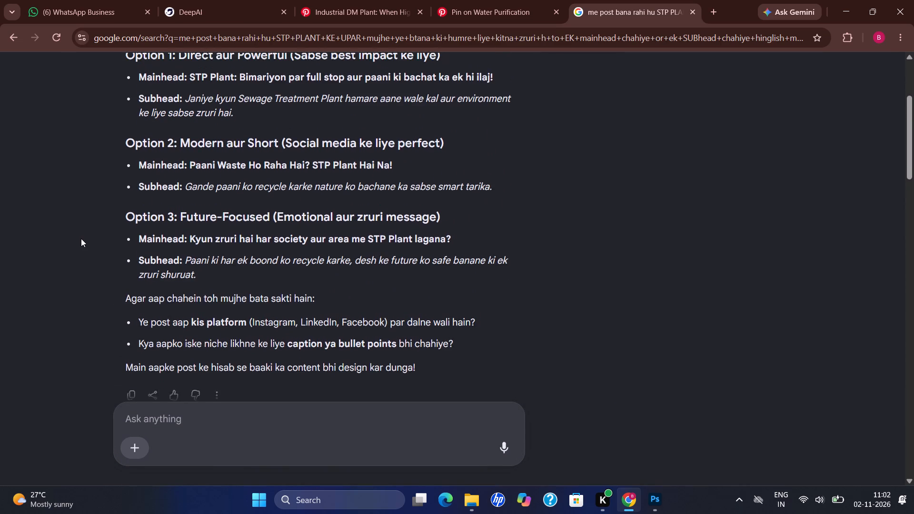
scroll(81, 238, "left", 1)
scroll(81, 238, "up", 2)
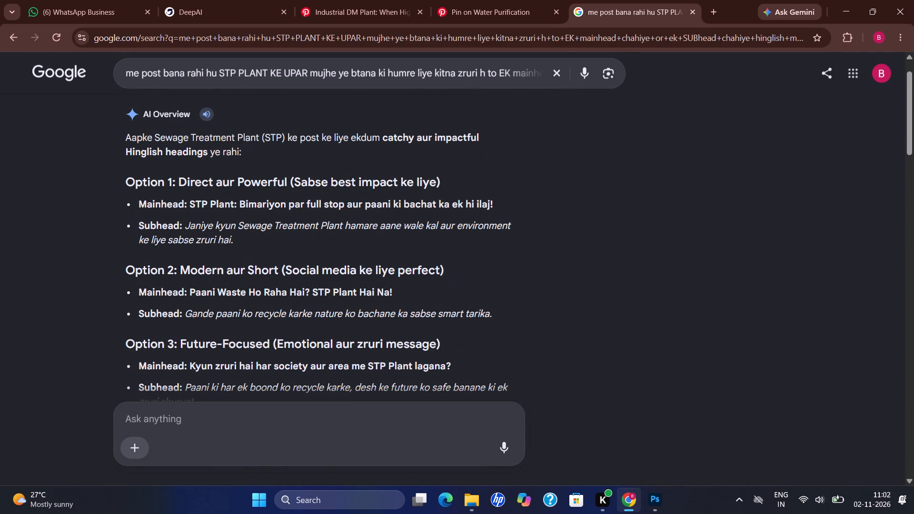
left_click_drag(192, 365, 209, 365)
left_click(82, 277)
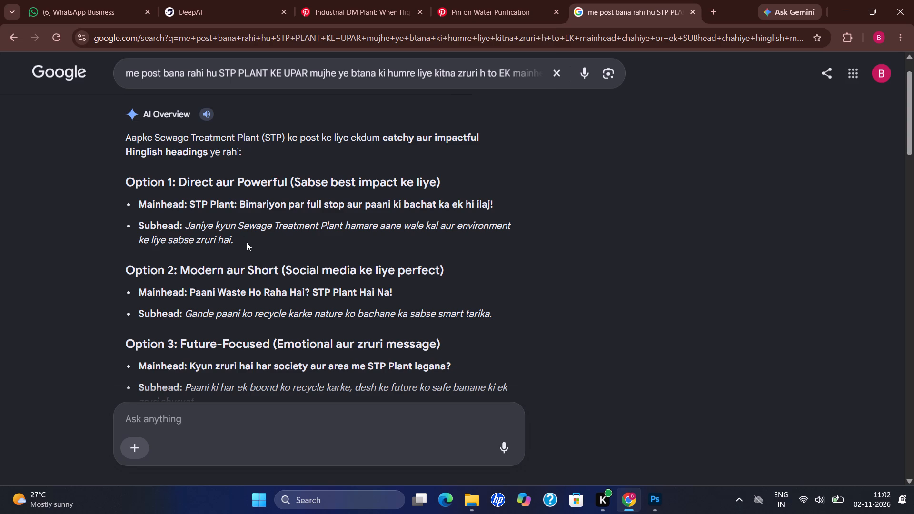
scroll(233, 280, "down", 4)
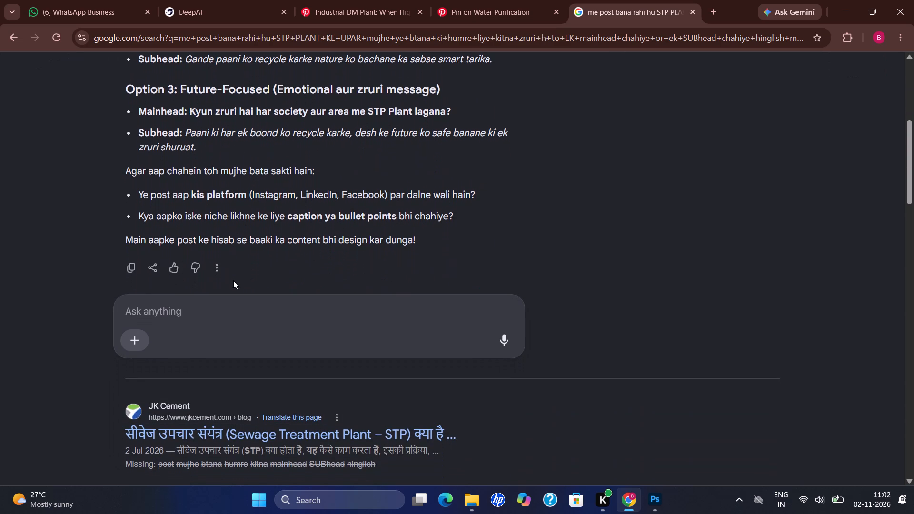
scroll(233, 280, "up", 3)
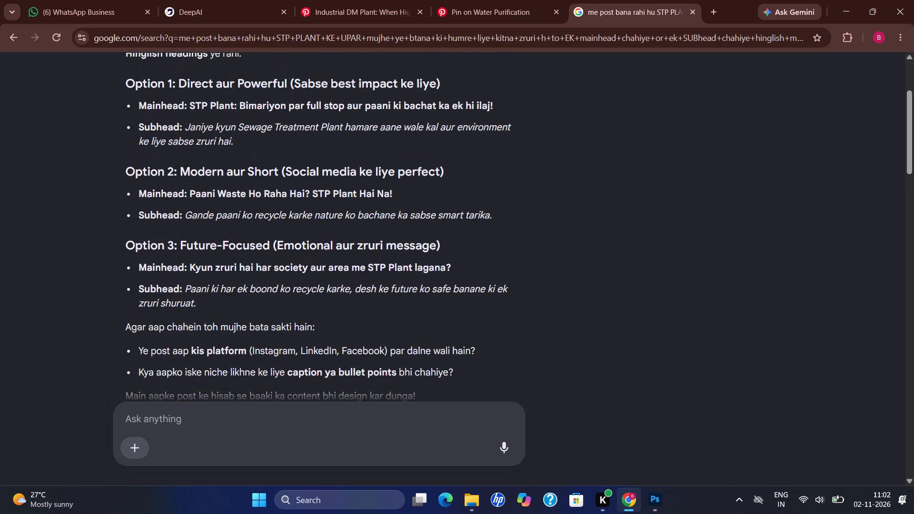
scroll(252, 283, "up", 1)
Add "or heading bhi chaiye" to the end of the search query and search again.
left_click(499, 83)
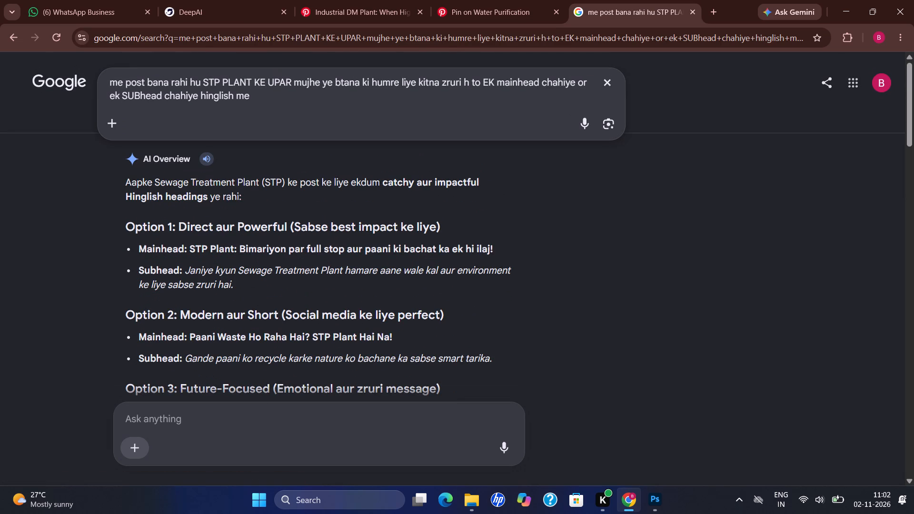
left_click(162, 95)
key("space")
type("or heading bhi chaiye")
key("Return")
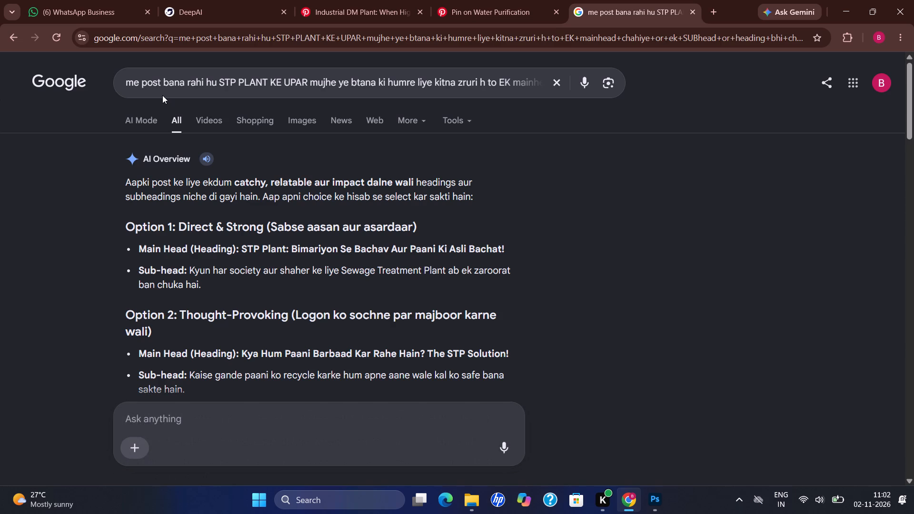
Copy the Option 2 main head "Kya Hum Paani Barbaad Kar Rahe Hain? The STP Solution!" from the AI Overview.
scroll(232, 268, "down", 1)
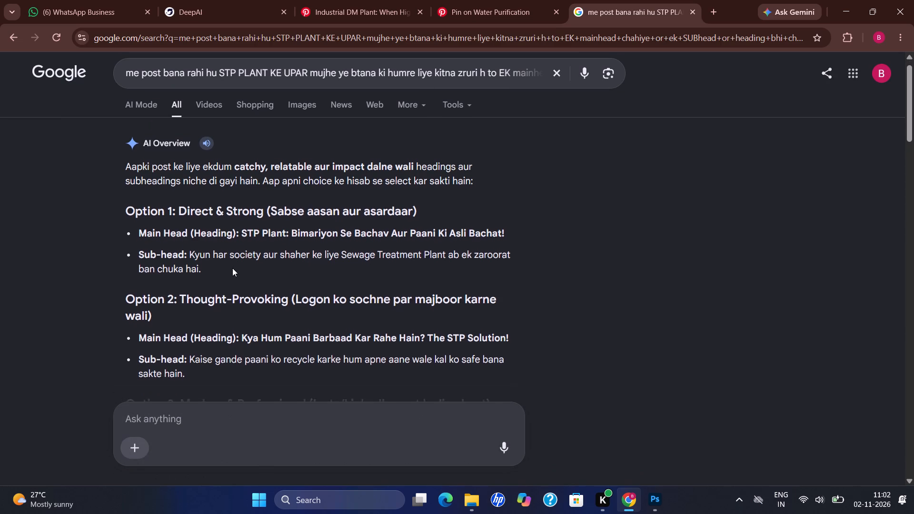
scroll(232, 268, "down", 1)
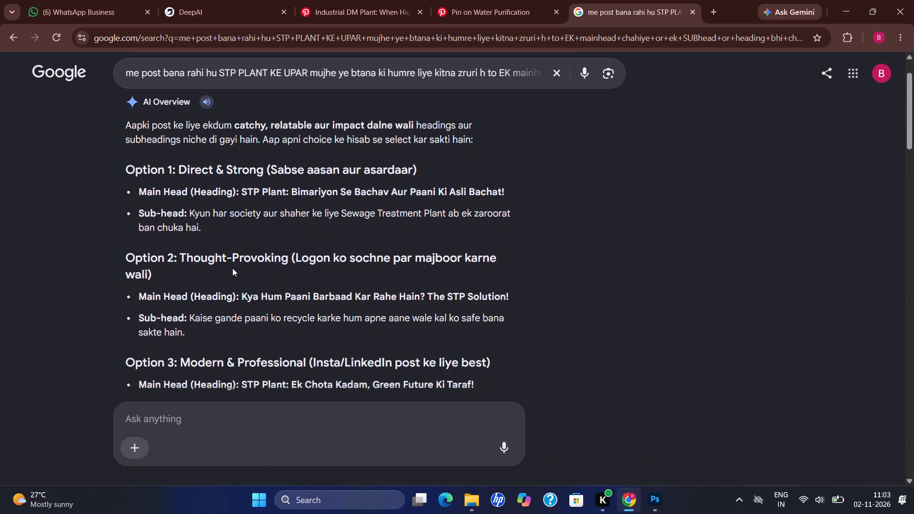
scroll(232, 268, "down", 1)
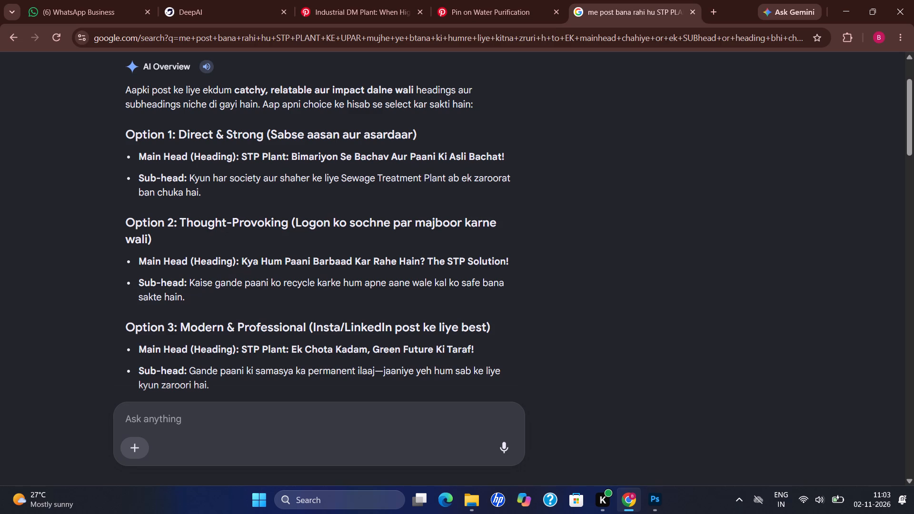
left_click_drag(242, 258, 519, 268)
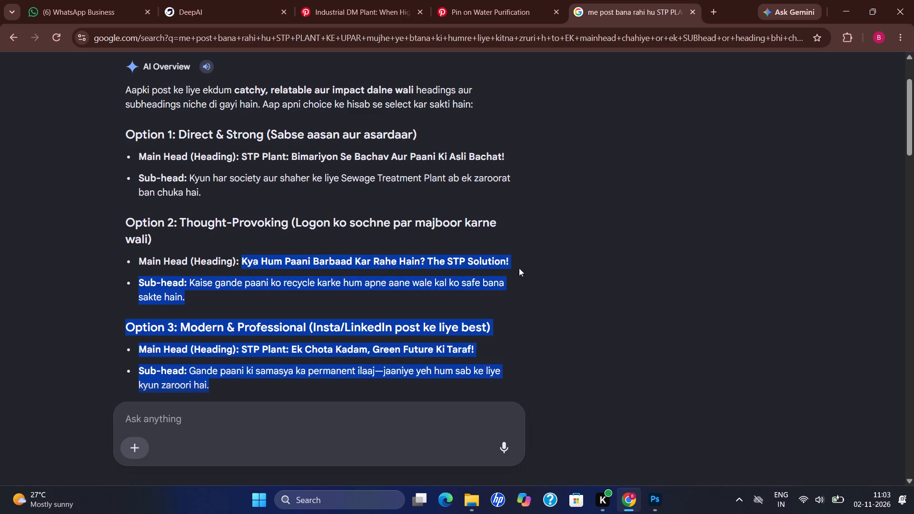
left_click_drag(519, 268, 515, 264)
double_click(515, 264)
left_click_drag(515, 264, 253, 260)
left_click(253, 260)
left_click_drag(239, 260, 354, 263)
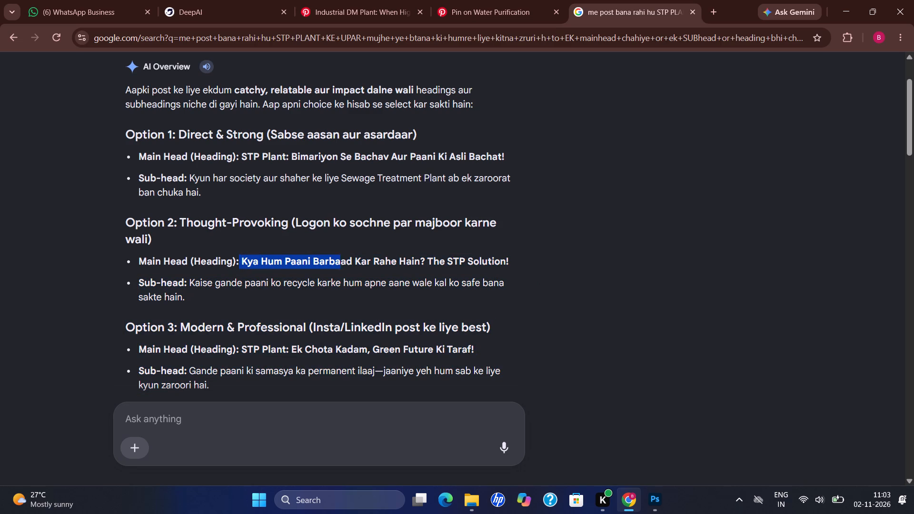
left_click_drag(354, 263, 520, 265)
left_click(512, 263)
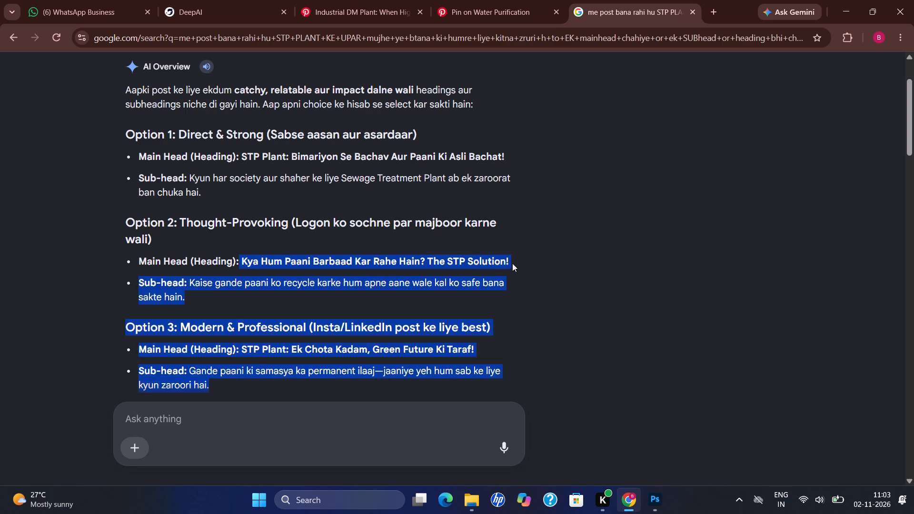
left_click_drag(512, 263, 345, 259)
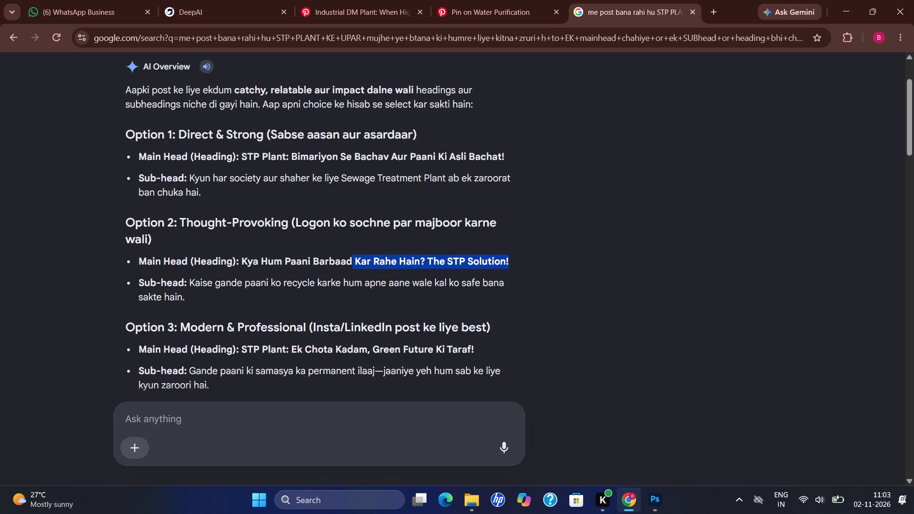
left_click_drag(345, 259, 218, 258)
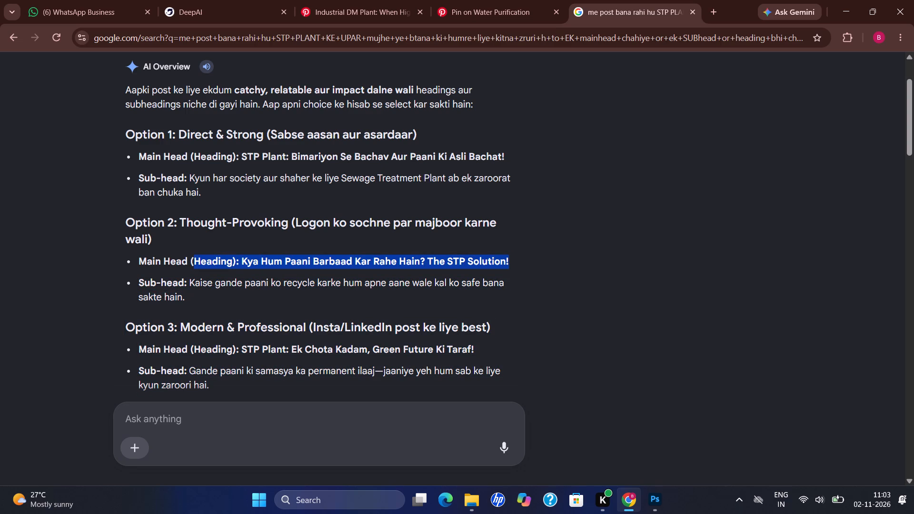
left_click_drag(218, 258, 241, 257)
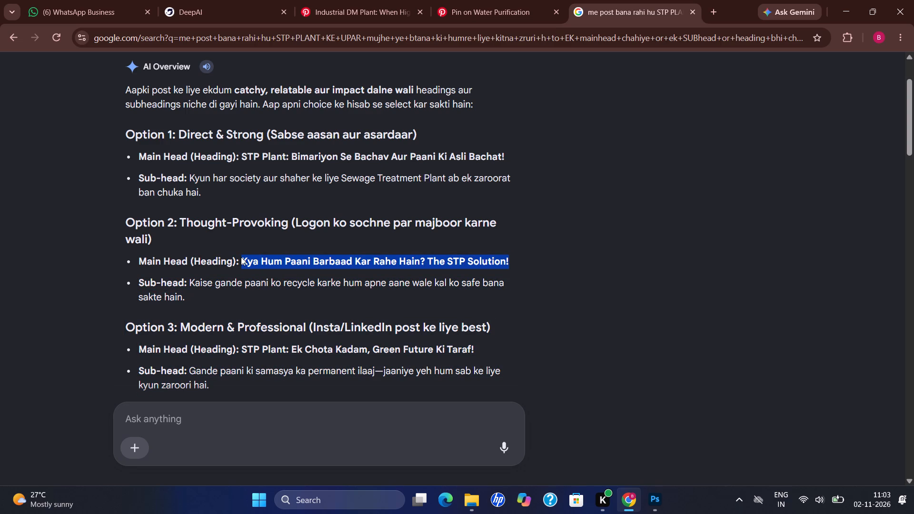
key("ctrl+c")
Switch to Photoshop and paste the copied heading as text below the logo, broken into two lines before "Rahe".
left_click(653, 496)
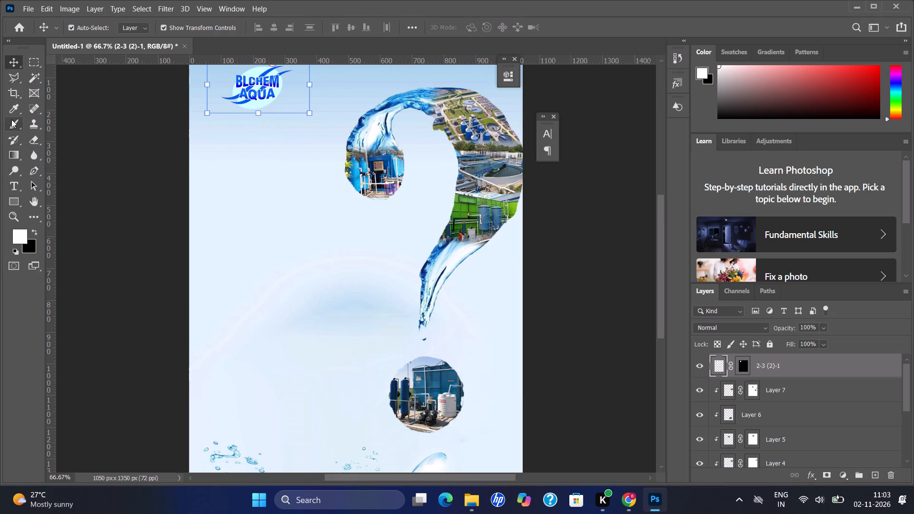
left_click(14, 185)
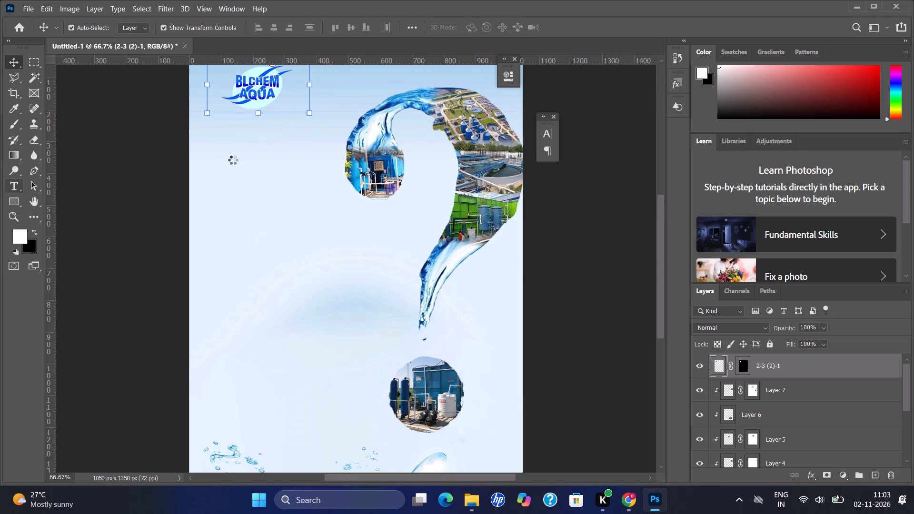
left_click(232, 160)
key("ctrl+v")
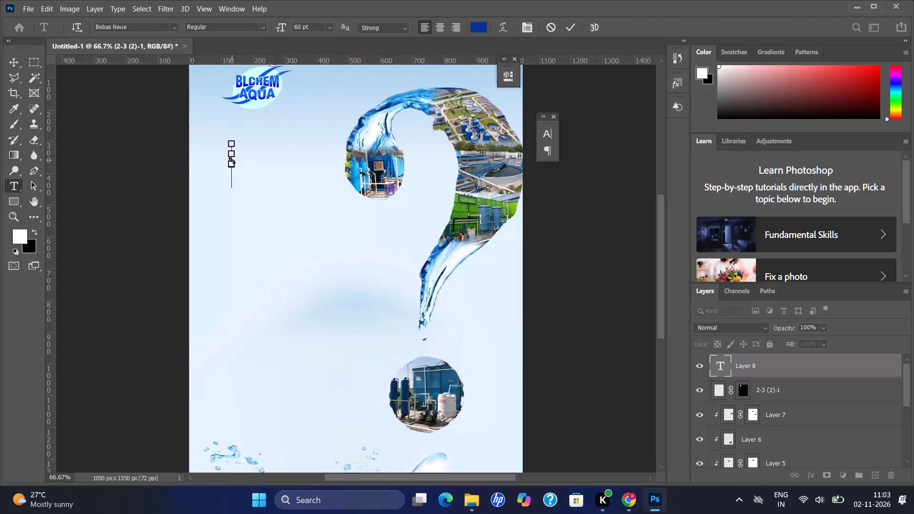
left_click(417, 155)
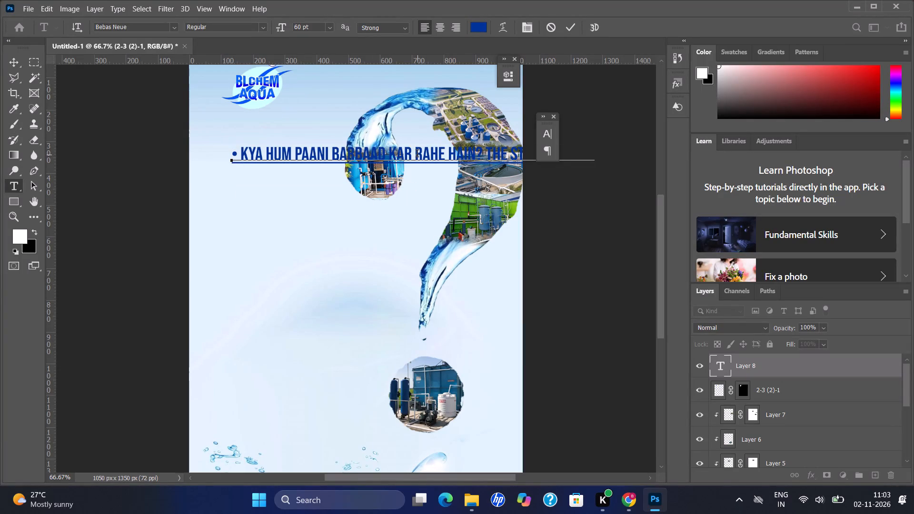
key("Return")
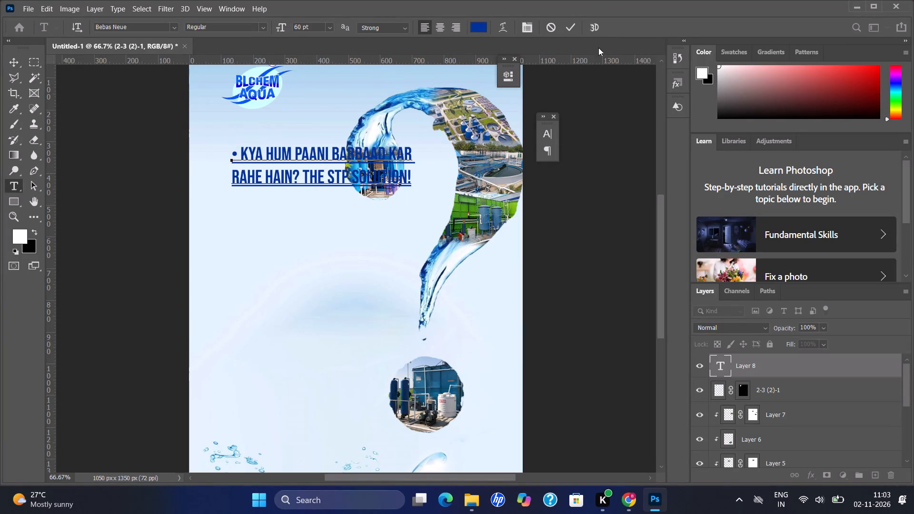
left_click(573, 30)
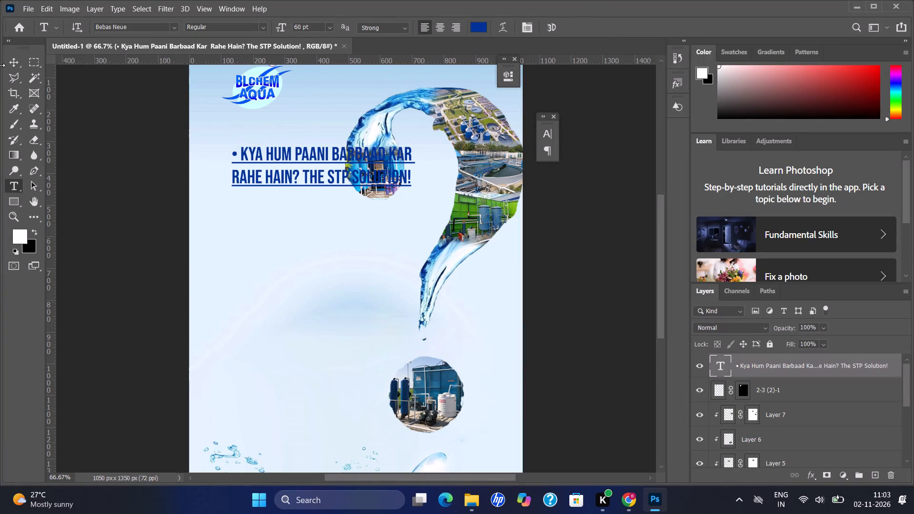
Move the two-line heading closer to the poster's left edge and slightly up beneath the logo.
left_click_drag(11, 60, 311, 168)
left_click_drag(311, 168, 278, 156)
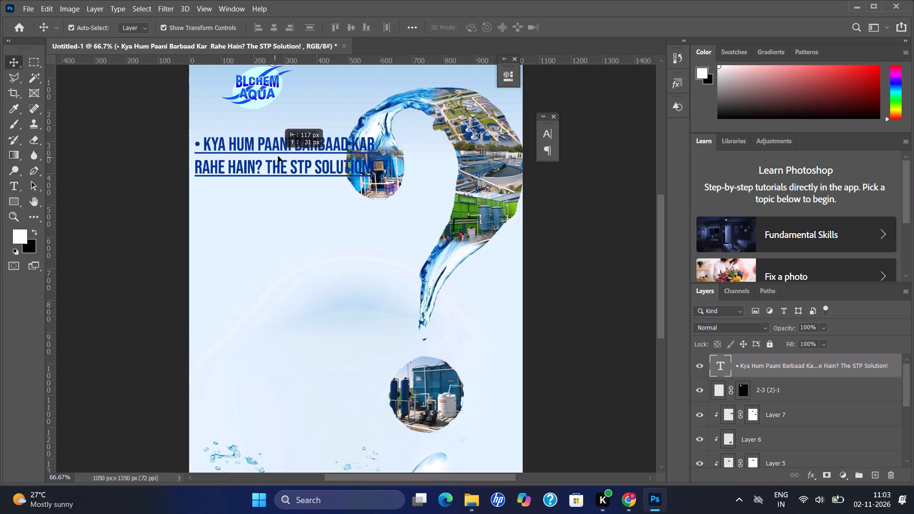
left_click_drag(278, 156, 290, 156)
Rebreak the heading into three lines: "Kya Hum Paani Barbaad", "Kar Rahe Hain?" and "The STP Solution!".
double_click(344, 138)
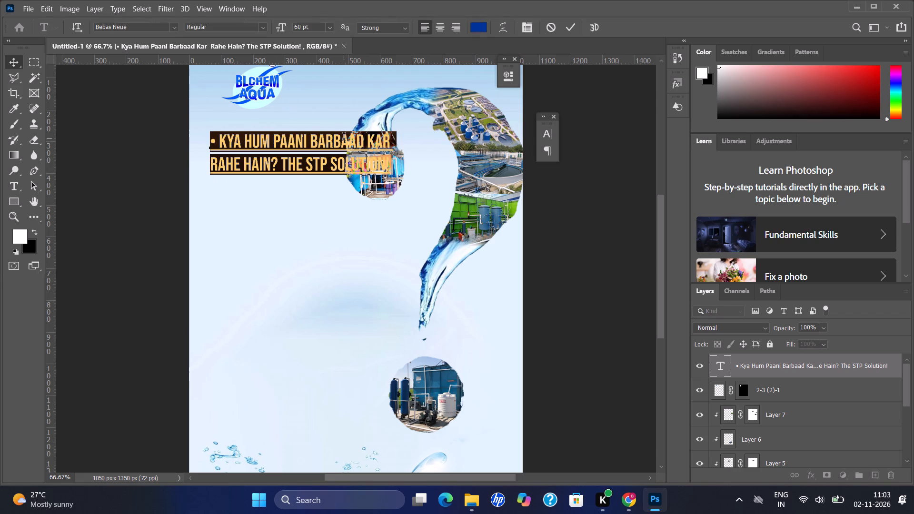
left_click(368, 143)
key("Return")
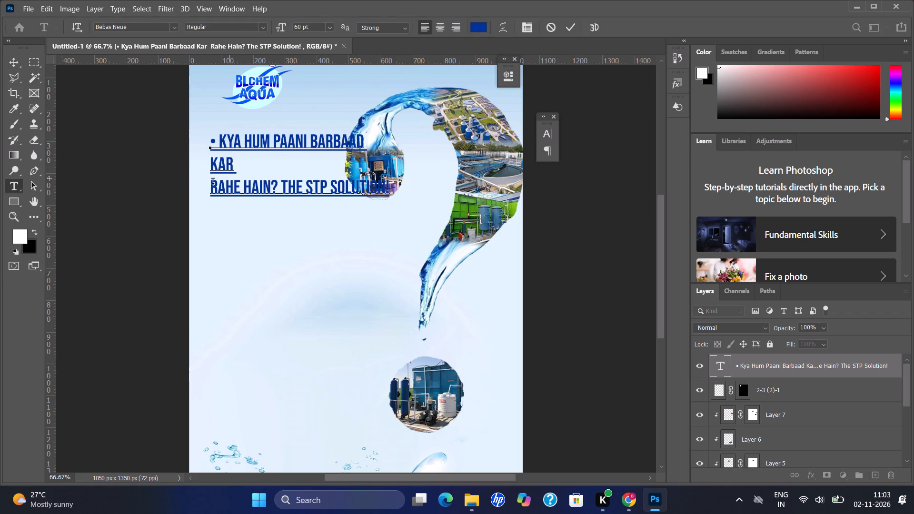
key("Down")
left_click(211, 186)
key("BackSpace")
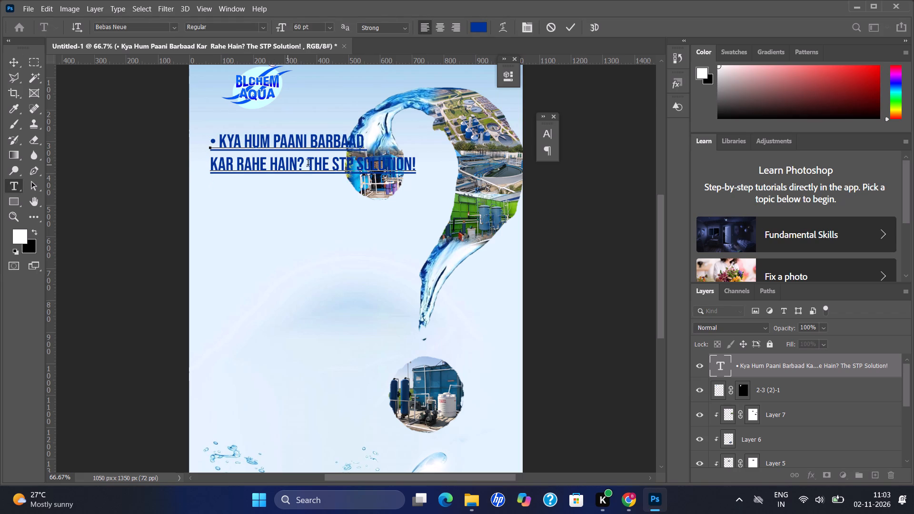
left_click(309, 167)
key("Return")
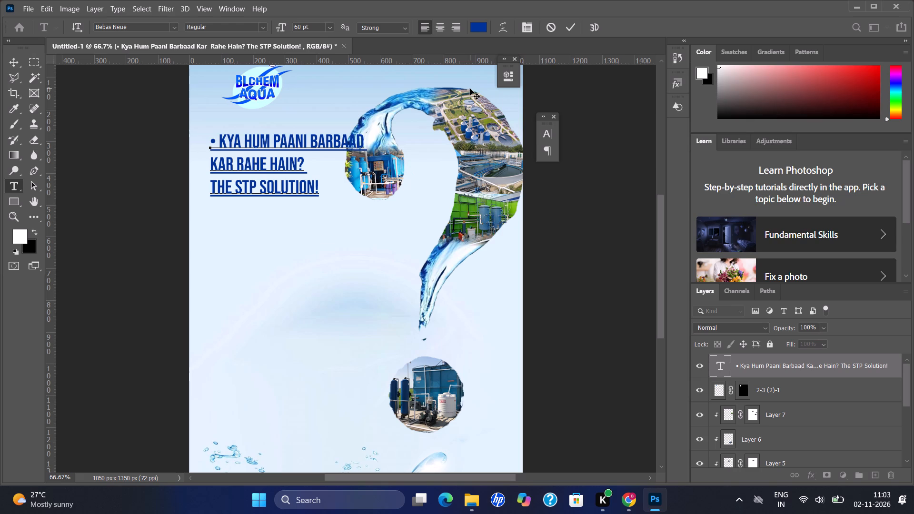
left_click(568, 29)
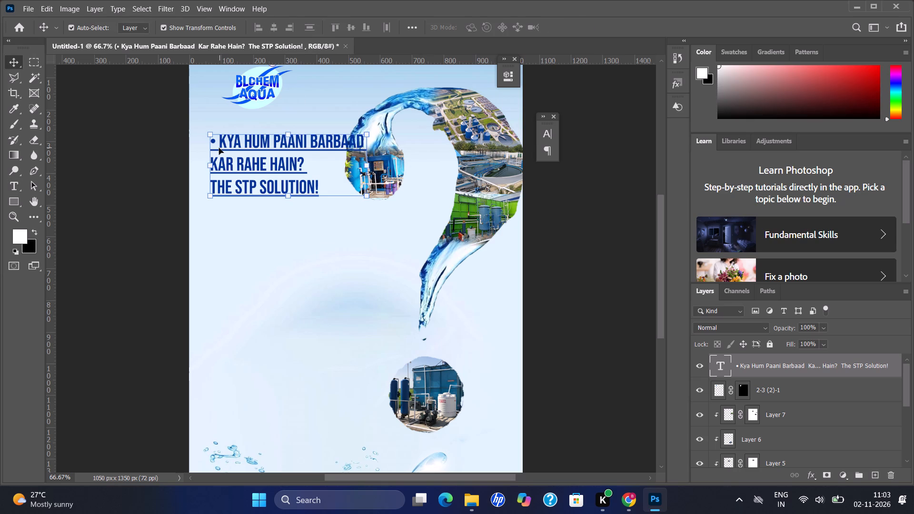
Delete the bullet and the space at the start of the heading.
double_click(219, 148)
left_click(219, 143)
key("BackSpace")
key("BackSpace")
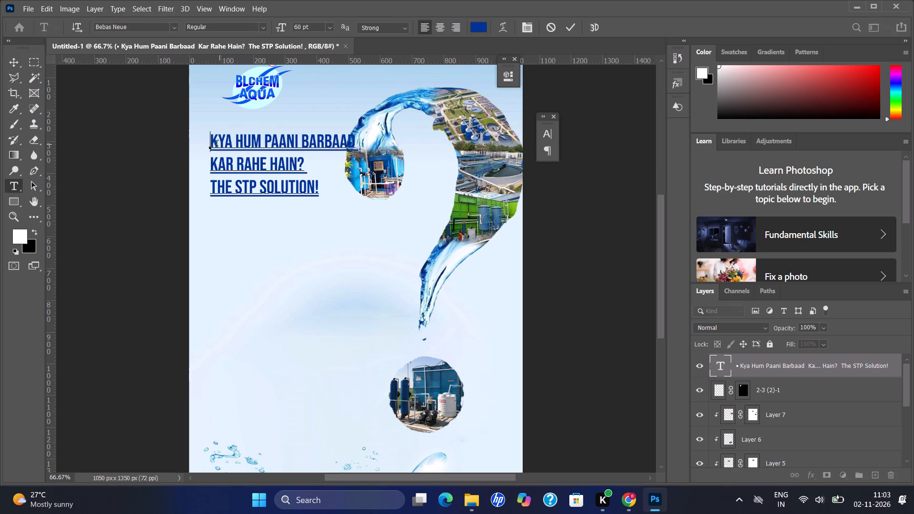
left_click(575, 32)
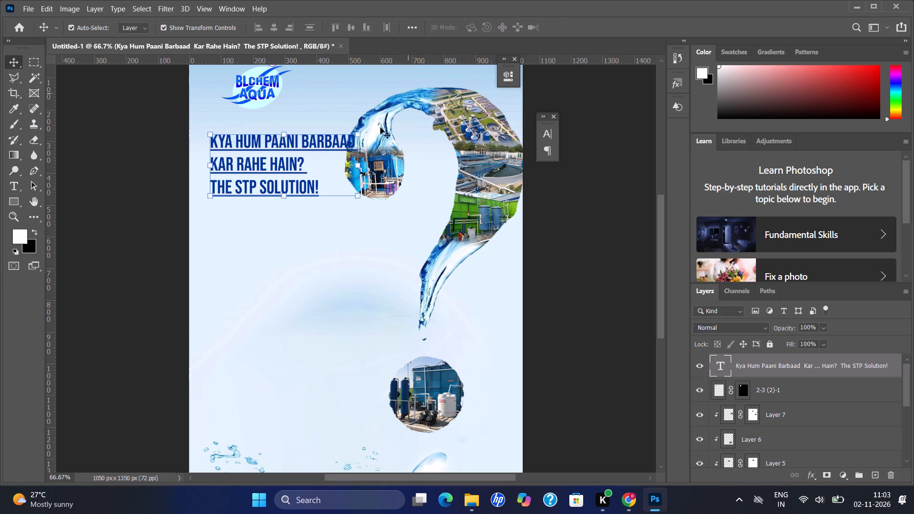
Nudge the heading slightly up and left, and remove the underline from all its text.
left_click(291, 157)
triple_click(288, 153)
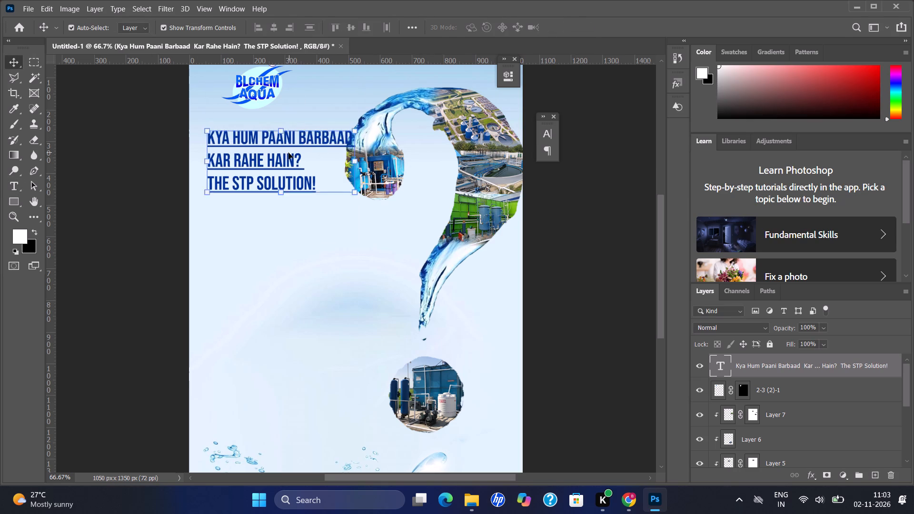
key("ctrl+t")
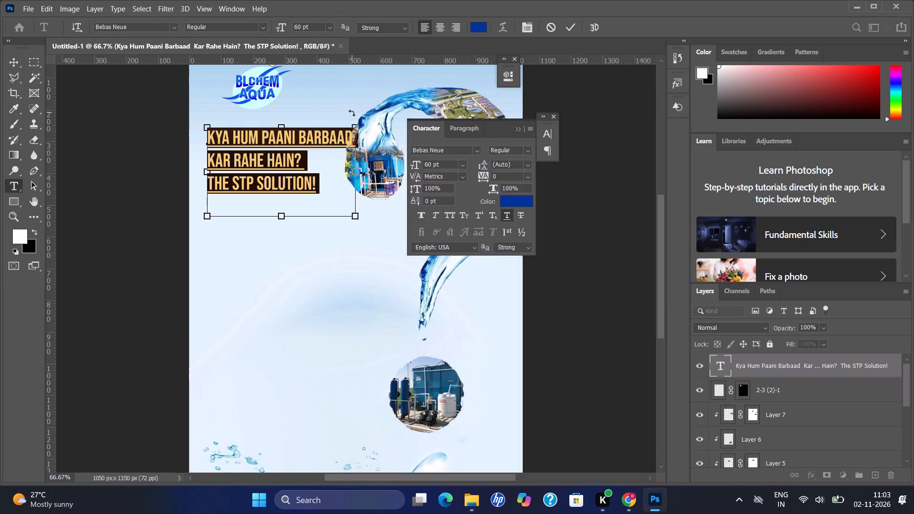
left_click(507, 214)
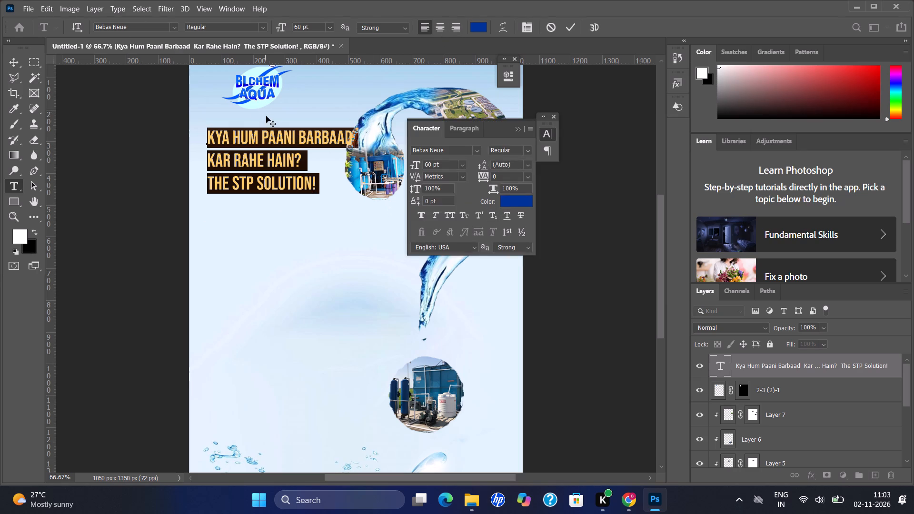
left_click(514, 126)
left_click(517, 127)
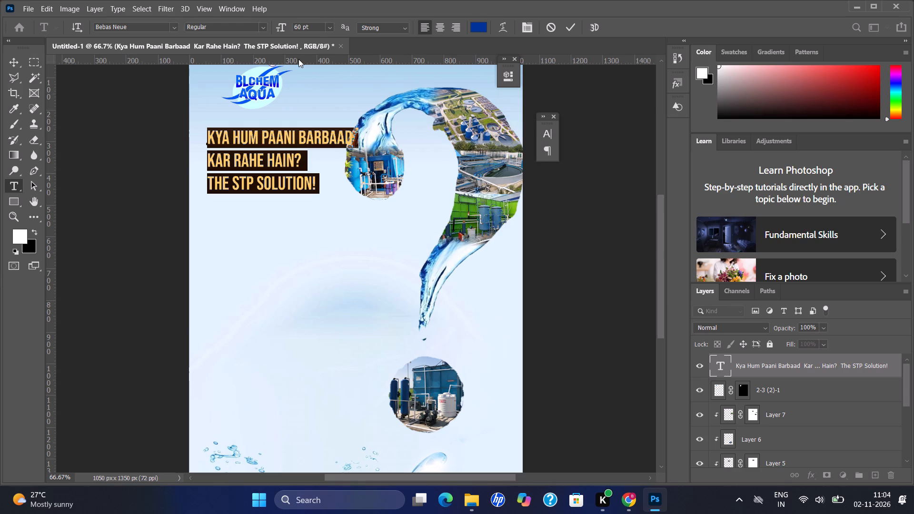
Set the heading's font size to 48 pt and nudge it slightly up toward the logo.
left_click(330, 25)
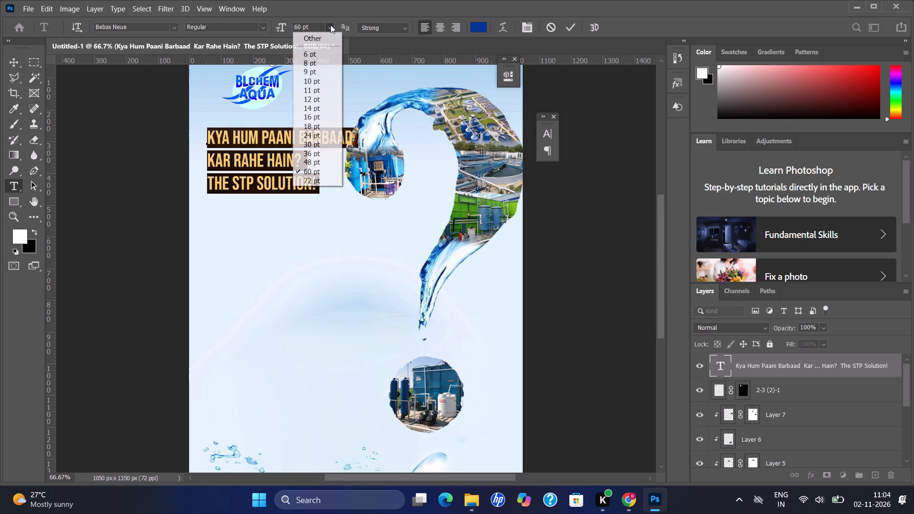
left_click(310, 163)
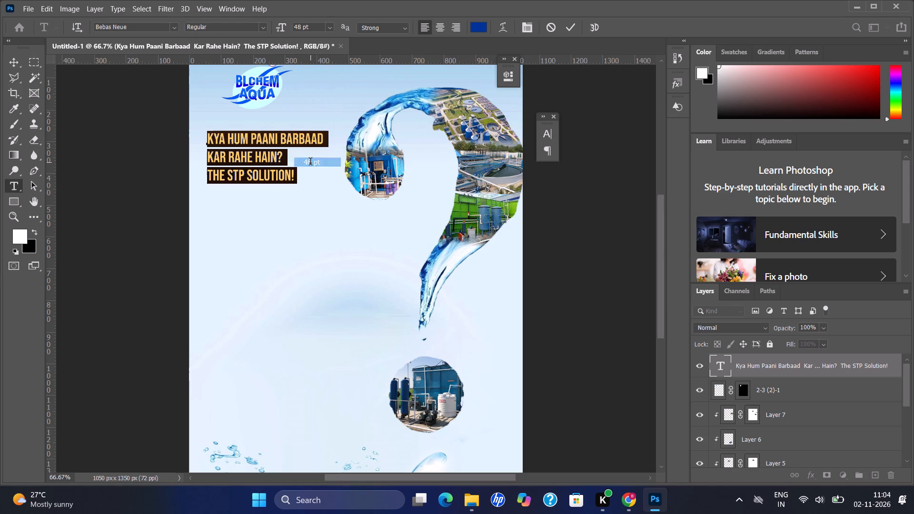
left_click_drag(568, 25, 243, 120)
left_click(567, 27)
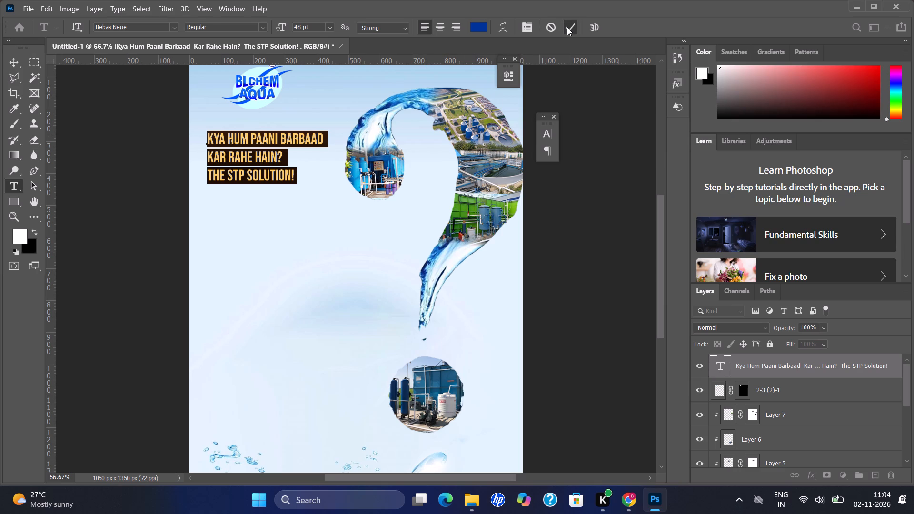
left_click(265, 156)
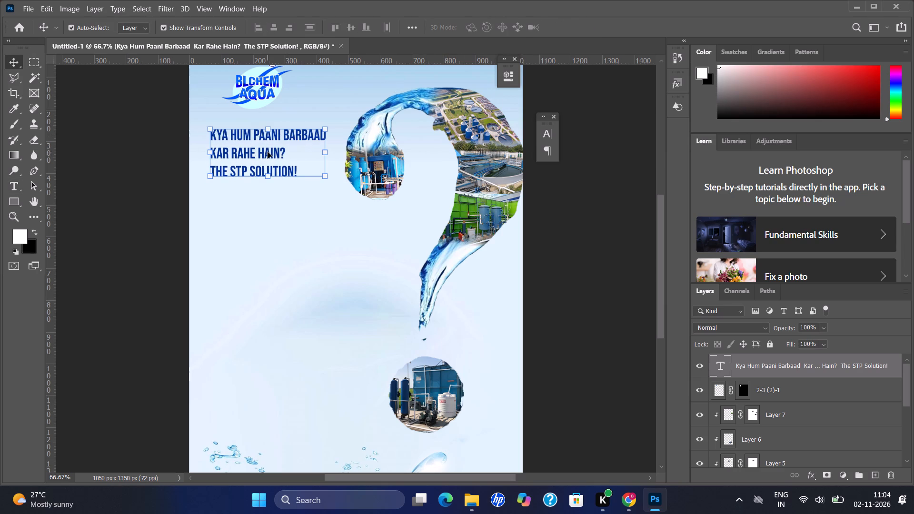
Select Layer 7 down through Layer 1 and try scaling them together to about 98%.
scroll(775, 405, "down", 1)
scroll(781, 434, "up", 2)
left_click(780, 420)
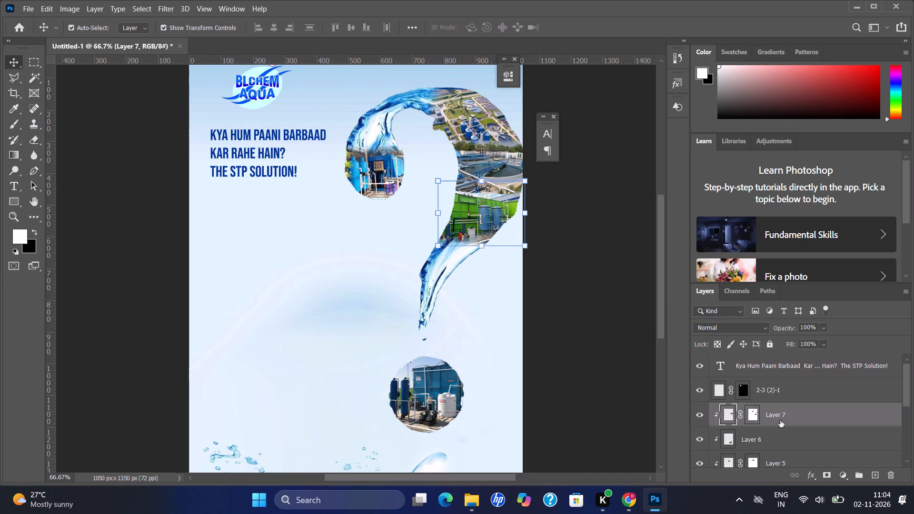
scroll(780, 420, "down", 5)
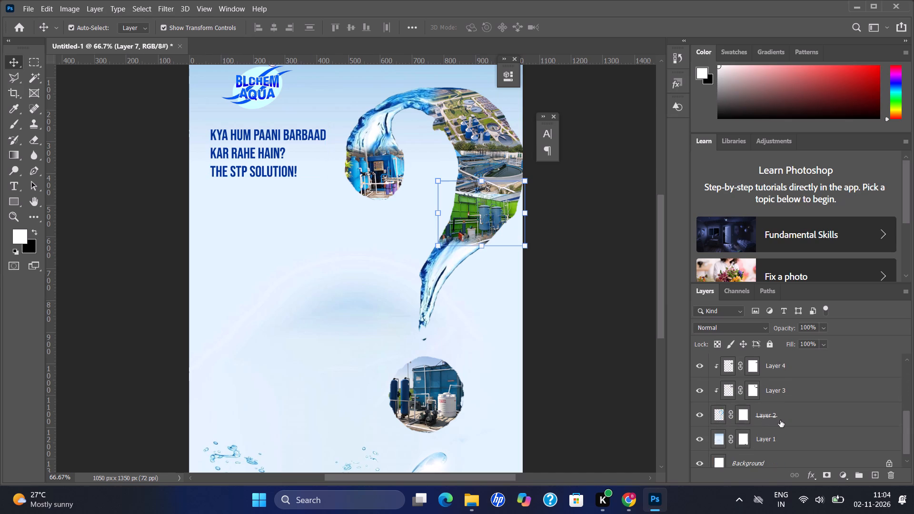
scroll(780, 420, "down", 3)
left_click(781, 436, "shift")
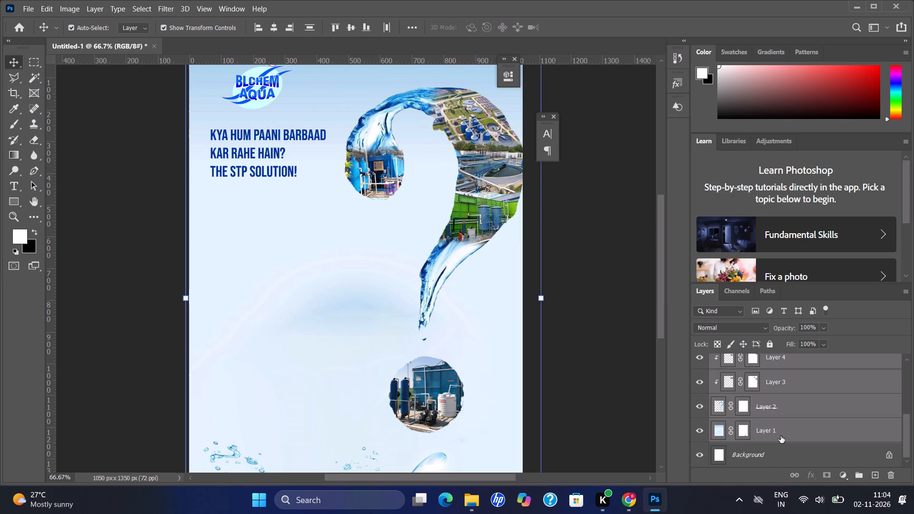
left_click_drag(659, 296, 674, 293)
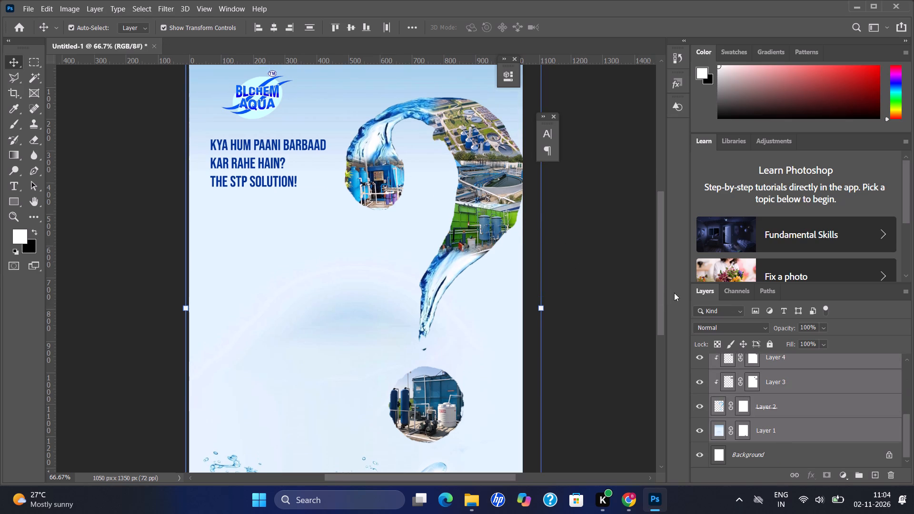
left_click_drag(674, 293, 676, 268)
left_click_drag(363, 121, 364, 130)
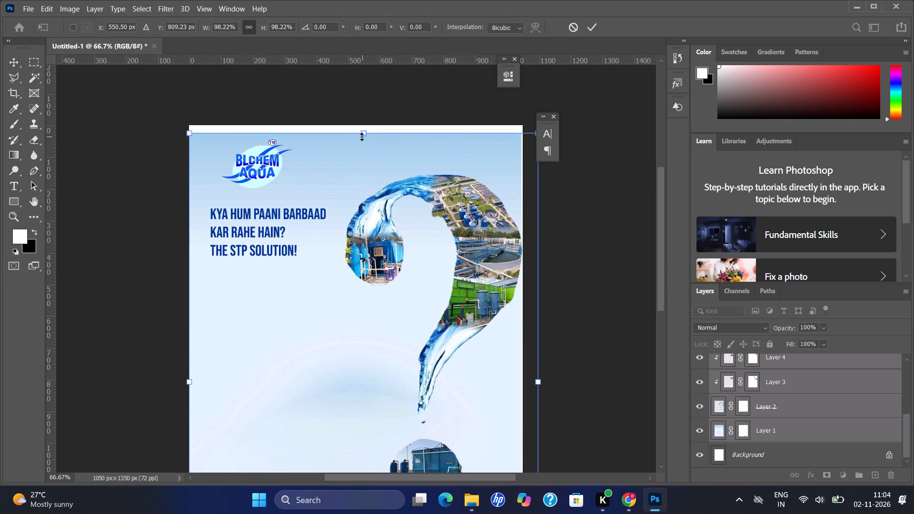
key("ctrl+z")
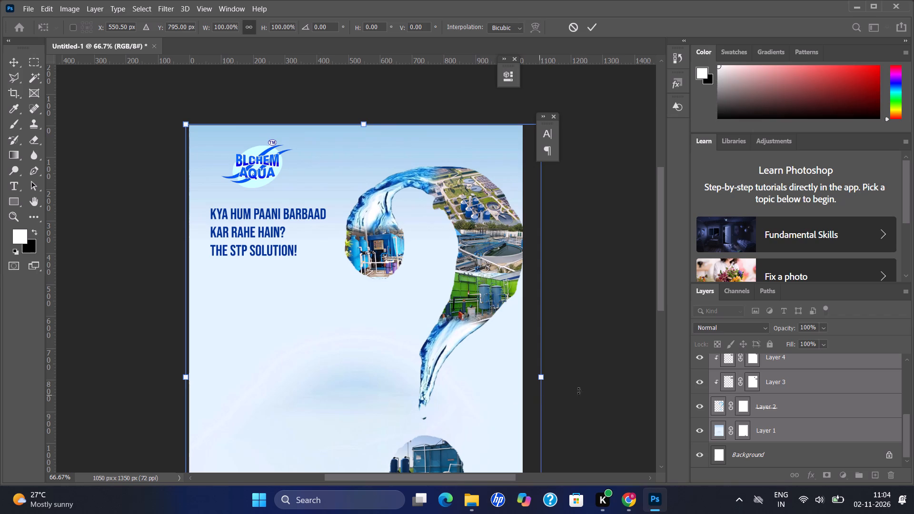
Exclude Layer 1 from the selected layers and scale the water question mark with its photos down to about 94%.
left_click(797, 430, "ctrl")
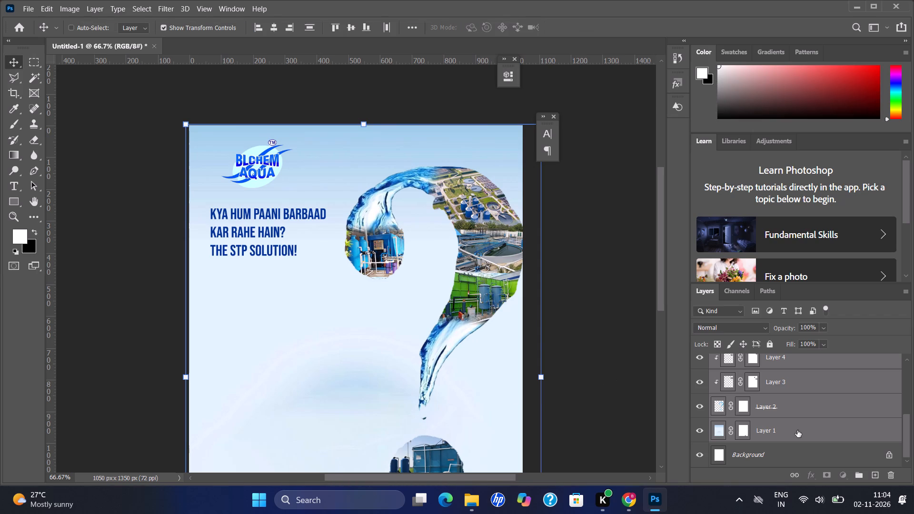
left_click_drag(444, 161, 444, 161)
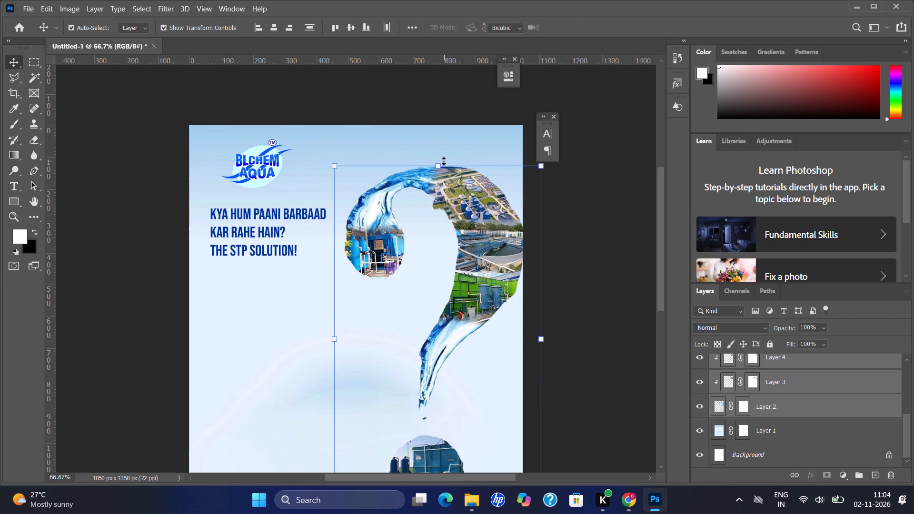
left_click_drag(444, 161, 443, 180)
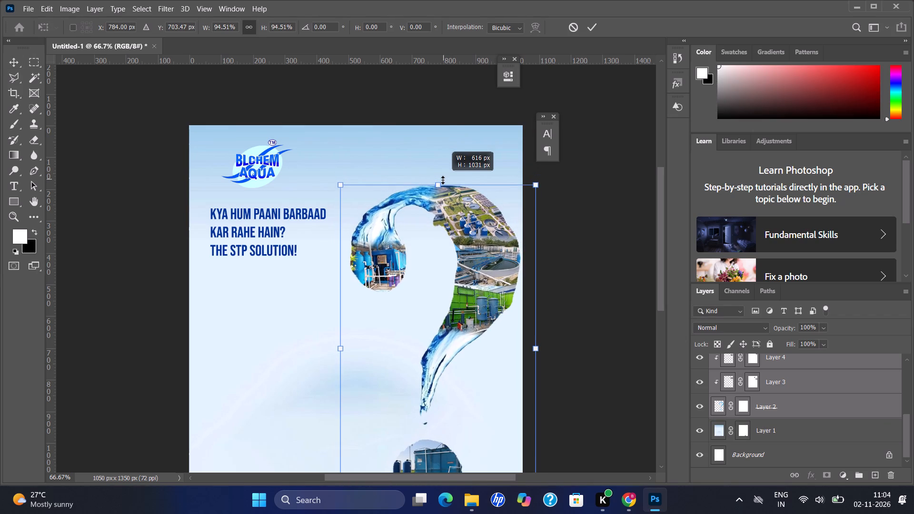
left_click_drag(443, 180, 443, 181)
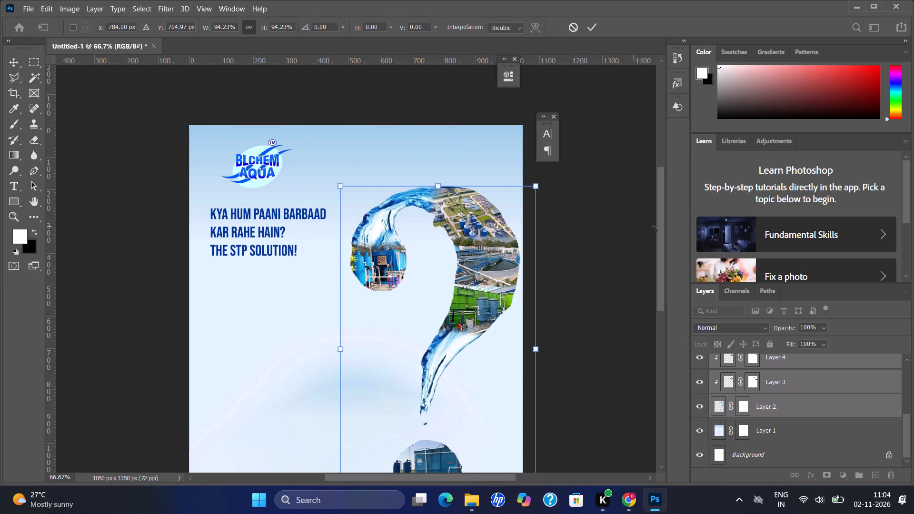
left_click_drag(661, 235, 666, 278)
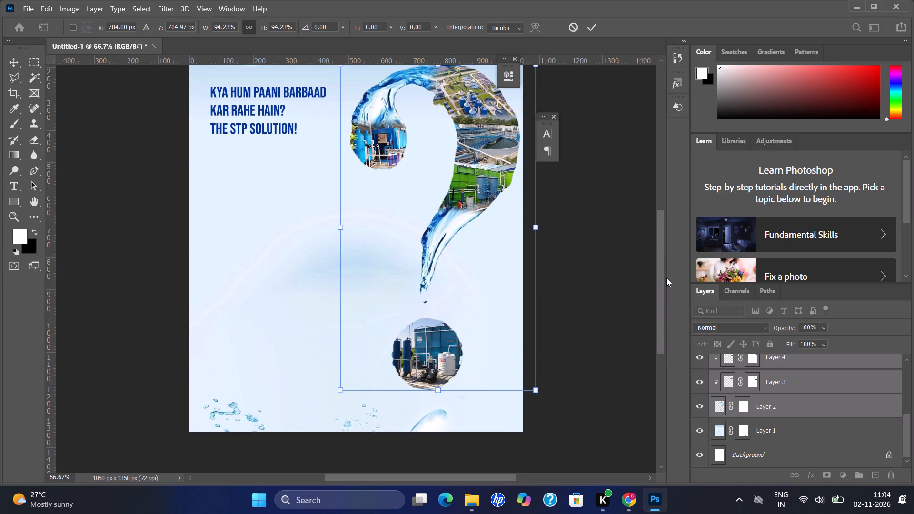
left_click_drag(666, 278, 682, 261)
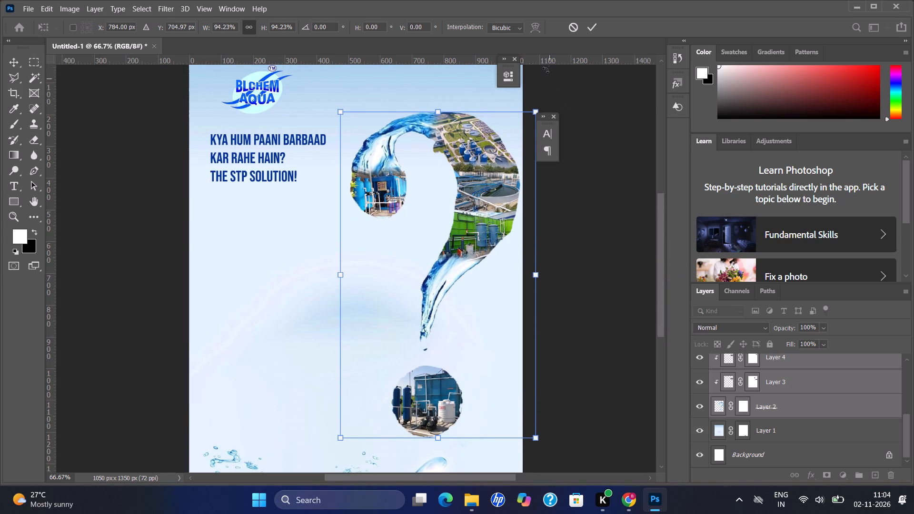
left_click(586, 30)
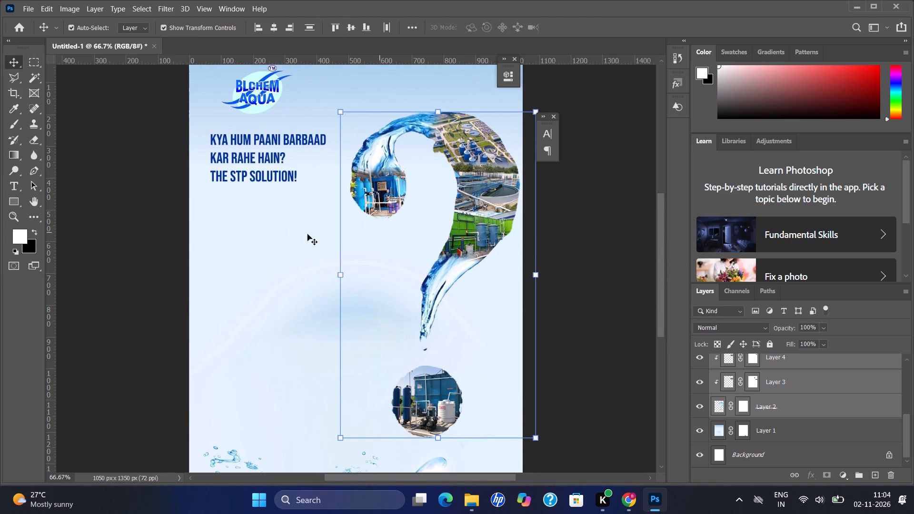
Move the heading down about 12 px.
left_click(292, 231)
left_click(269, 164)
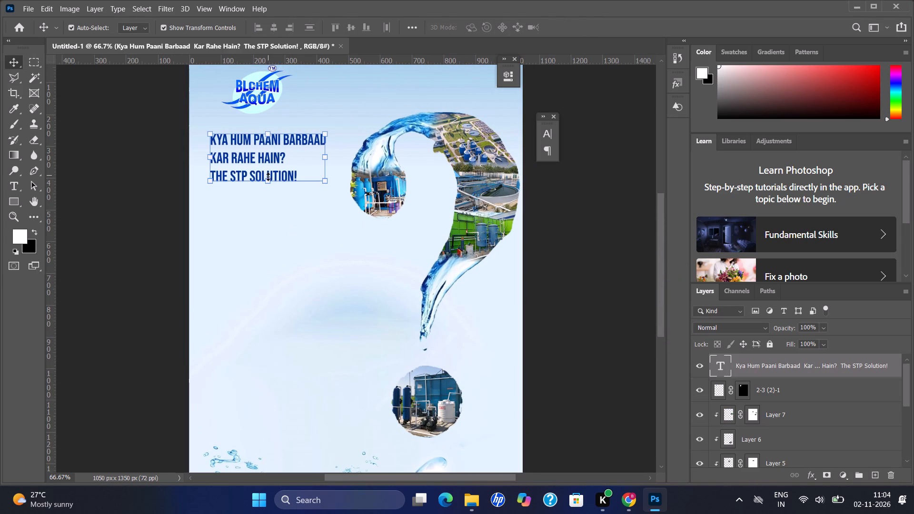
left_click(268, 170)
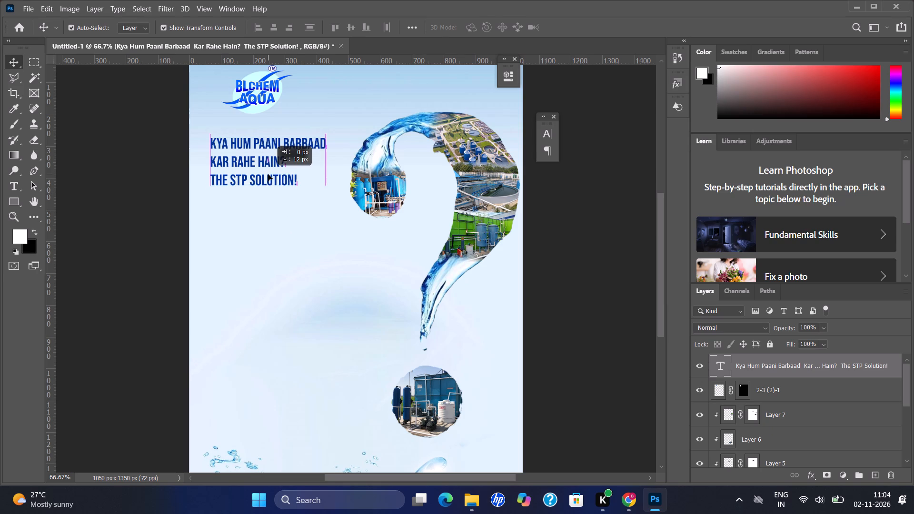
left_click(255, 215)
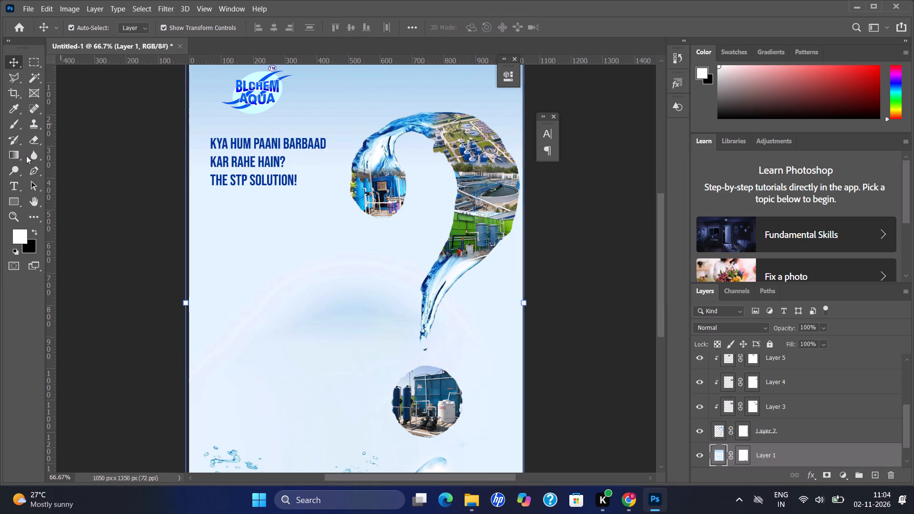
Copy the Option 2 sub-head, "Kaise gande paani ko recycle...", from Chrome and paste it as a new text layer below the poster heading.
left_click(15, 188)
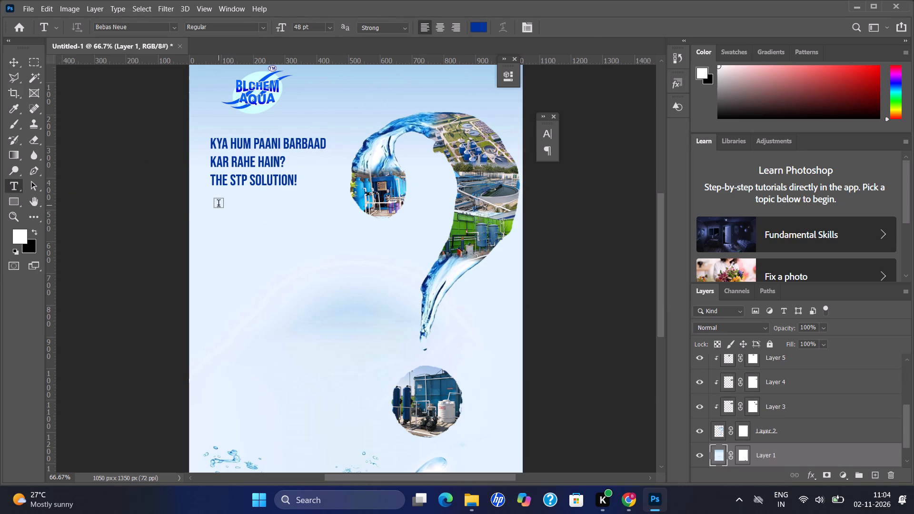
left_click(219, 205)
left_click(617, 501)
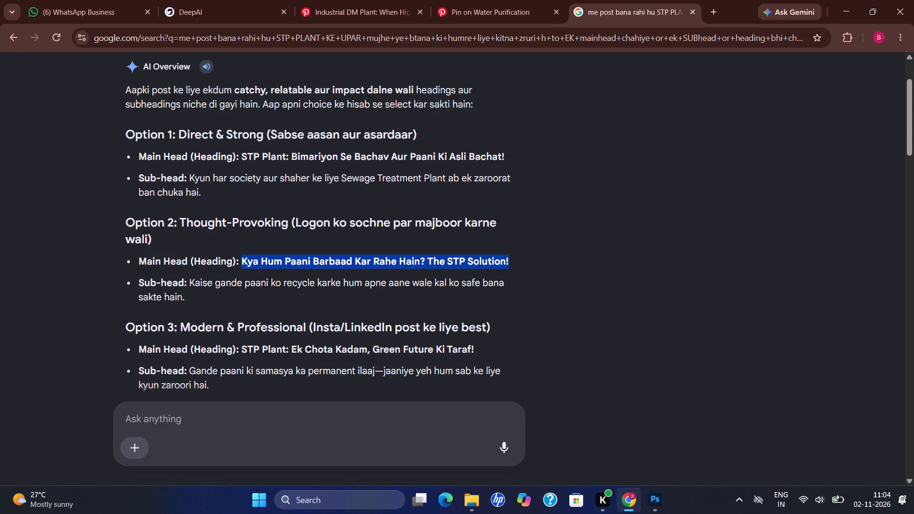
left_click_drag(188, 278, 254, 298)
key("ctrl+c")
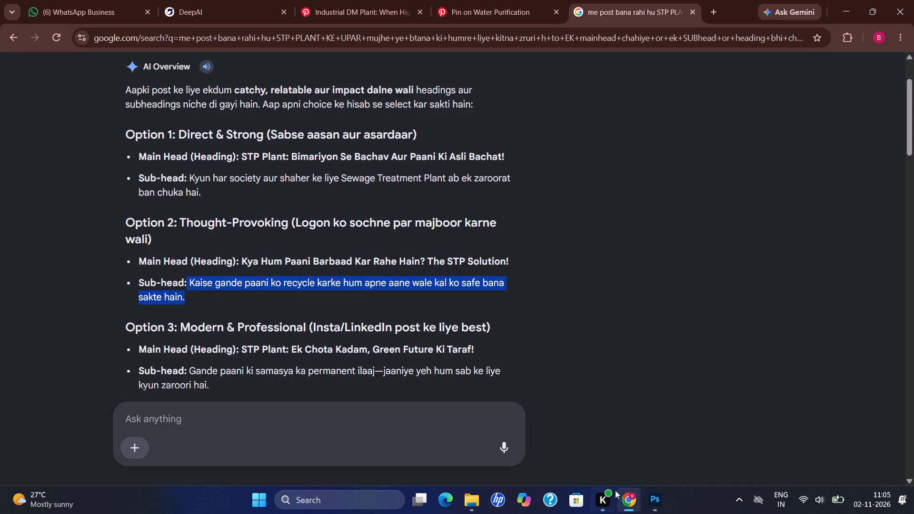
left_click(650, 498)
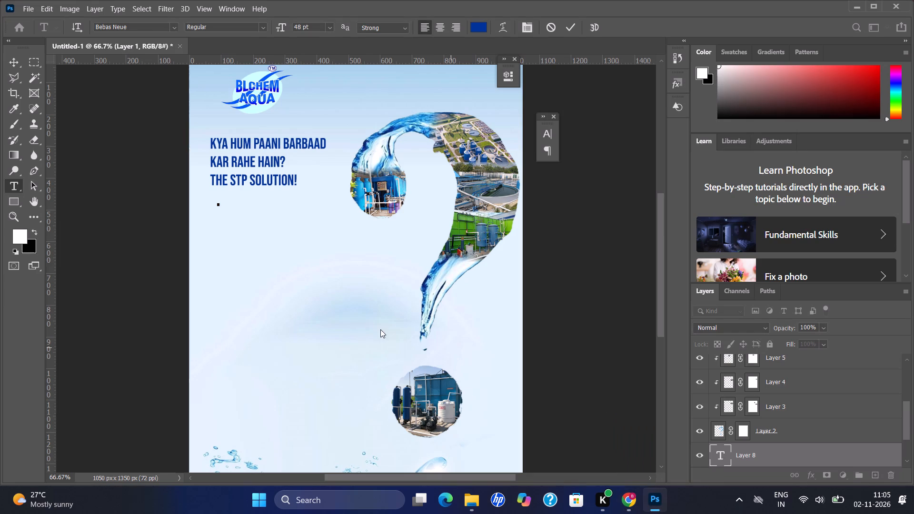
double_click(216, 205)
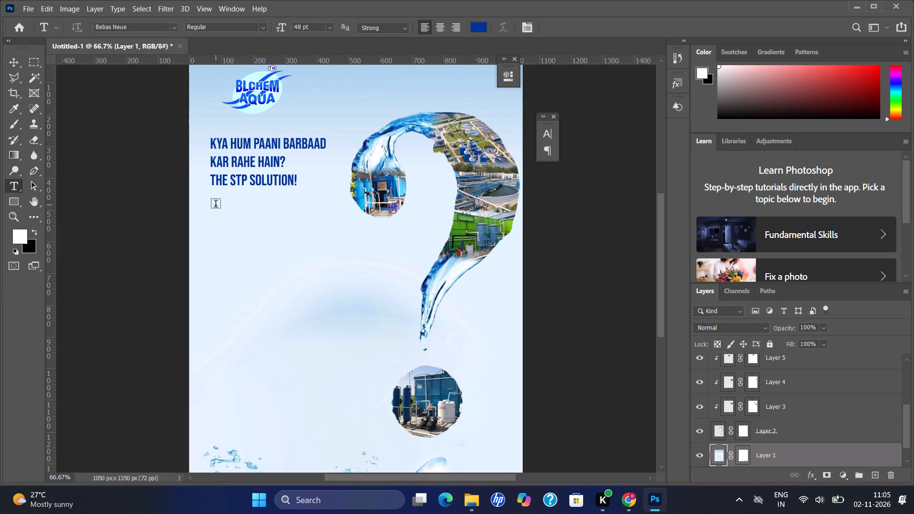
key("ctrl+v")
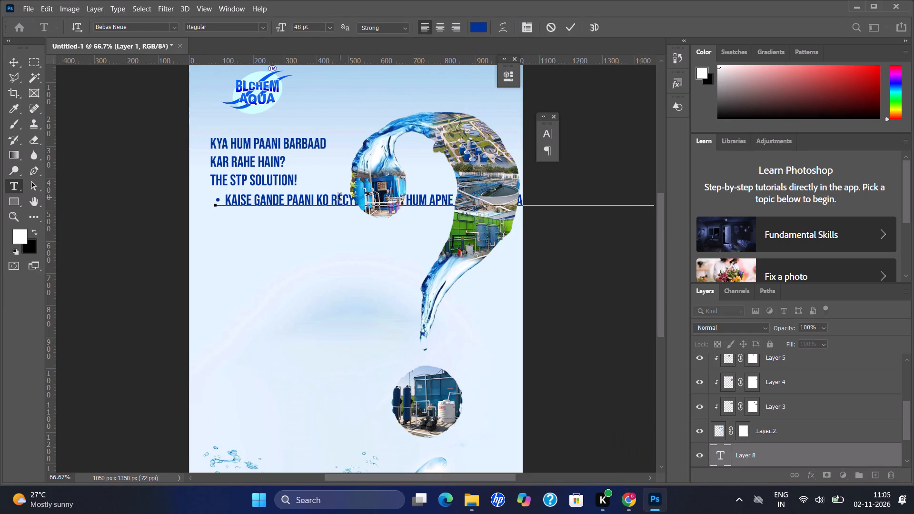
Format the pasted sub-head in Montserrat Medium Italic, black, at 24 pt.
triple_click(328, 205)
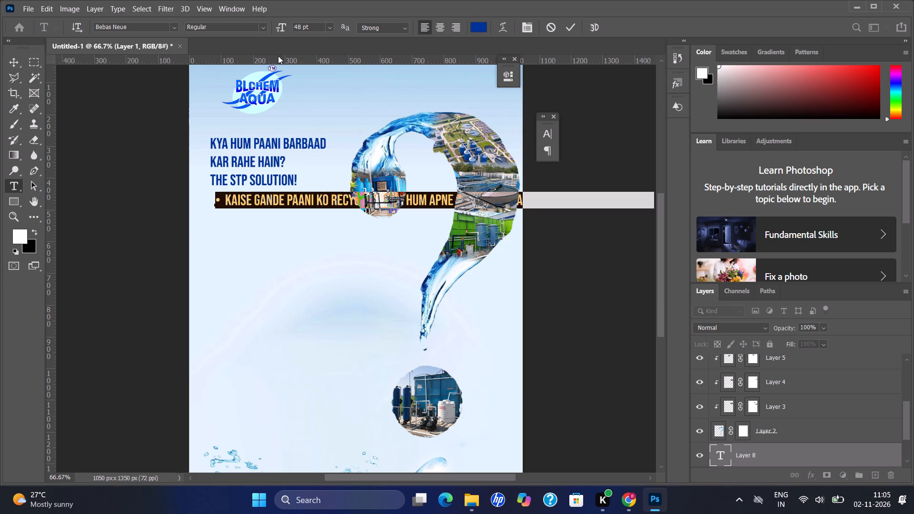
left_click(171, 30)
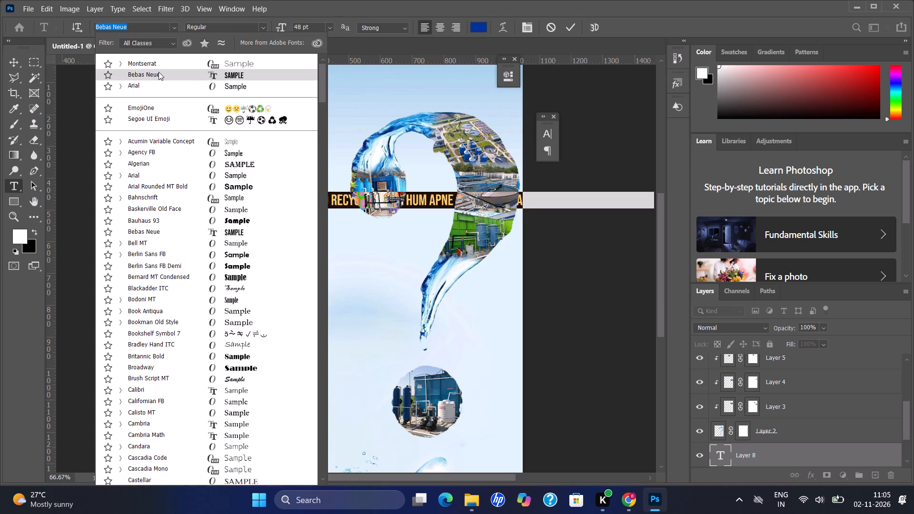
left_click(157, 59)
left_click(267, 28)
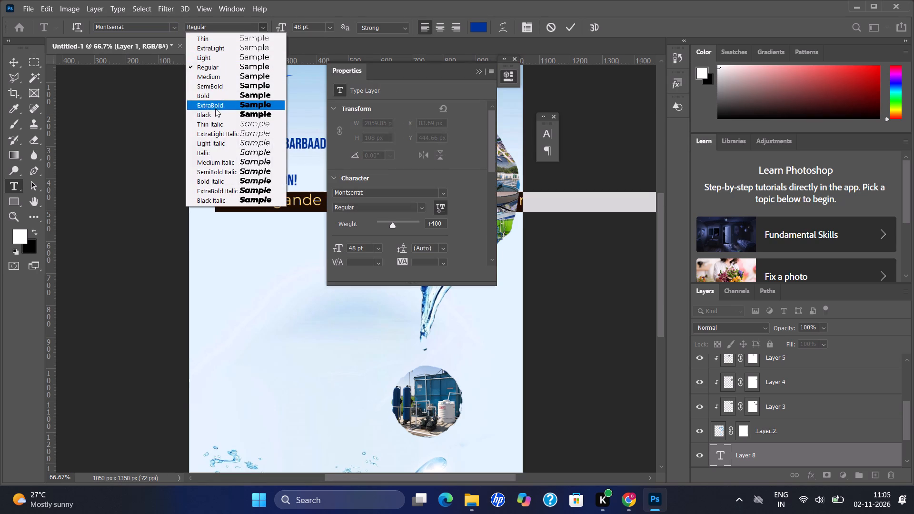
left_click(201, 163)
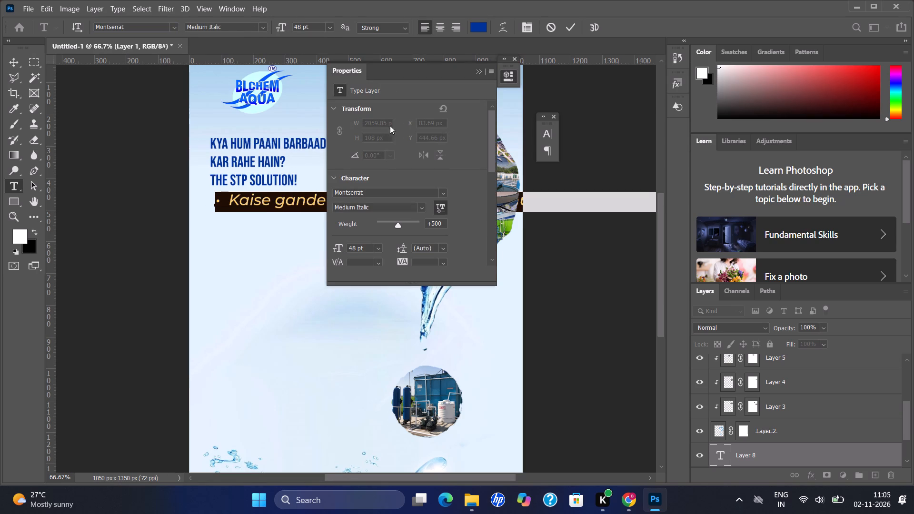
left_click(475, 29)
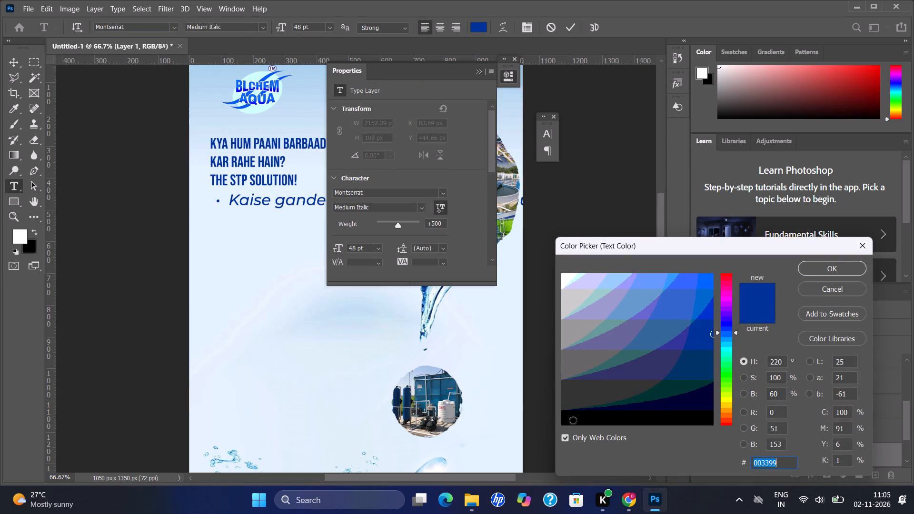
left_click(573, 420)
key("Return")
left_click(483, 68)
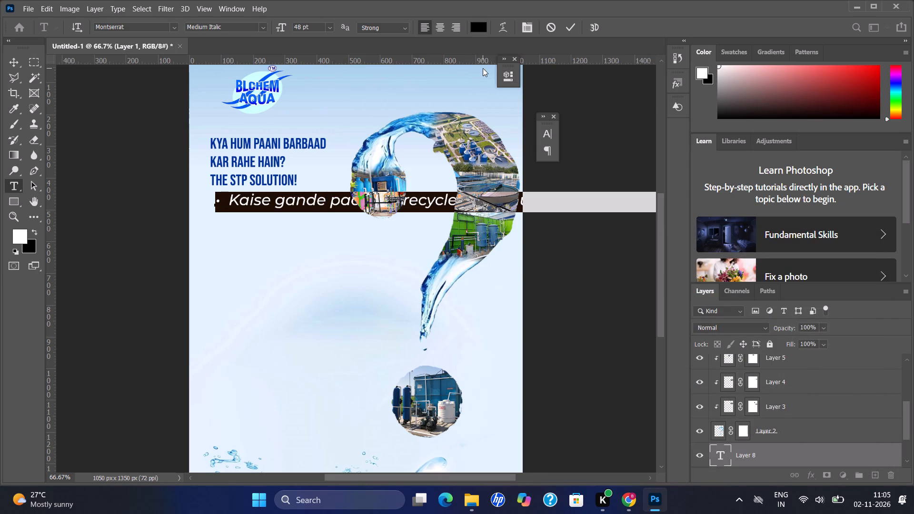
left_click(328, 29)
left_click(321, 138)
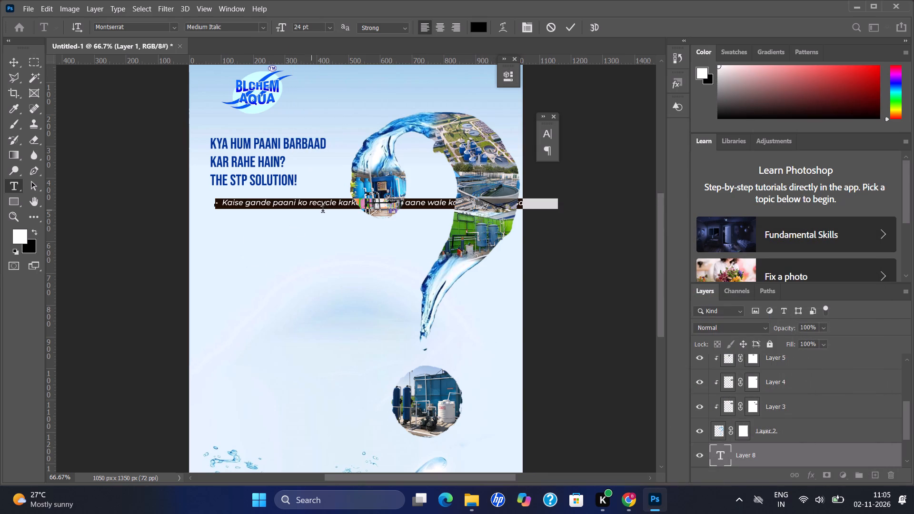
Break the sub-head into three lines: "Kaise gande paani ko recycle", "karke hum apne aane wale kal" and "ko safe bana sakte hain.".
left_click(336, 208)
key("Return")
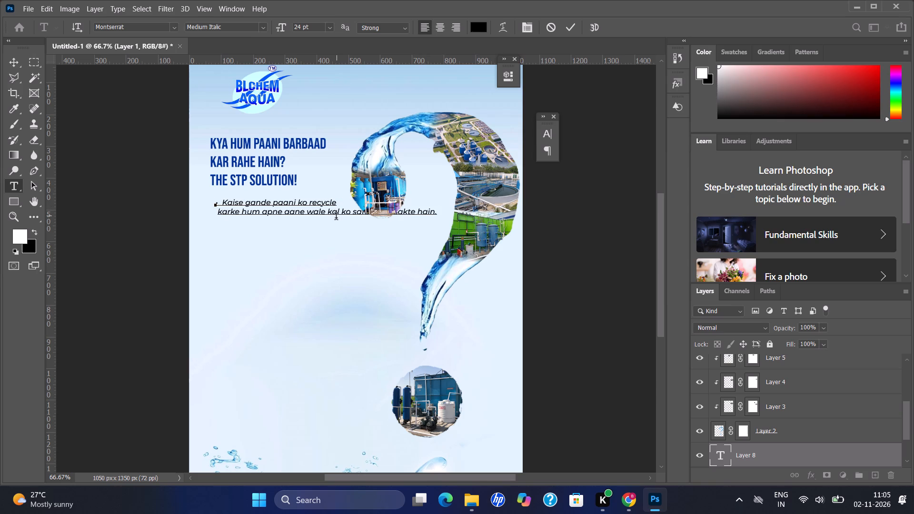
left_click(342, 213)
key("Return")
left_click(577, 27)
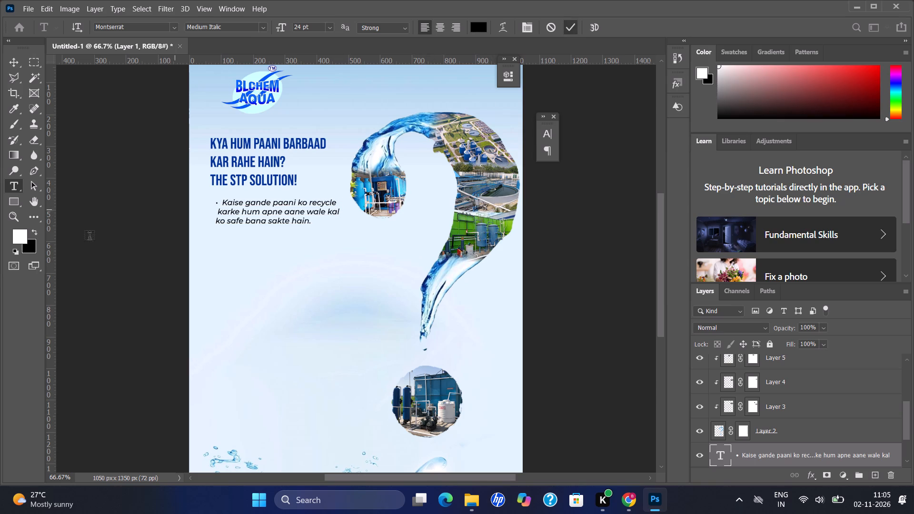
Remove the bullet and the extra leading spaces from the sub-head so all three lines start flush left.
left_click(223, 203)
key("BackSpace")
key("BackSpace")
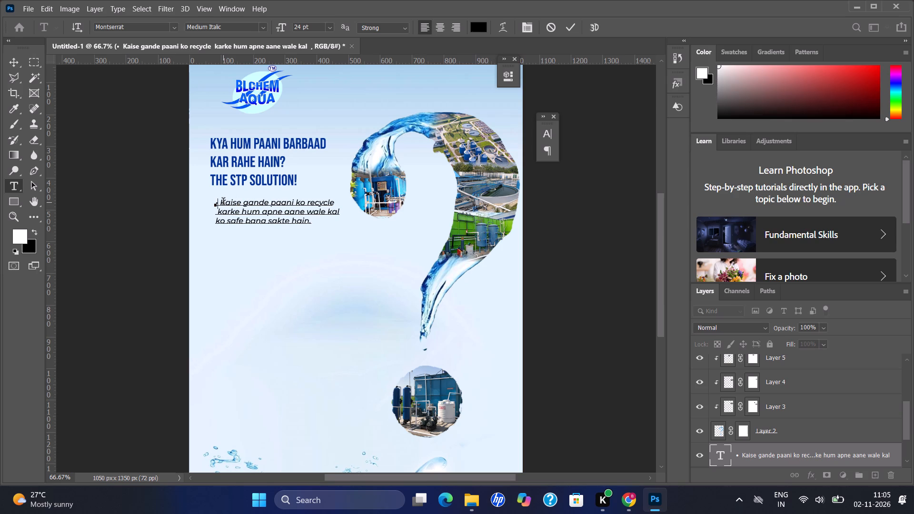
key("BackSpace")
key("BackSpace")
key("Down")
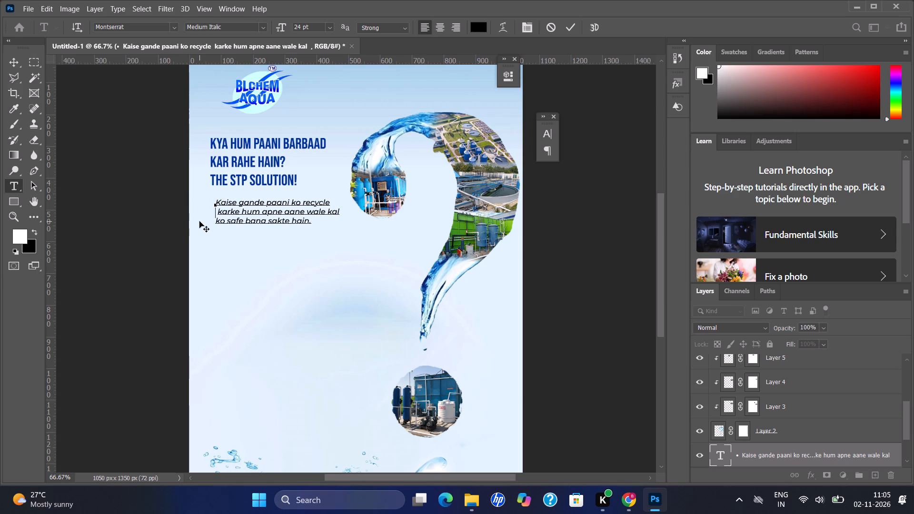
key("Right")
key("BackSpace")
key("Down")
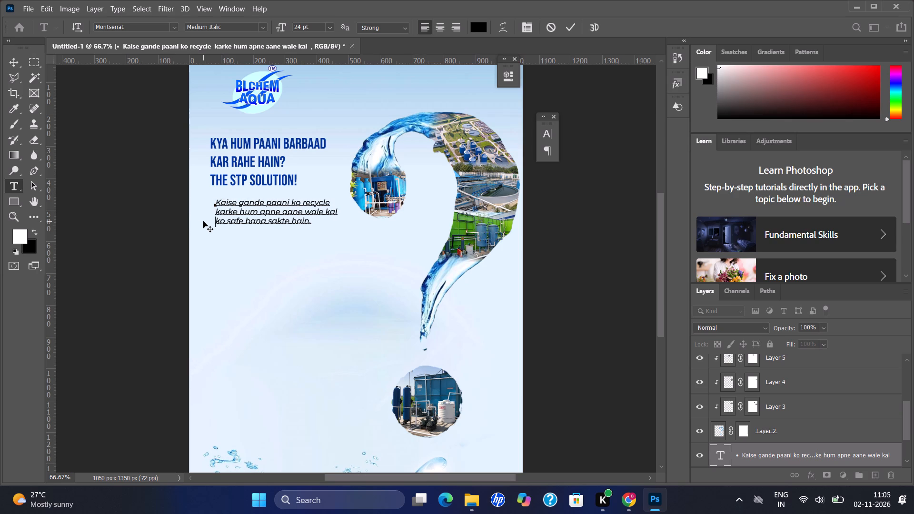
key("BackSpace")
key("Return")
left_click(571, 27)
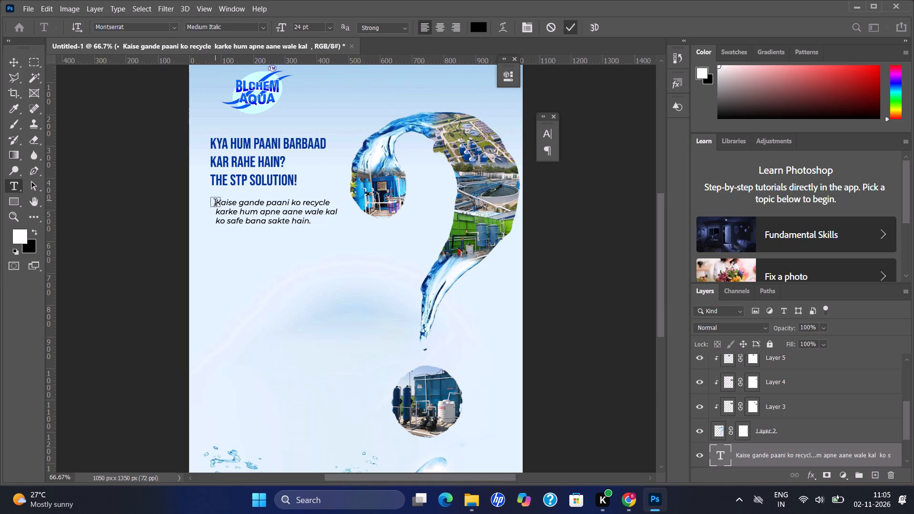
Move the sub-head slightly left to line up with the left edge of the poster heading.
left_click(13, 68)
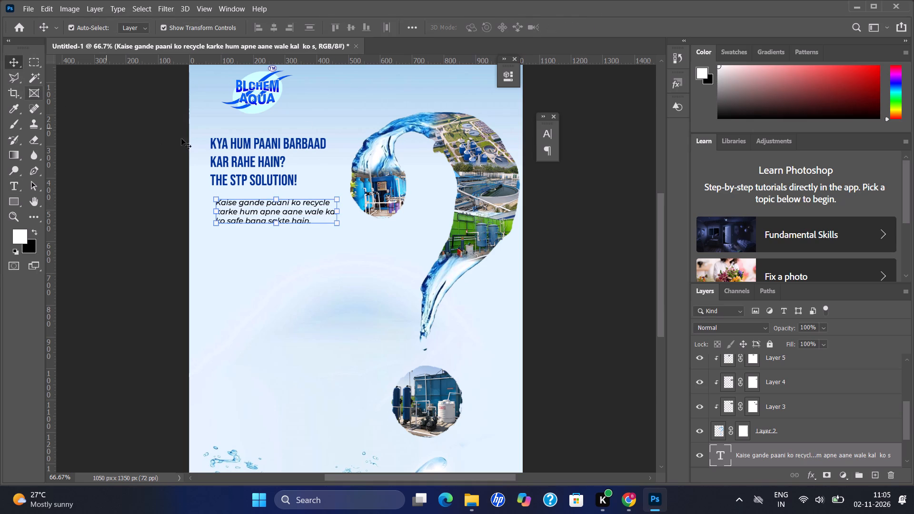
left_click_drag(289, 214, 284, 213)
left_click(284, 213)
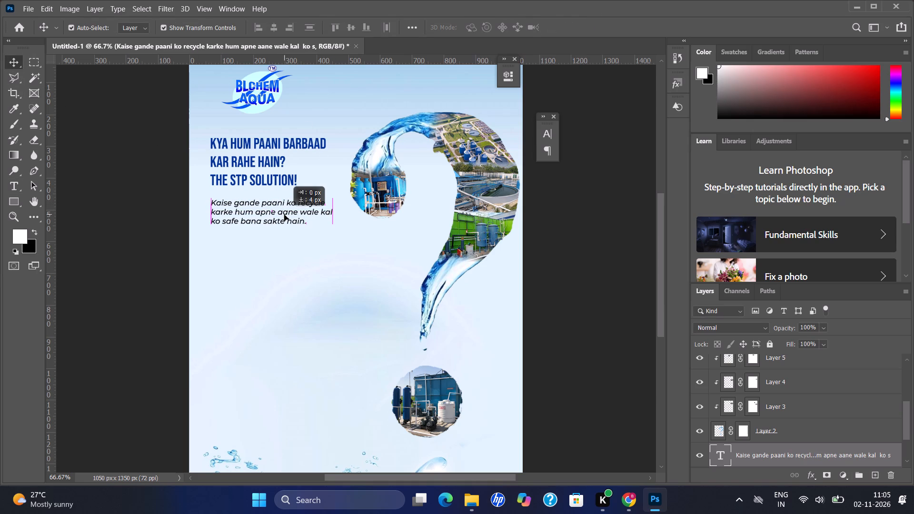
left_click(255, 294)
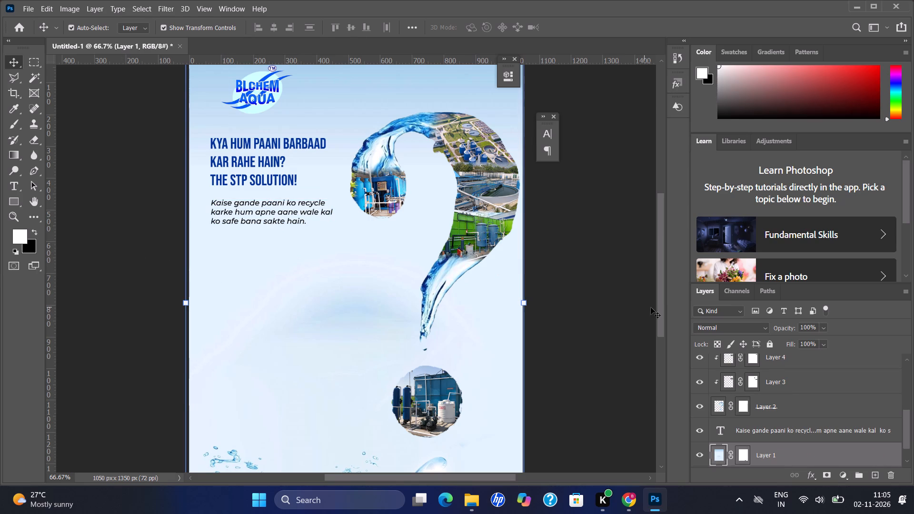
Add a new text layer reading "BLCHEM INDUSTRIES" in the empty area below the sub-head.
left_click_drag(661, 315, 661, 287)
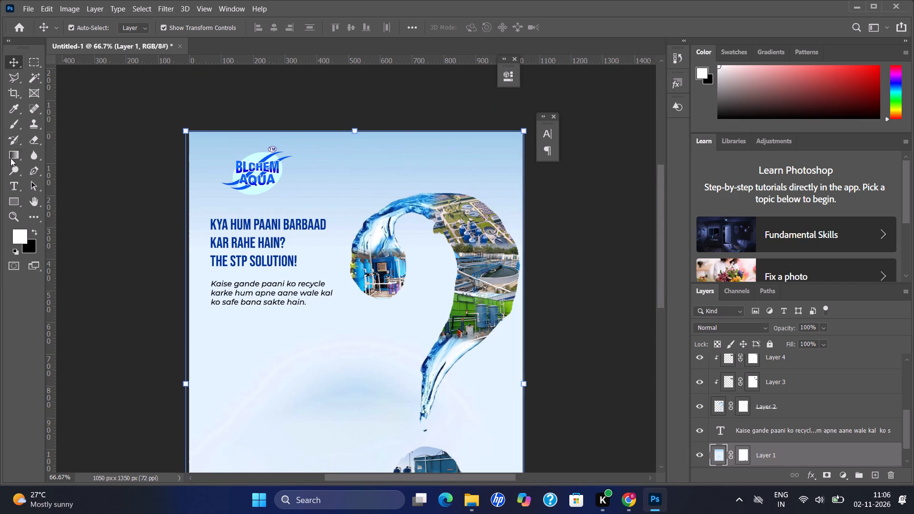
left_click(13, 182)
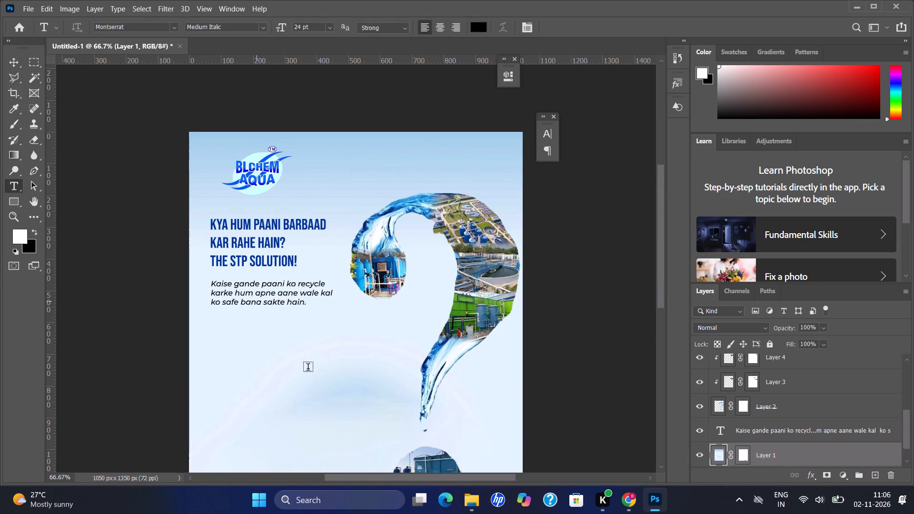
left_click(266, 378)
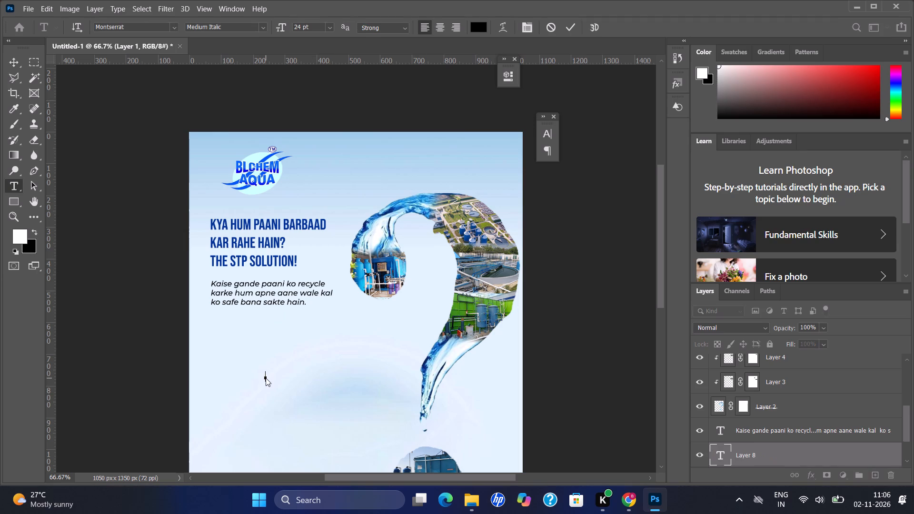
type("BLCHEM IN")
type("DUSTRIES")
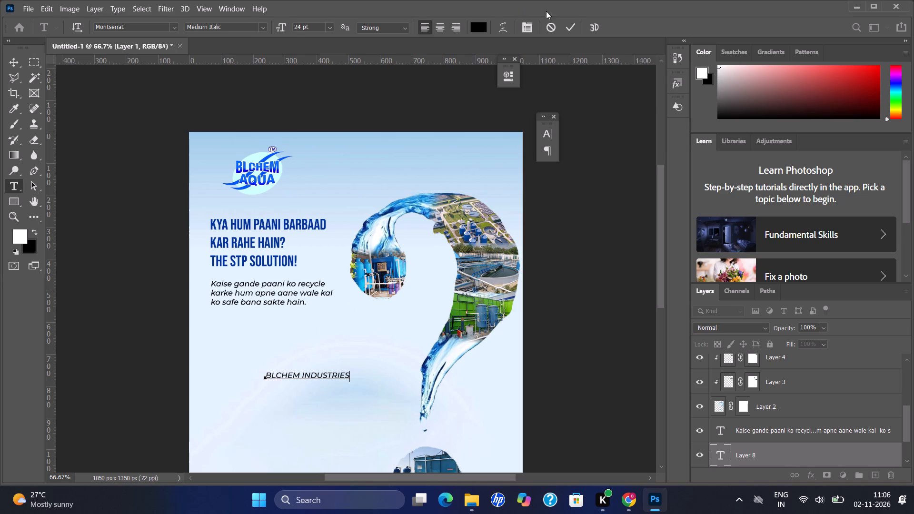
left_click_drag(562, 27, 567, 27)
left_click(567, 27)
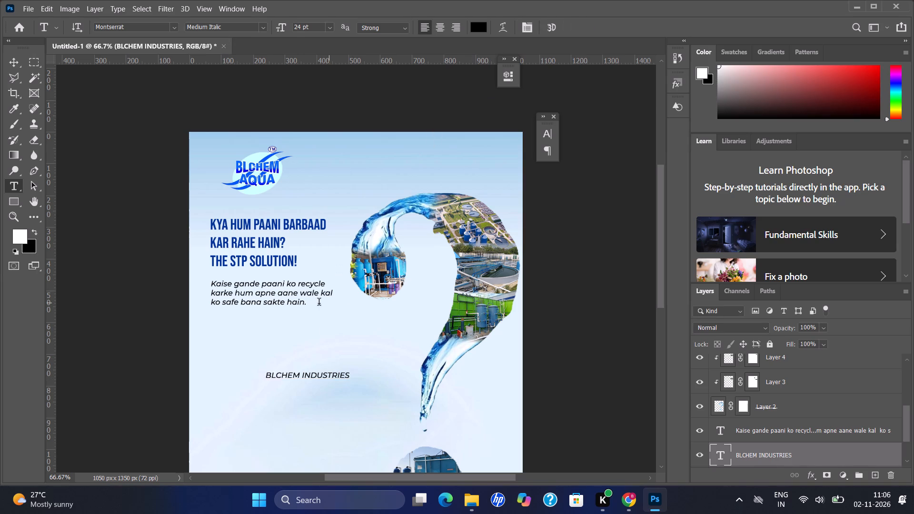
Format "BLCHEM INDUSTRIES" in the heading's blue (#003399), Montserrat Bold Italic, at 30 pt.
triple_click(308, 374)
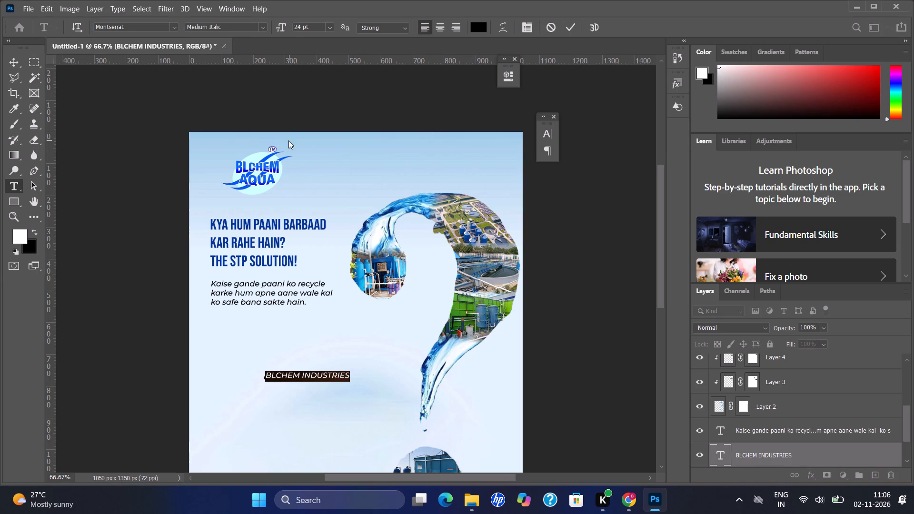
left_click(476, 27)
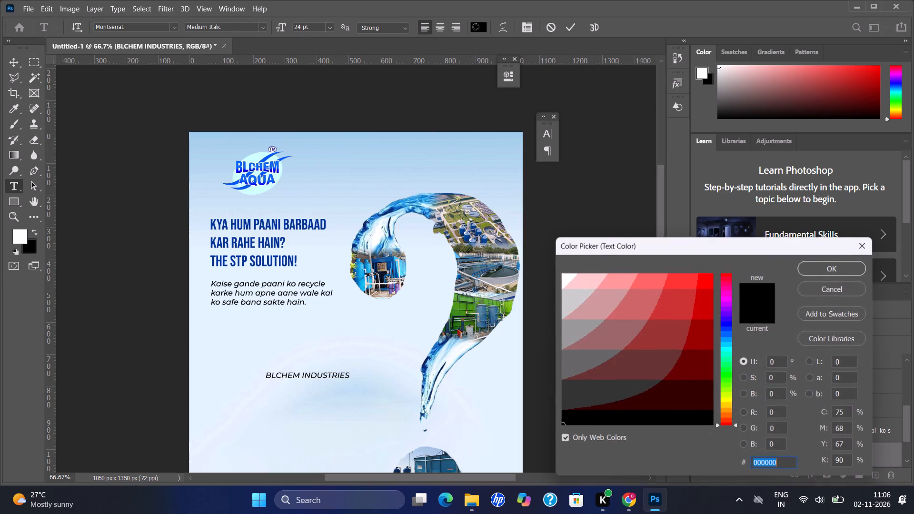
left_click(276, 226)
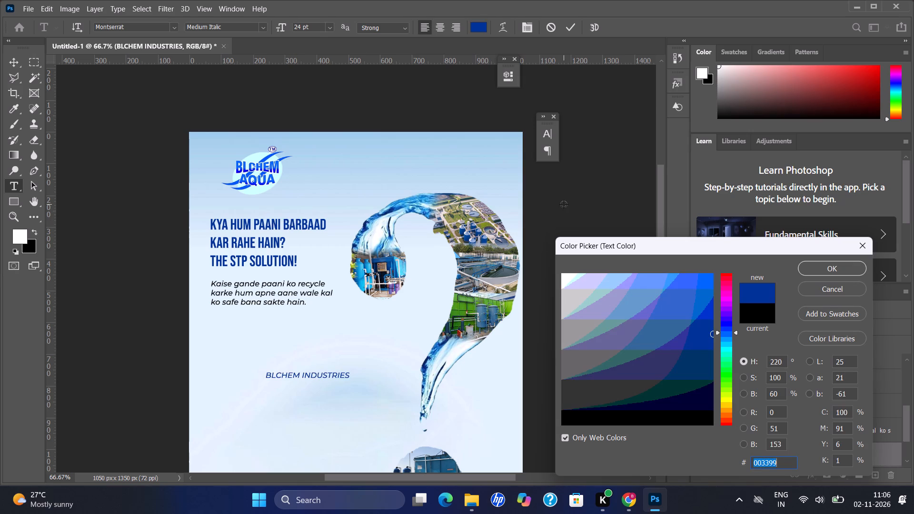
left_click(822, 266)
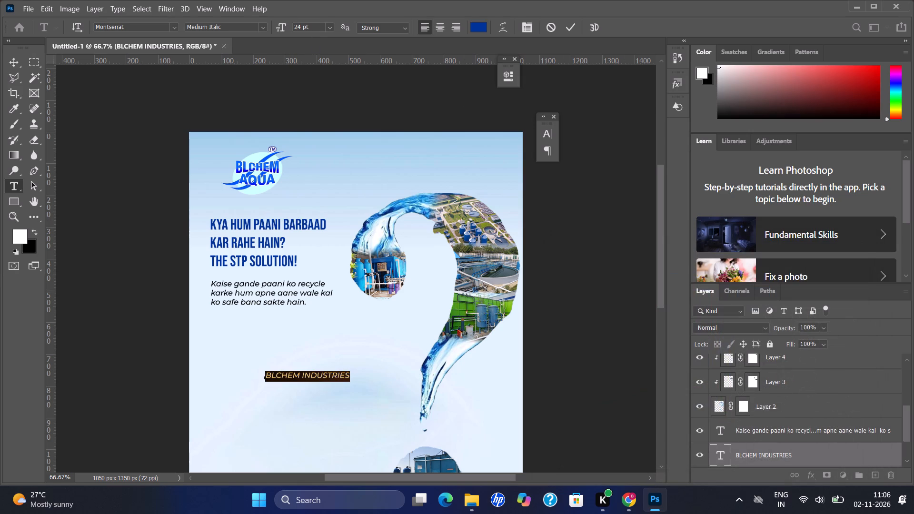
left_click(261, 26)
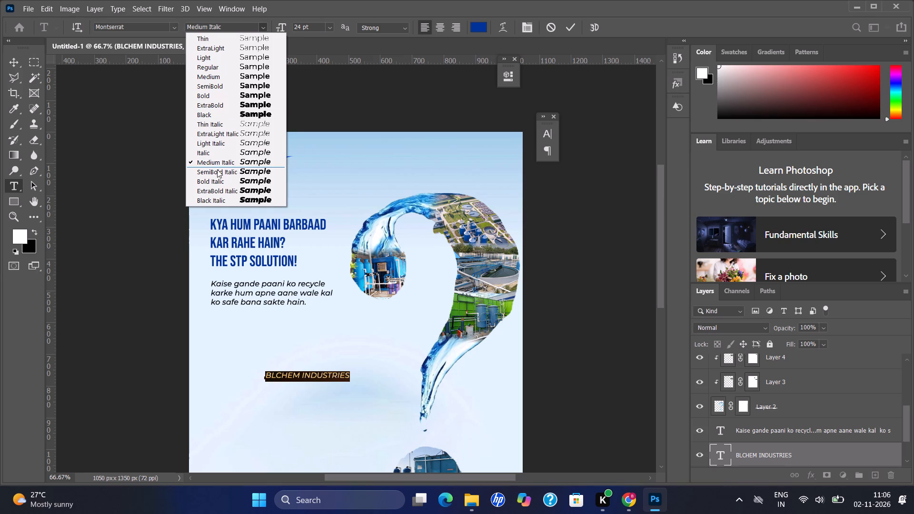
left_click(218, 181)
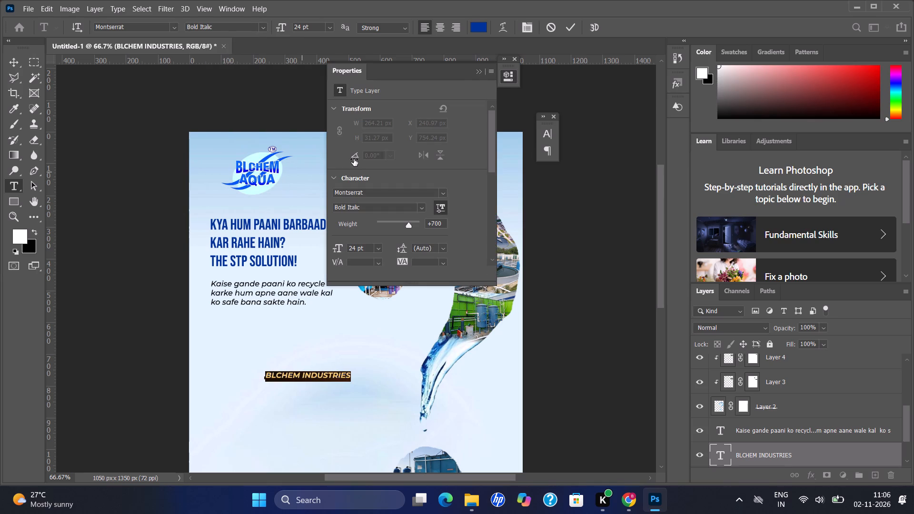
left_click(478, 71)
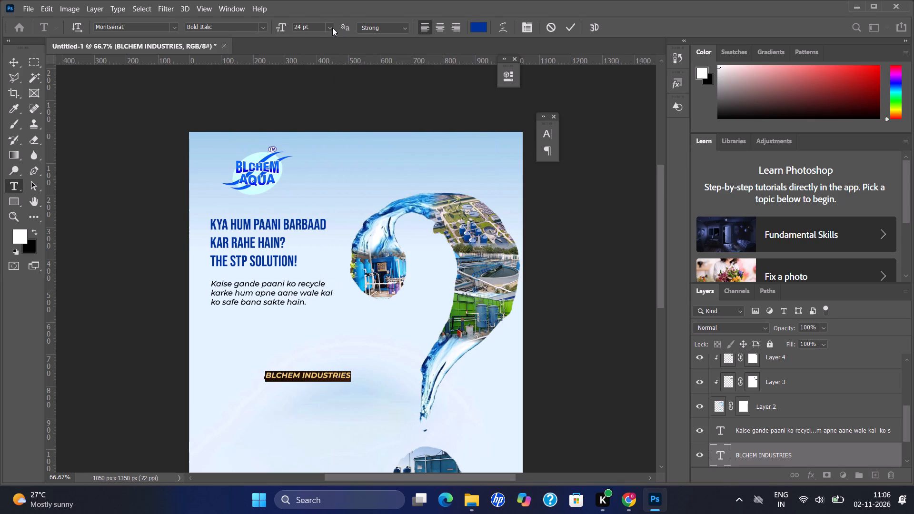
left_click(330, 27)
left_click(312, 144)
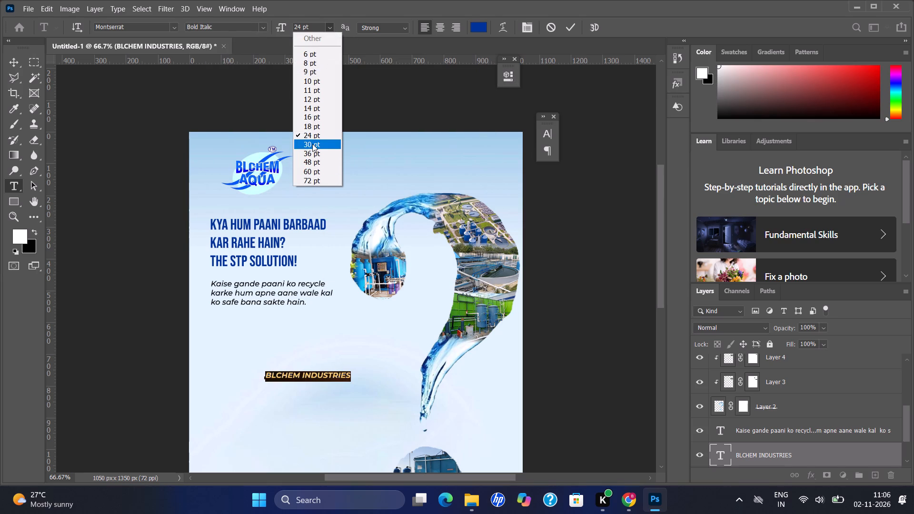
left_click(568, 30)
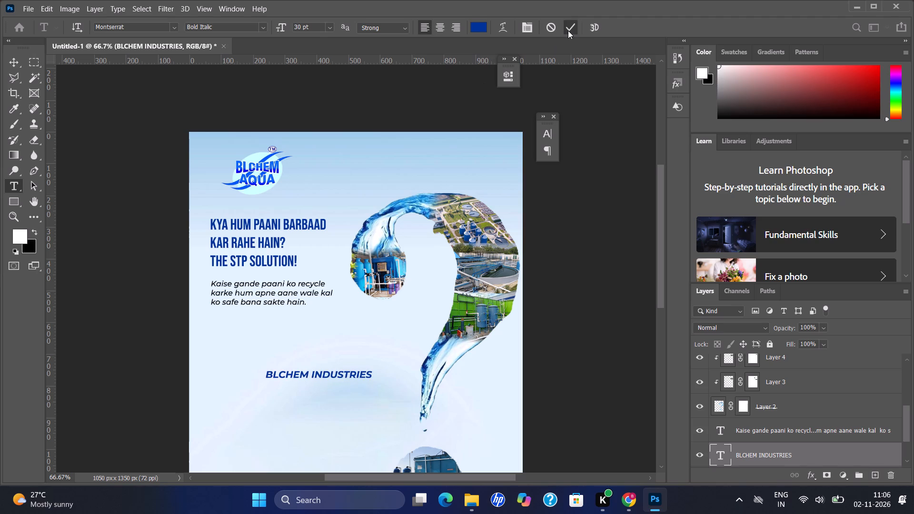
Move "BLCHEM INDUSTRIES" to the top of the poster, right of the logo and above the question mark.
key("v")
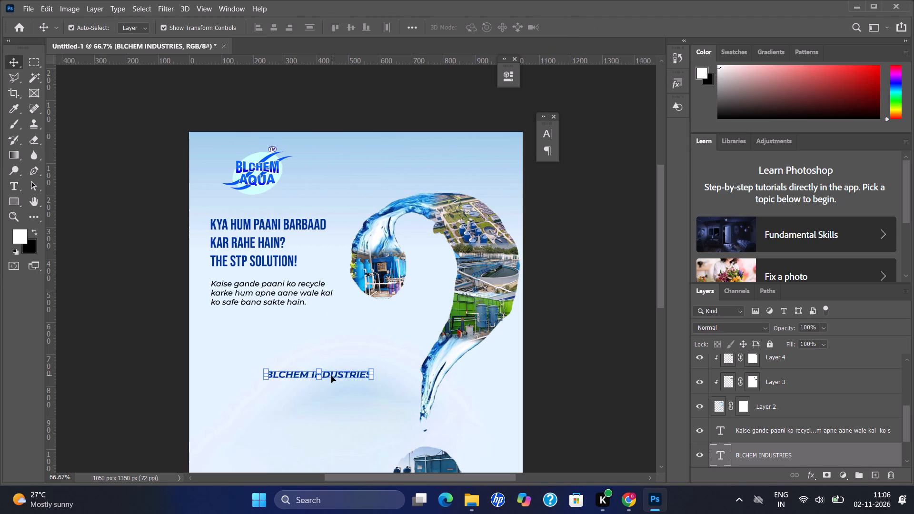
left_click_drag(331, 376, 404, 165)
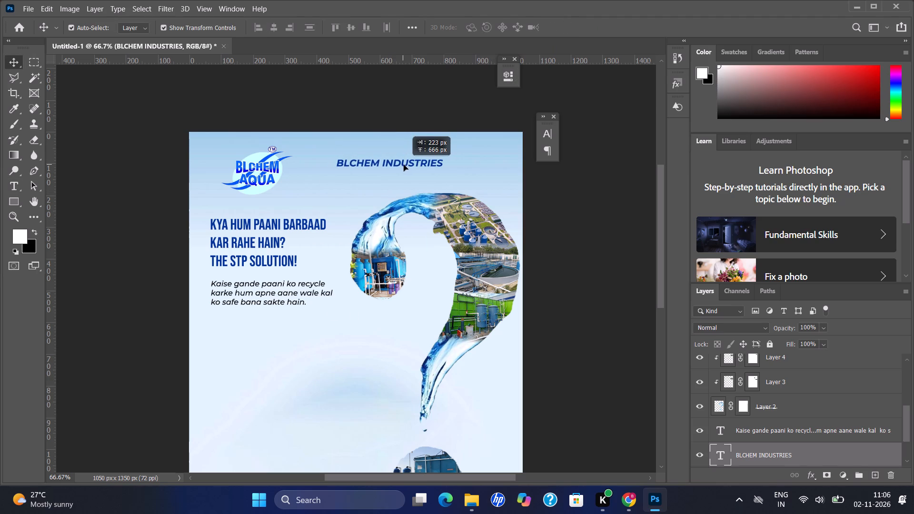
left_click_drag(404, 165, 417, 165)
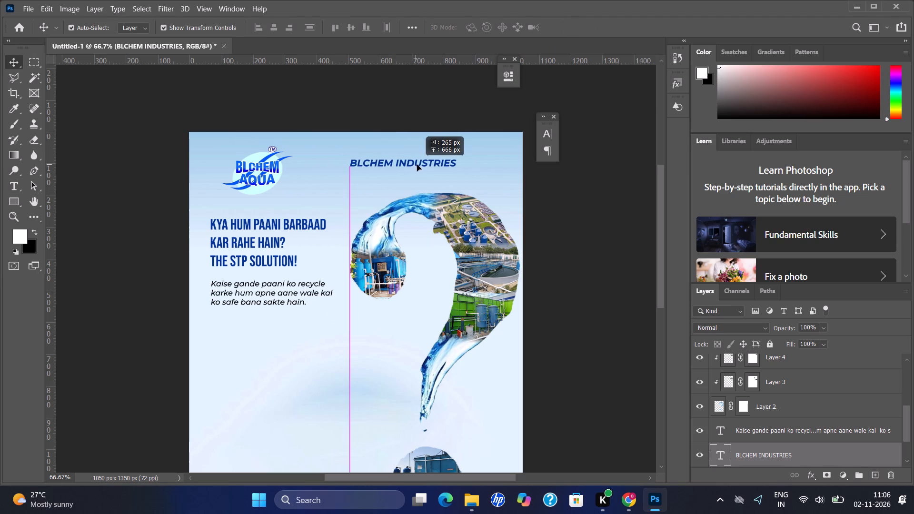
left_click_drag(417, 165, 408, 164)
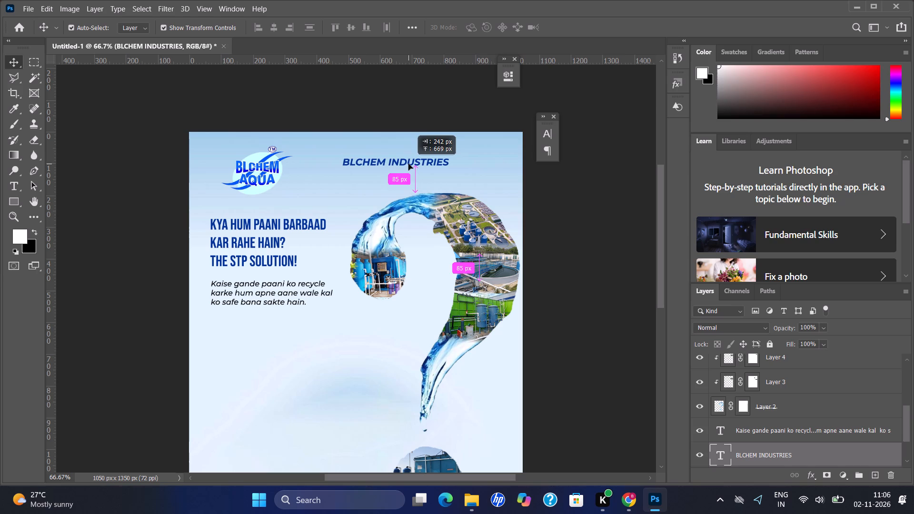
left_click_drag(408, 164, 408, 164)
left_click(412, 160)
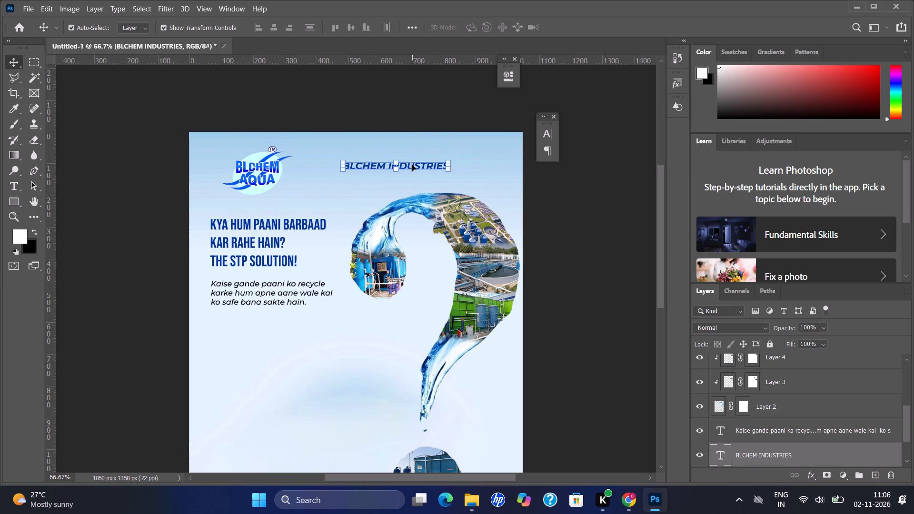
key("Up")
key("Up")
key("Down")
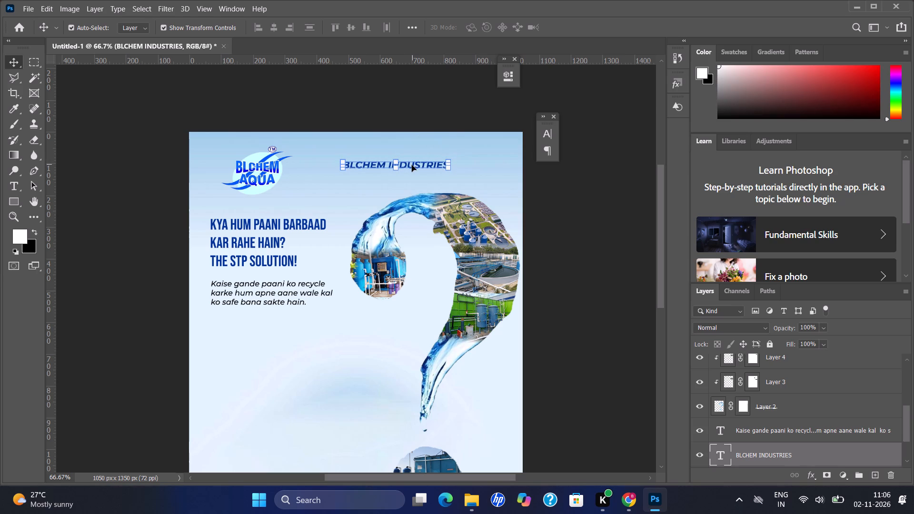
Underline the "BLCHEM INDUSTRIES" text.
triple_click(412, 165)
key("ctrl+t")
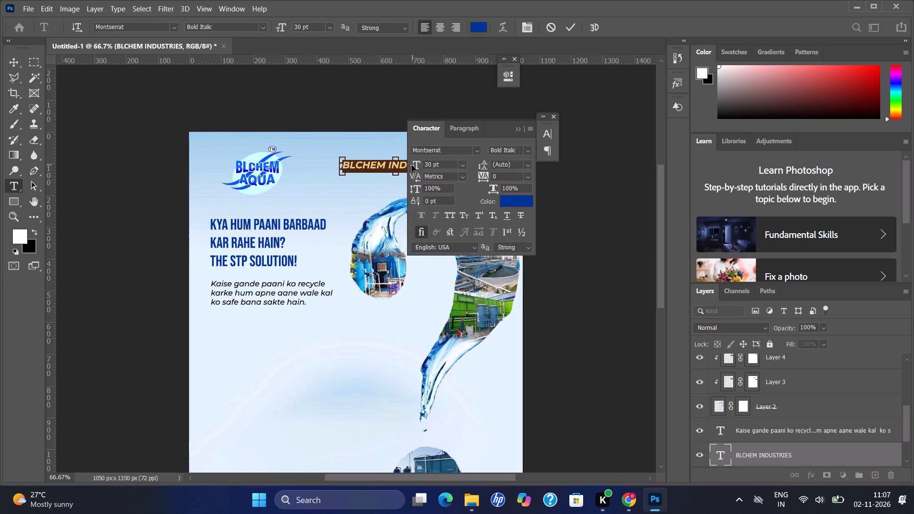
left_click(509, 214)
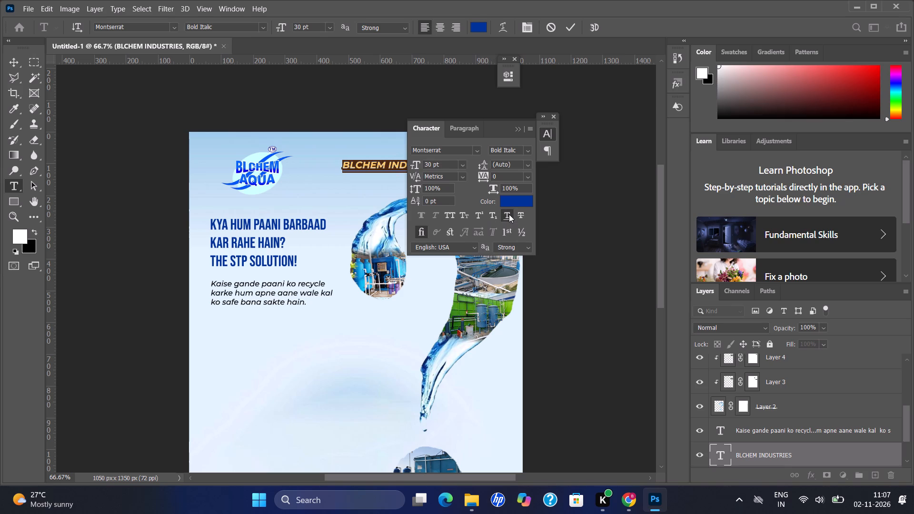
left_click(520, 128)
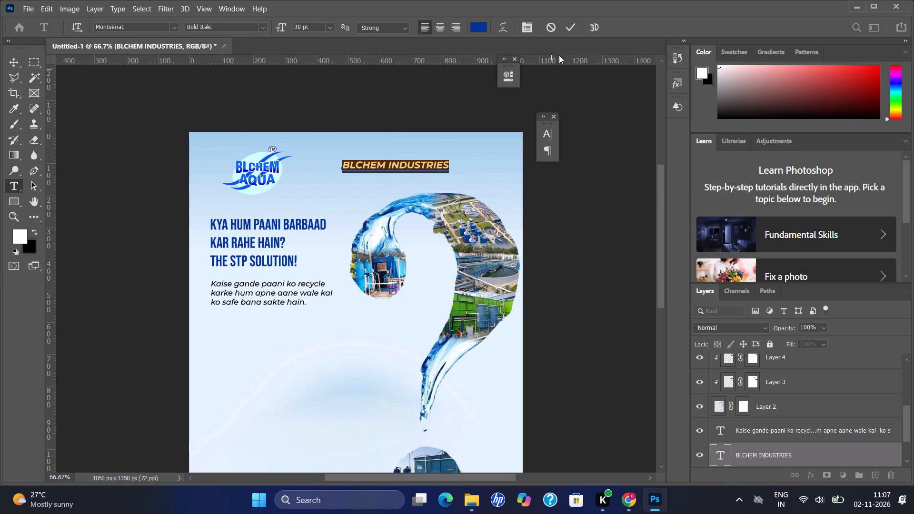
left_click(569, 29)
left_click(489, 233)
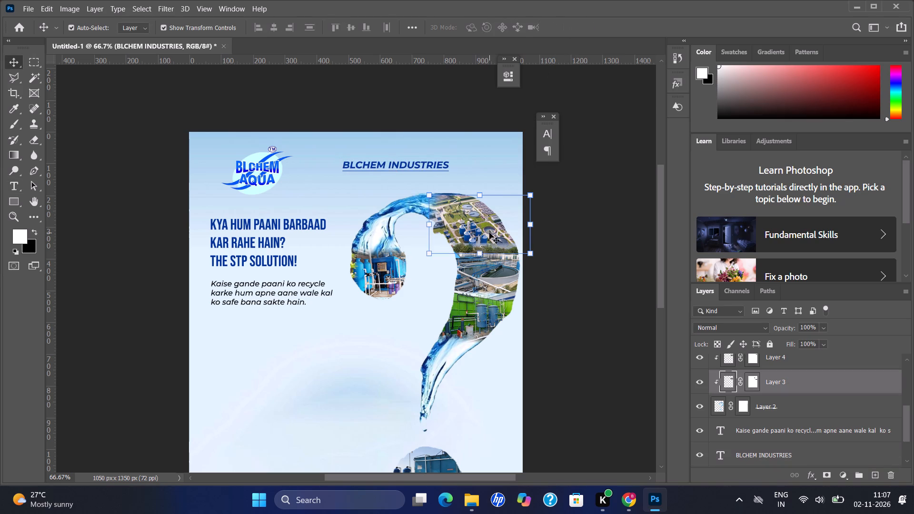
left_click(329, 196)
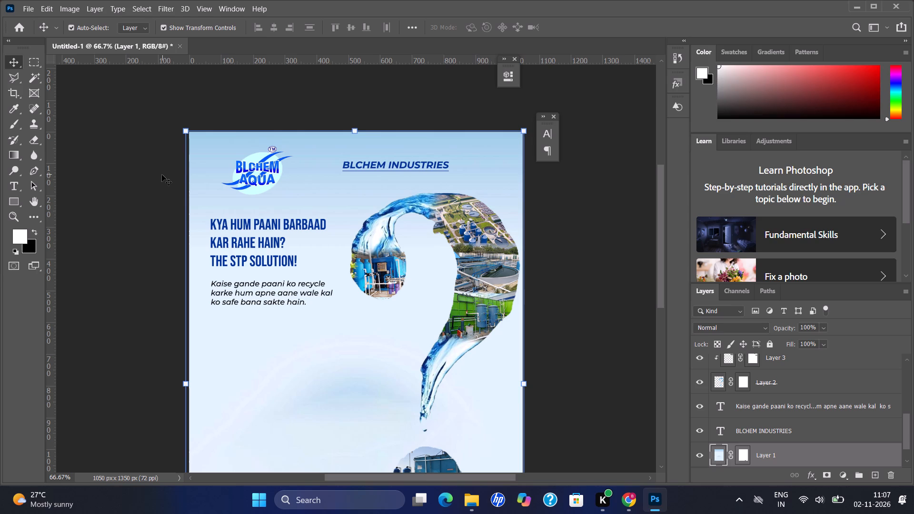
Move the "BLCHEM INDUSTRIES" text about 174 px right and 7 px up, toward the poster's top-right corner.
left_click(391, 164)
left_click_drag(410, 165, 451, 161)
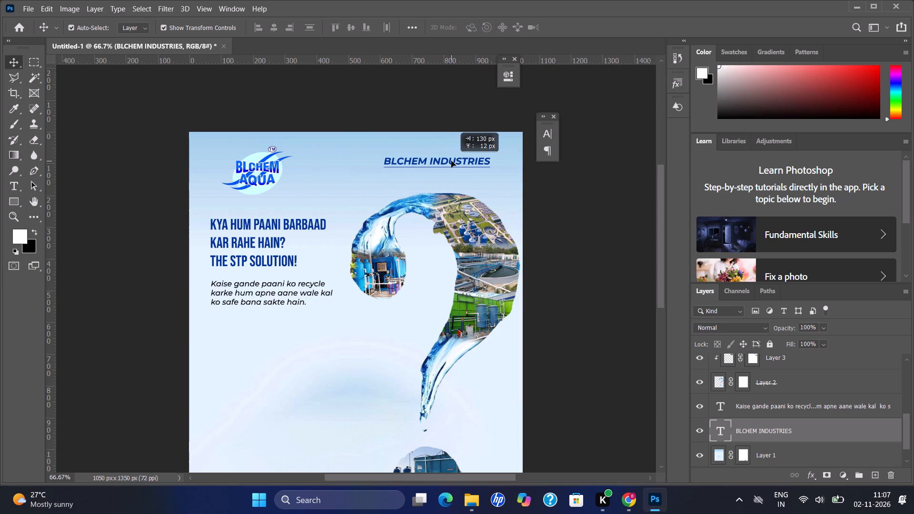
left_click_drag(451, 161, 465, 162)
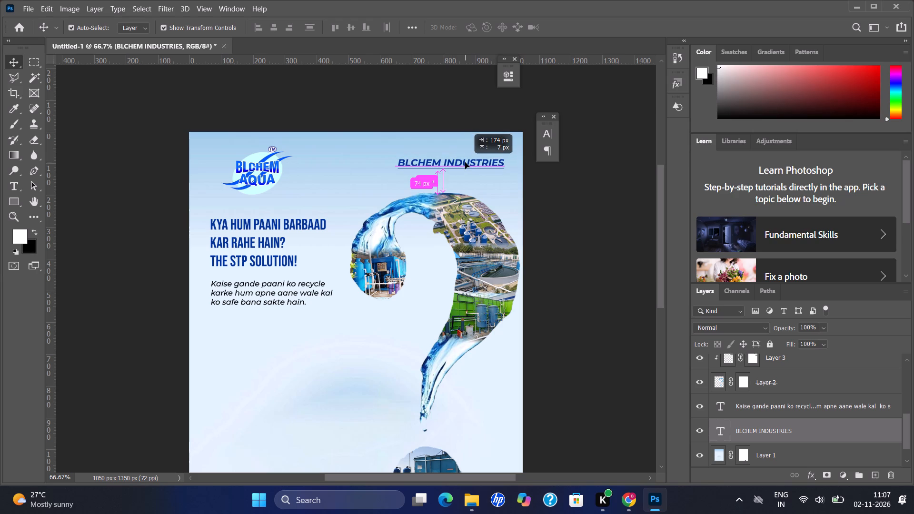
left_click_drag(465, 162, 465, 162)
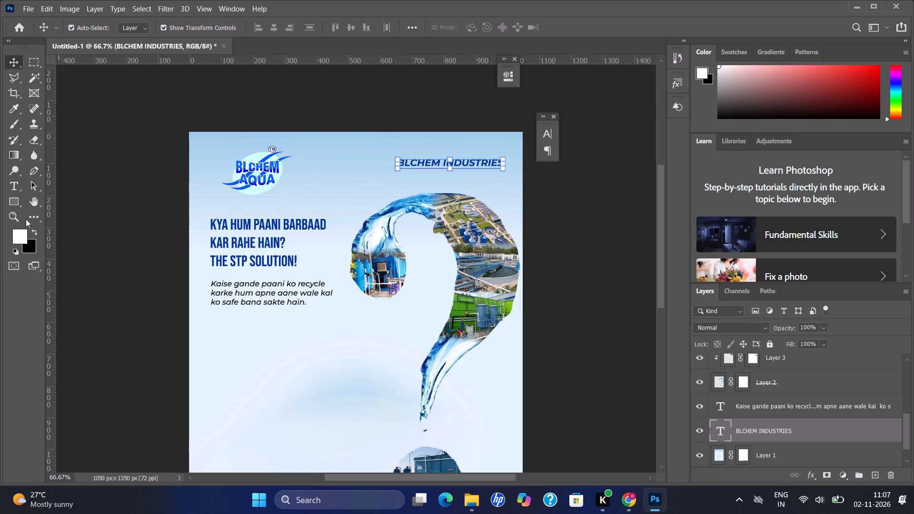
Add a new text layer reading "Water & WateWater Treatment Solution" in the empty area below the sub-head.
left_click(19, 188)
left_click(253, 365)
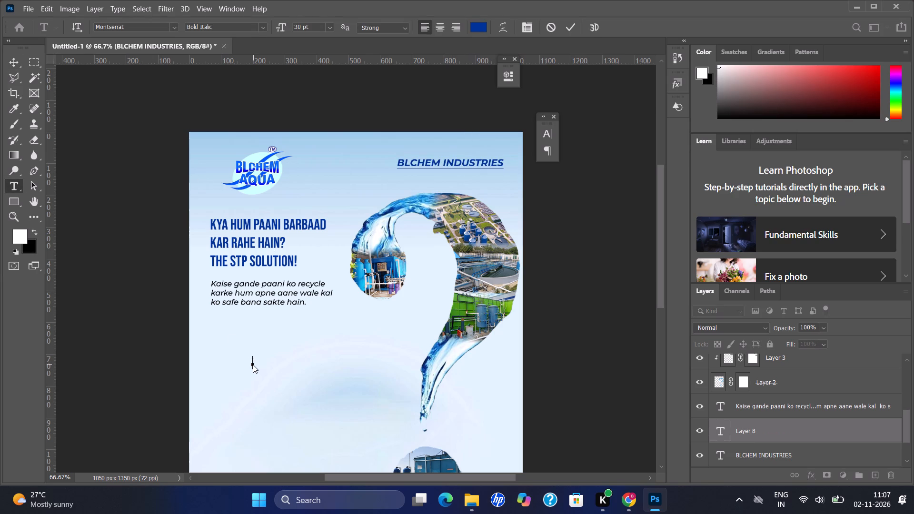
key("w")
type("ater")
key("space")
type("&")
key("space")
key("w")
key("w")
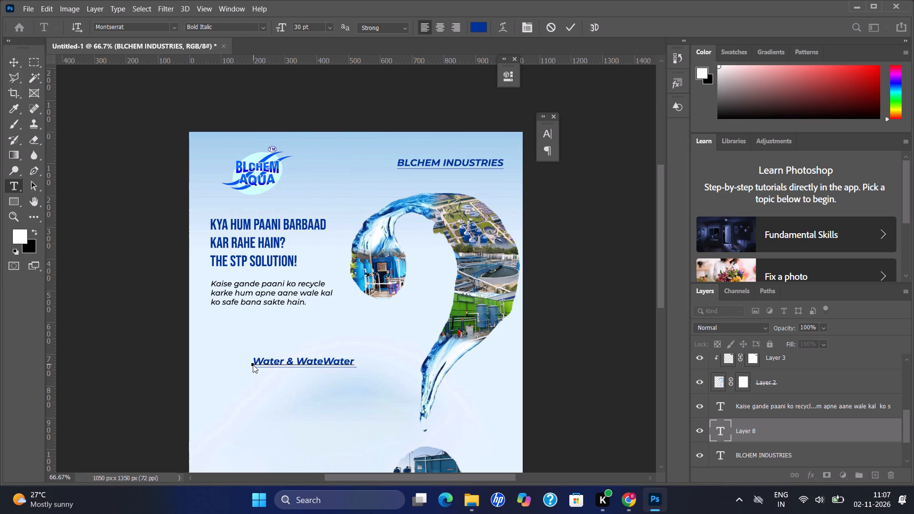
type("reat")
type("ment")
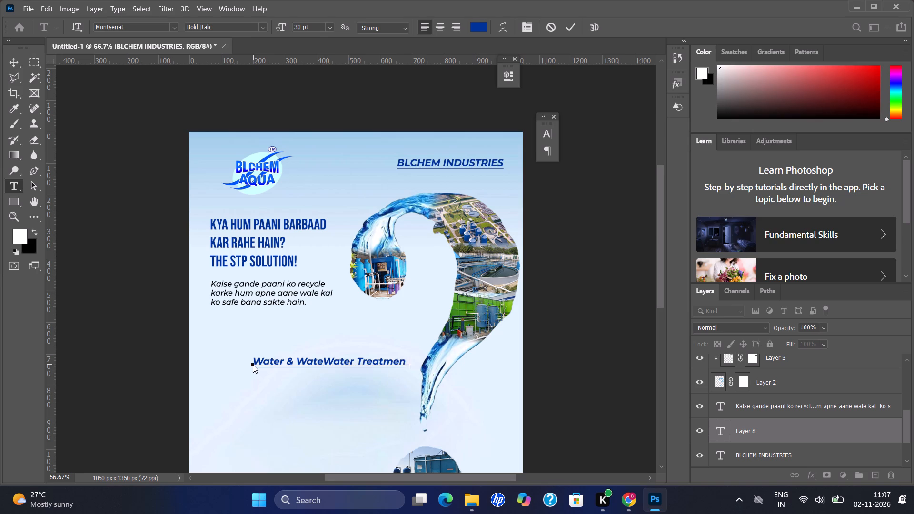
key("space")
key("s")
Set the font size of the whole "Water & WateWater Treatment Solution" line to 16 pt.
triple_click(346, 365)
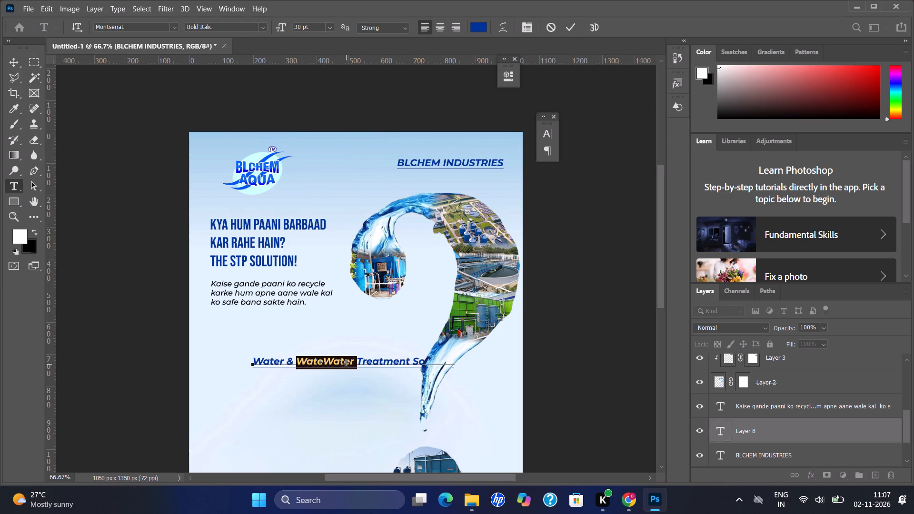
left_click_drag(328, 29, 316, 77)
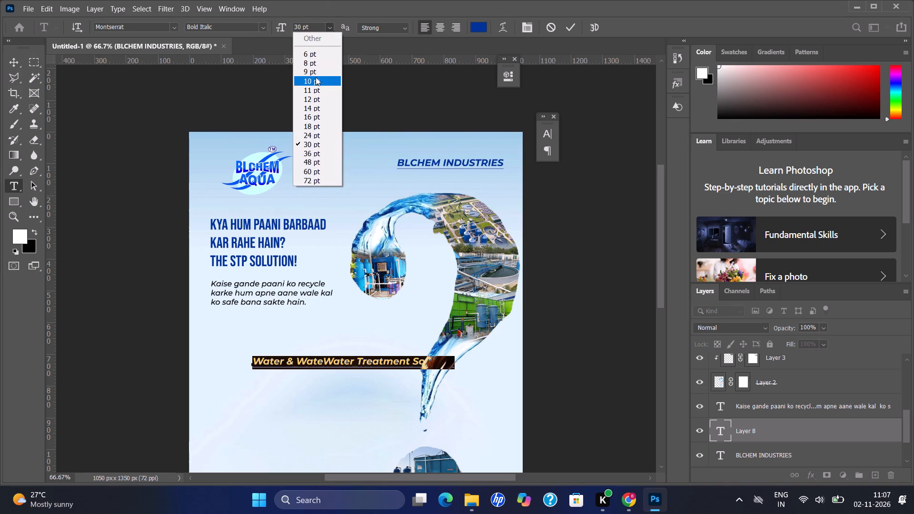
left_click_drag(316, 77, 310, 118)
left_click(310, 118)
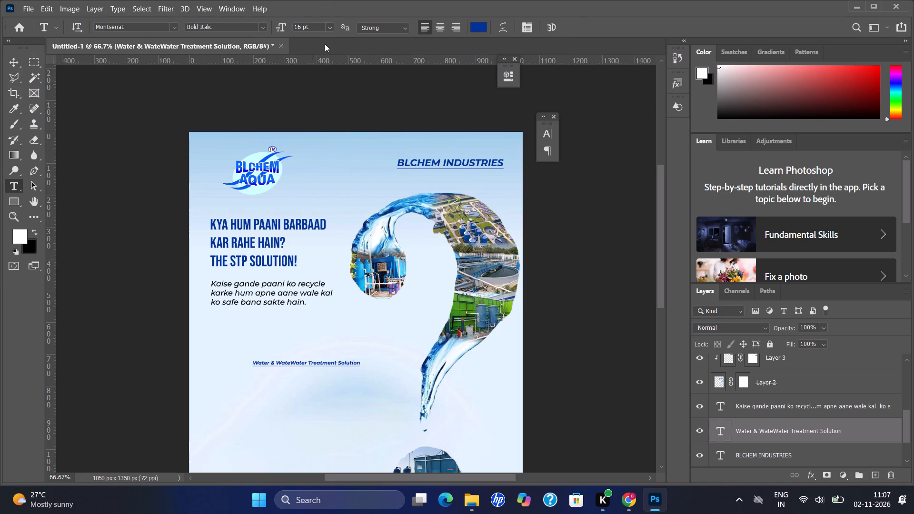
Change the colour of the "Water & WateWater Treatment Solution" text to black (#000000).
left_click(472, 28)
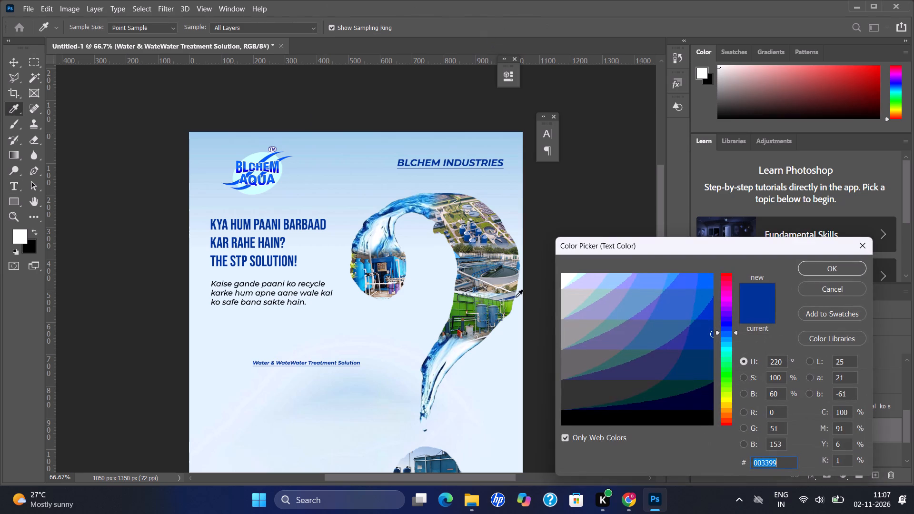
left_click(592, 419)
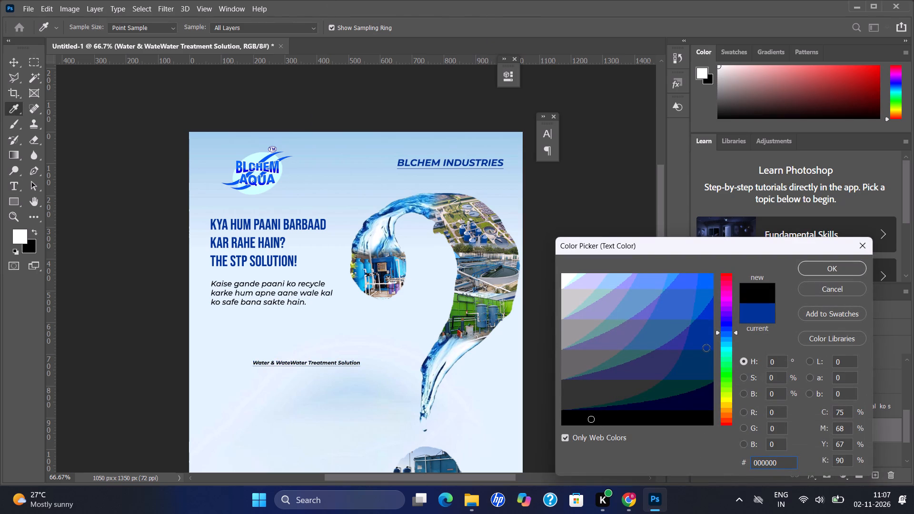
left_click(801, 265)
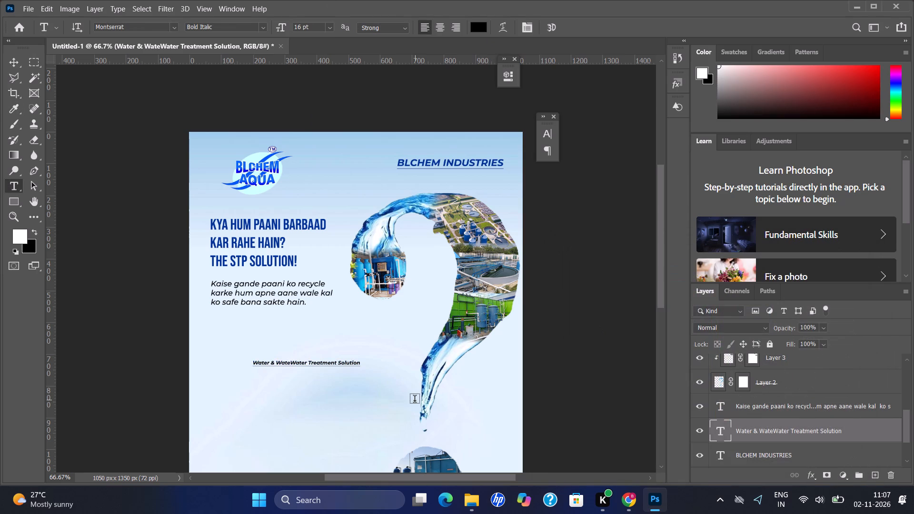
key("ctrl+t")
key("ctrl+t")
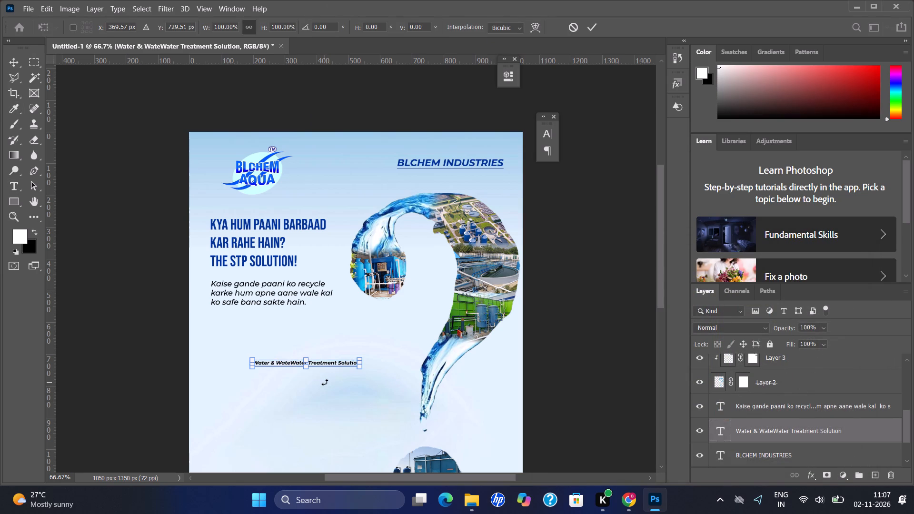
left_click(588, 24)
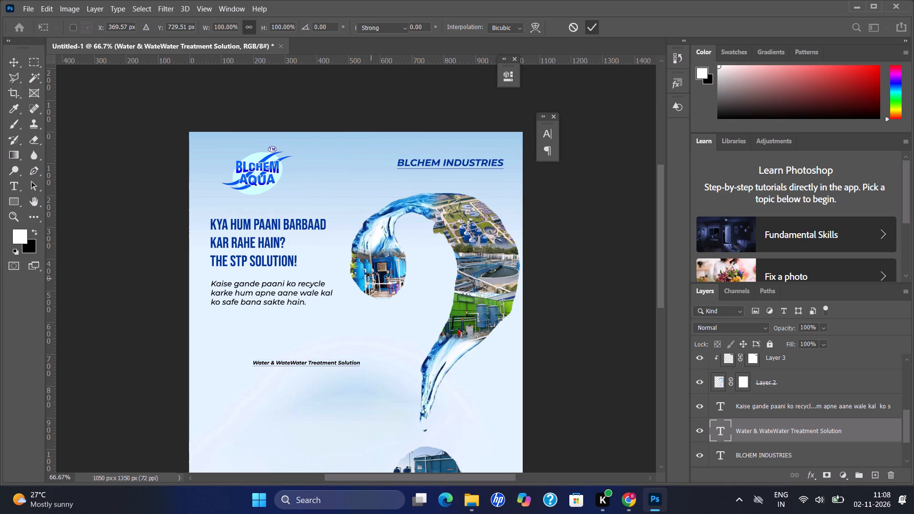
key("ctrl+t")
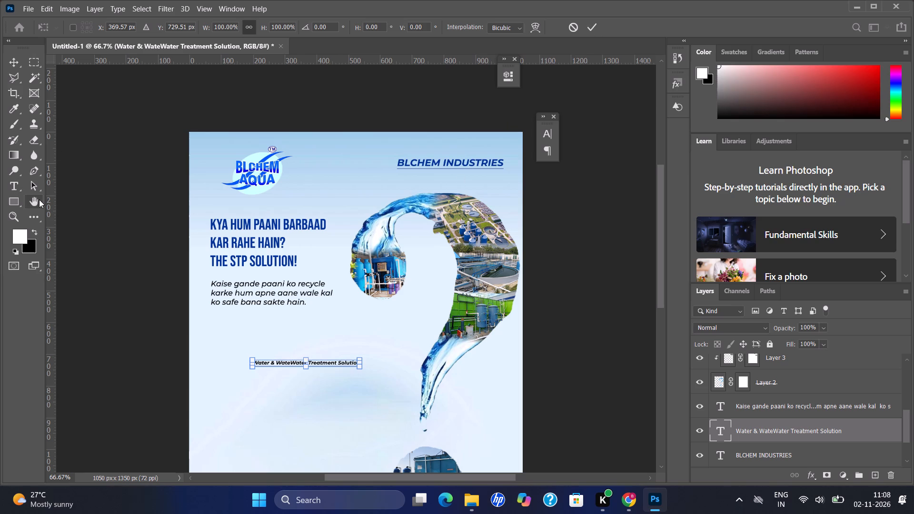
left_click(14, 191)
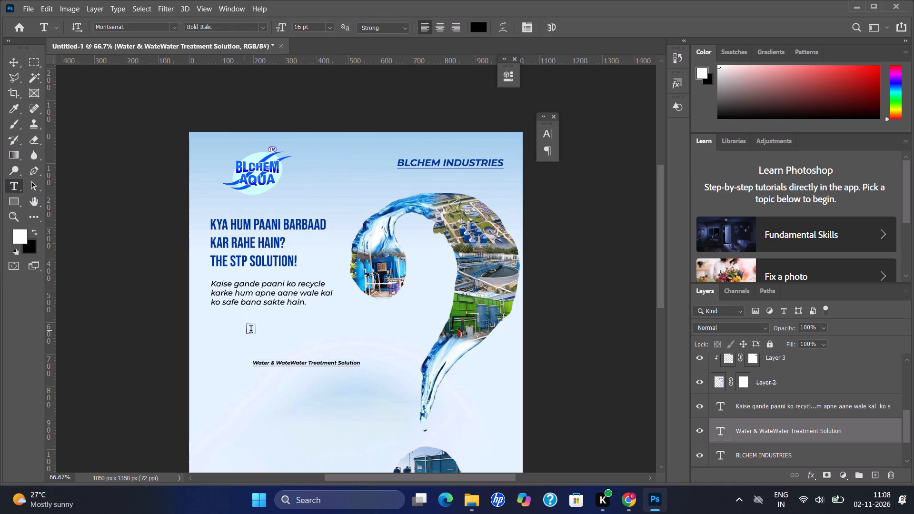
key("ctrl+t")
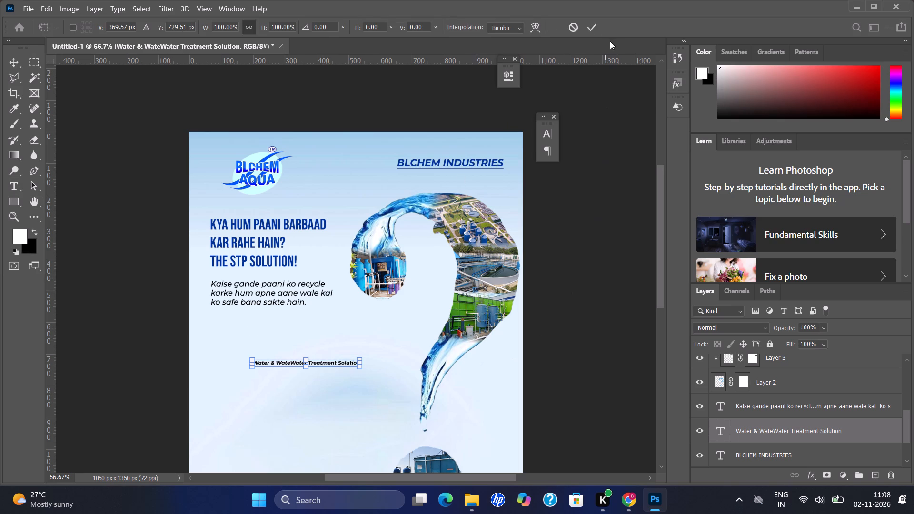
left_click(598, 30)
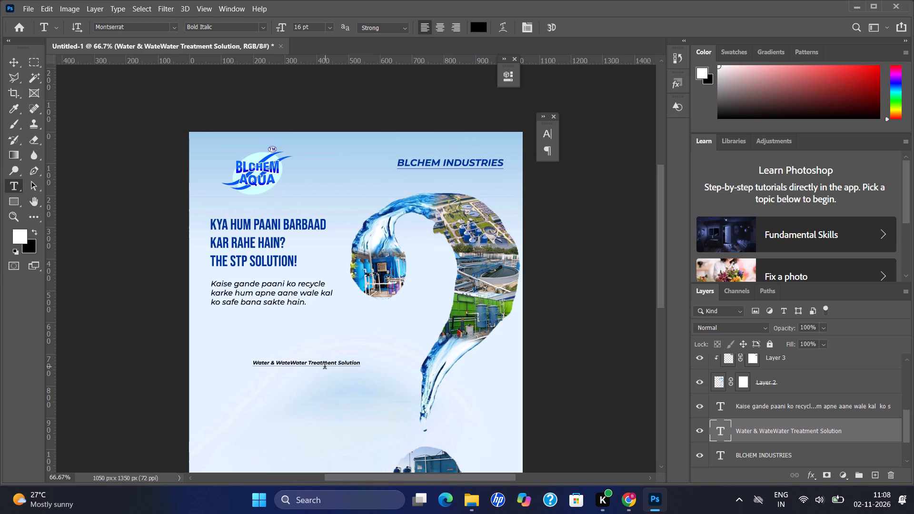
Remove the underline from the "Water & WateWater Treatment Solution" text.
triple_click(325, 366)
key("ctrl+t")
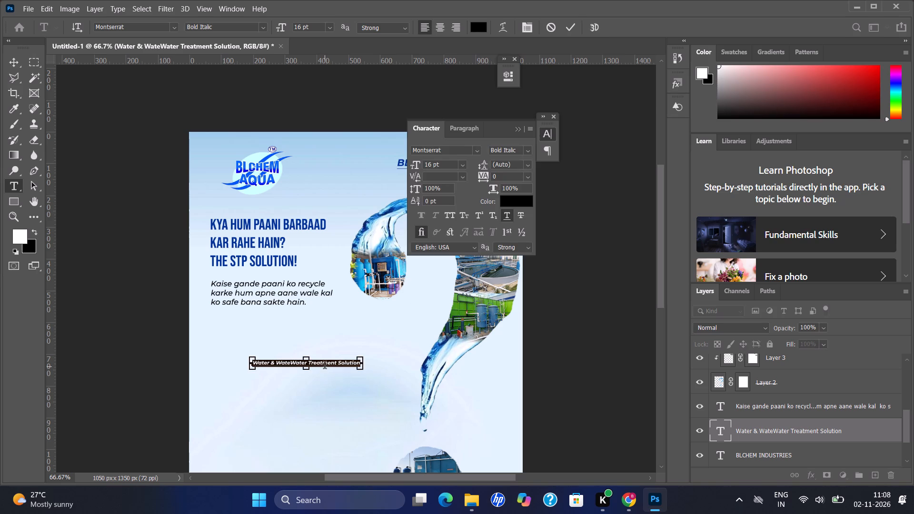
left_click(503, 212)
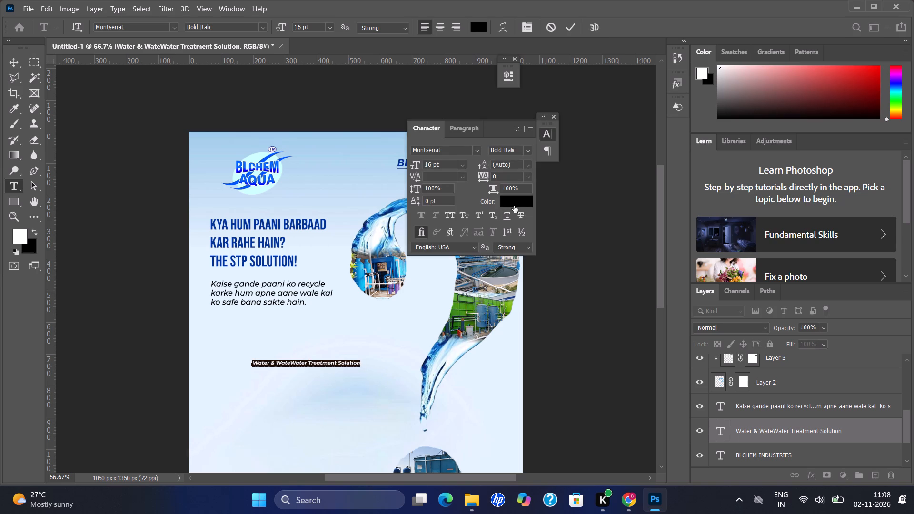
left_click(509, 217)
left_click(505, 213)
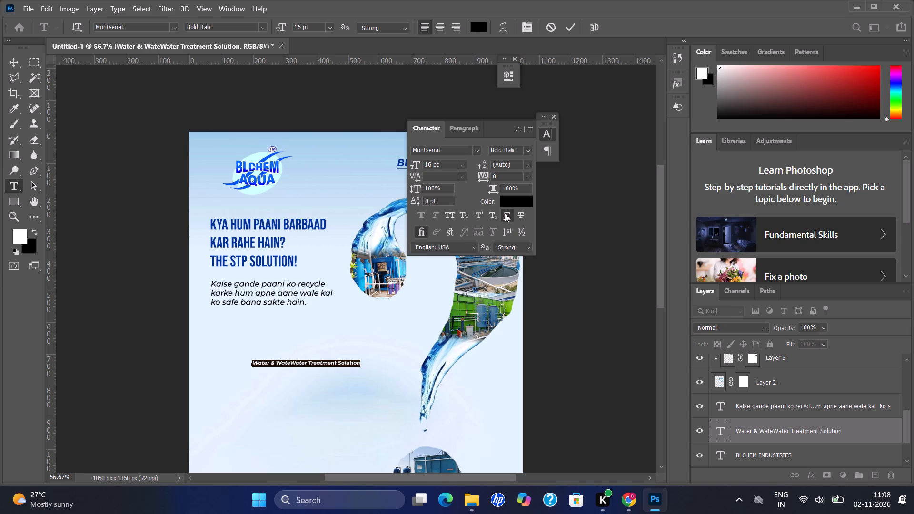
left_click(582, 210)
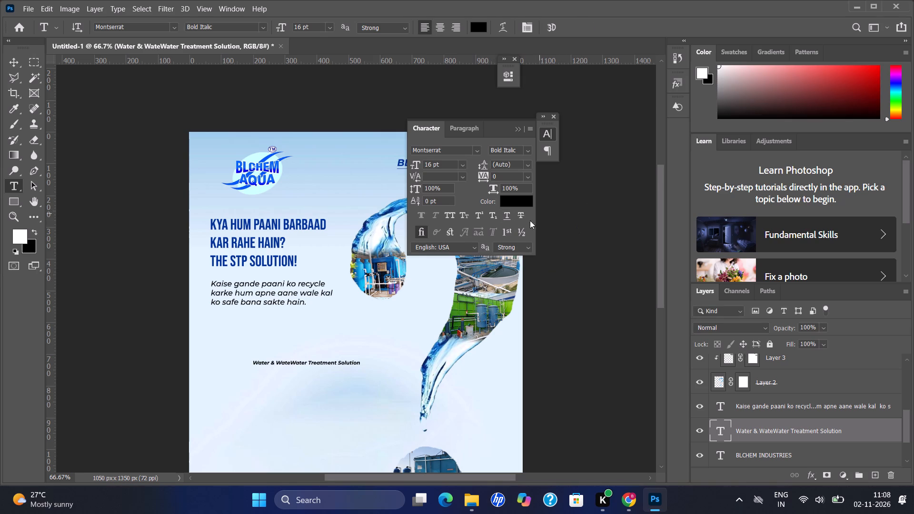
left_click(585, 206)
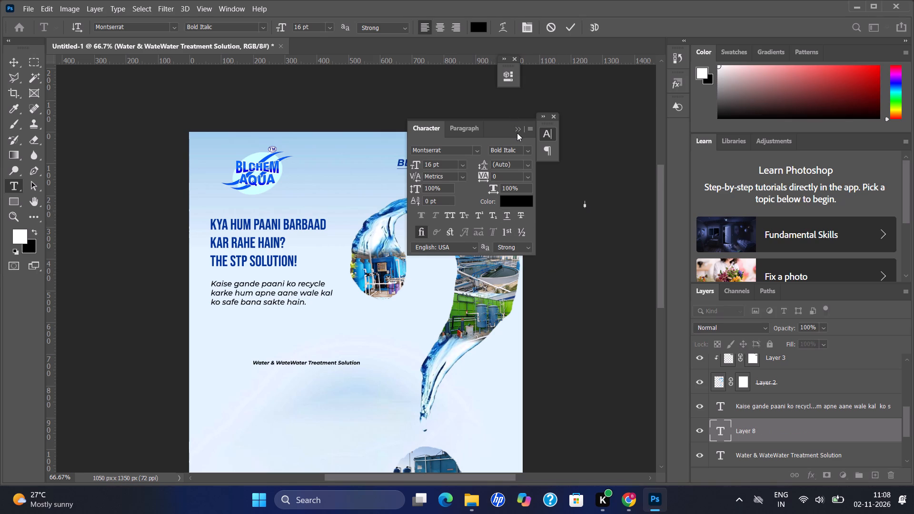
left_click(517, 133)
left_click(517, 131)
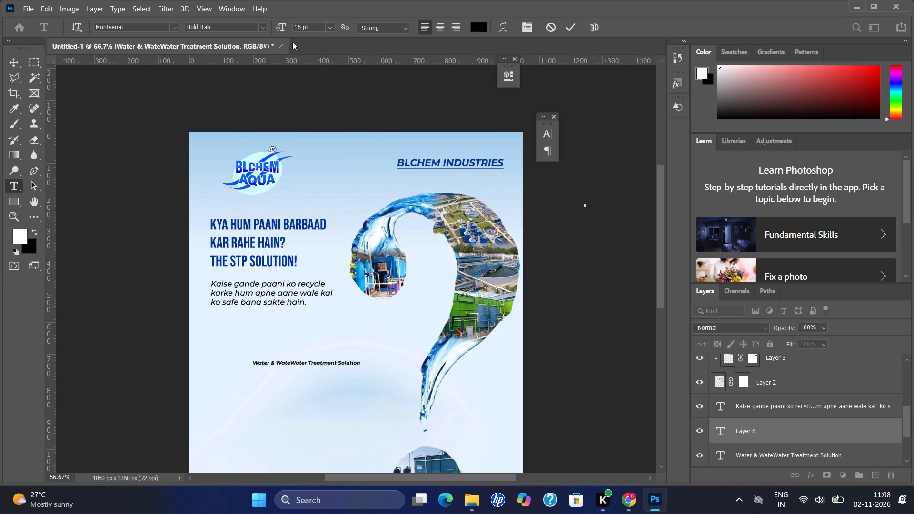
Change the font style of the whole "Water & WateWater Treatment Solution" line to Montserrat Medium Italic.
triple_click(318, 364)
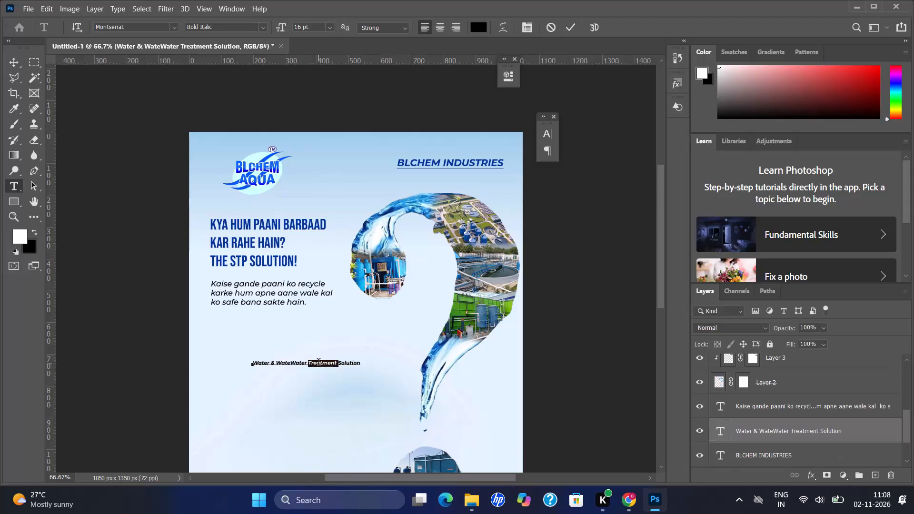
key("ctrl+a")
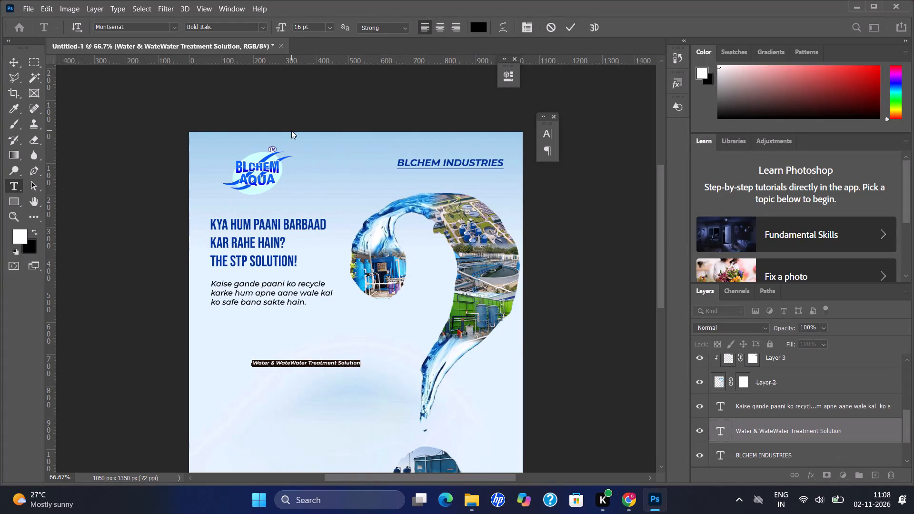
left_click(264, 26)
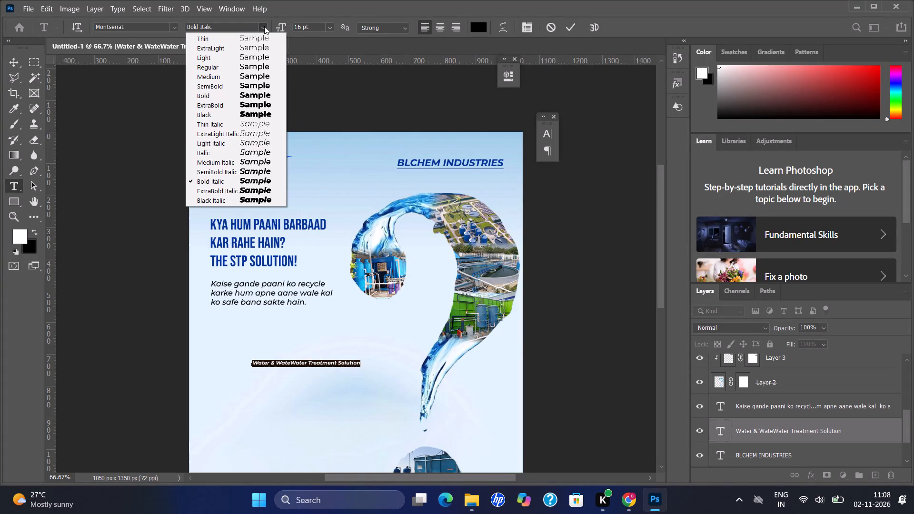
left_click(215, 172)
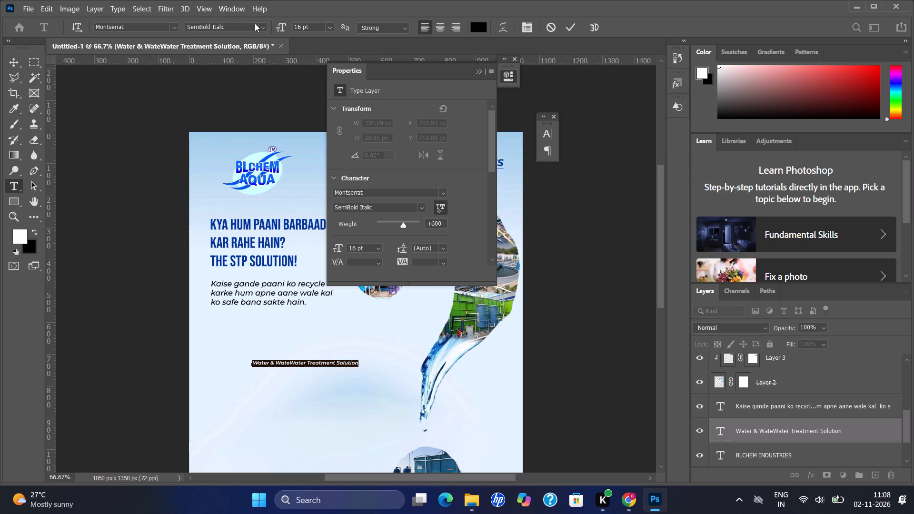
left_click(264, 28)
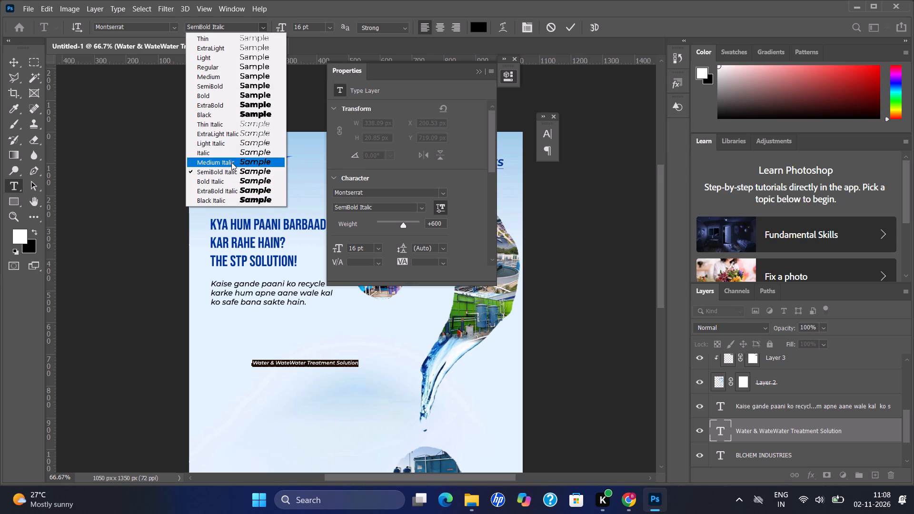
left_click(231, 162)
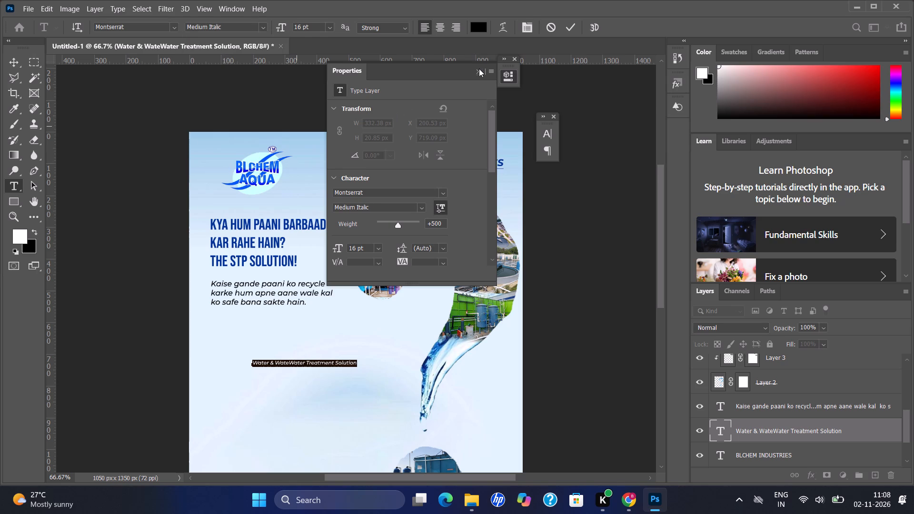
left_click(479, 69)
left_click(562, 29)
left_click_drag(563, 29, 571, 26)
left_click(571, 26)
Move the "Water & WateWater Treatment Solution" line directly beneath the BLCHEM INDUSTRIES text, matching its horizontal extent.
key("v")
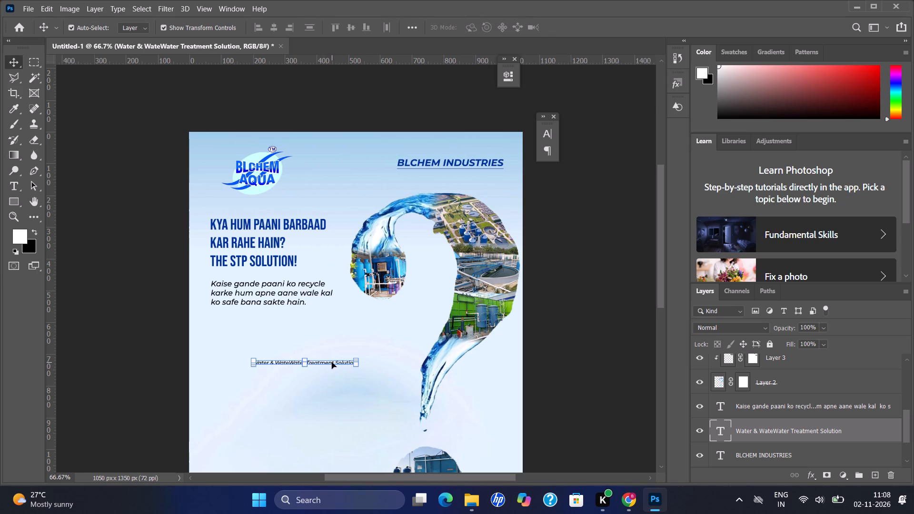
left_click_drag(332, 362, 478, 170)
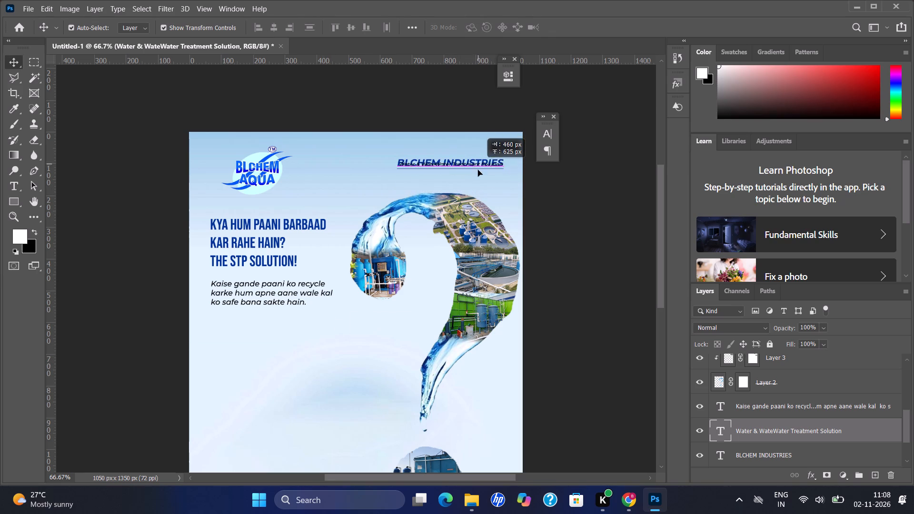
left_click_drag(478, 170, 479, 176)
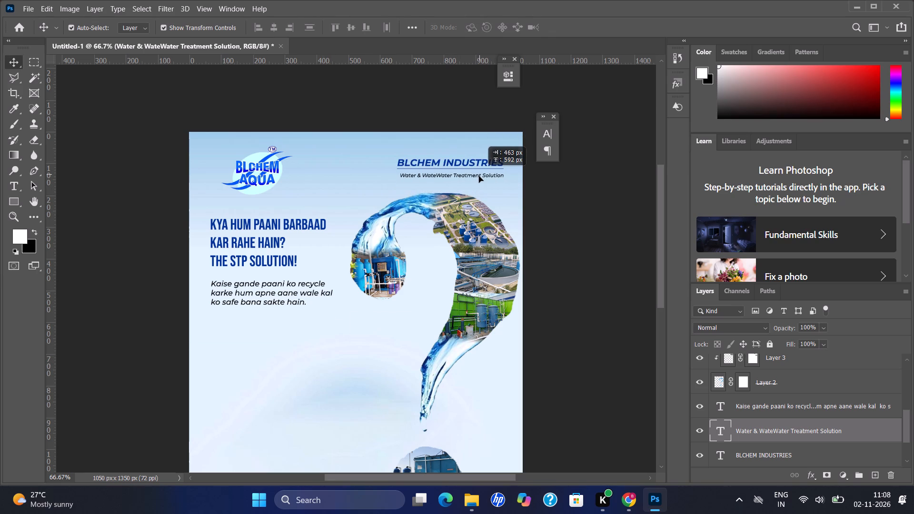
left_click_drag(479, 176, 478, 178)
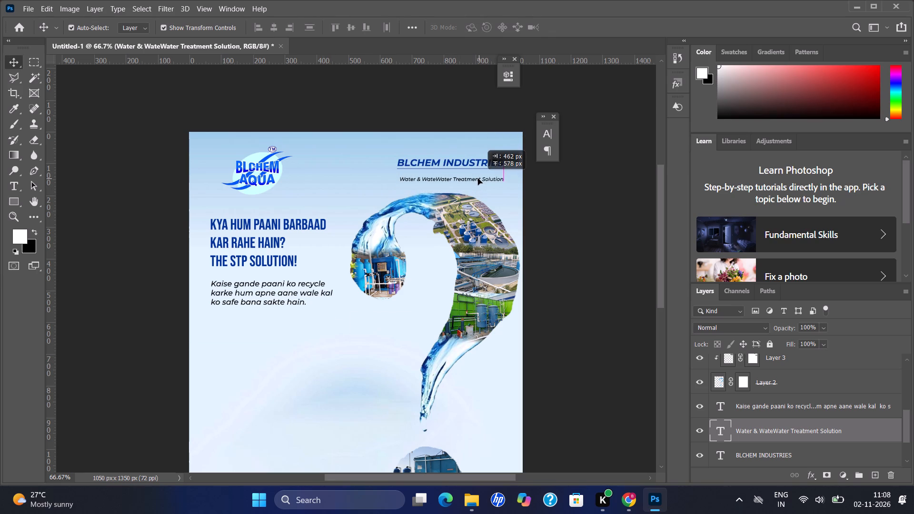
left_click_drag(478, 178, 477, 180)
Nudge the BLCHEM INDUSTRIES text slightly down, closer to the tagline while keeping a small gap between them.
left_click(477, 162)
key("Down")
key("Down")
key("Down")
key("Down")
key("Down")
key("Down")
key("Down")
key("Down")
key("Down")
key("Down")
key("Down")
key("Down")
key("Down")
key("Down")
key("Down")
key("Down")
key("Down")
key("Down")
key("Down")
key("Down")
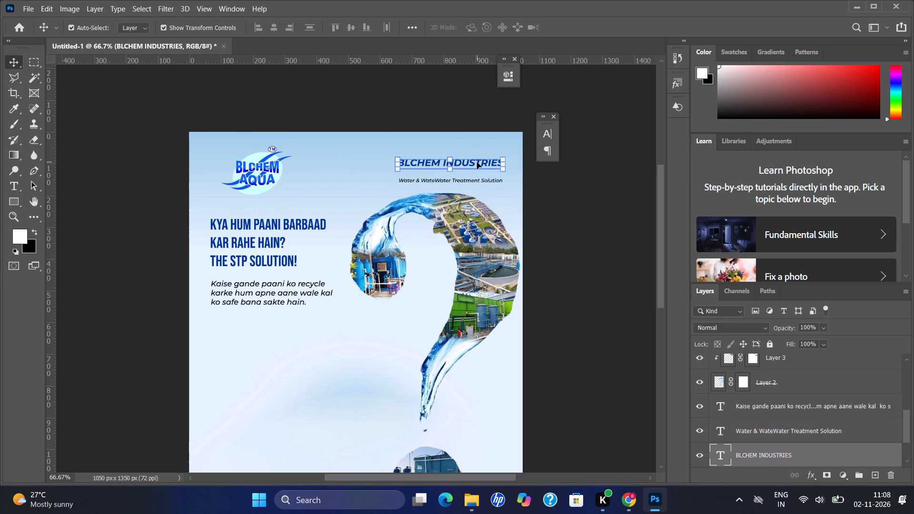
key("Down")
key("Down")
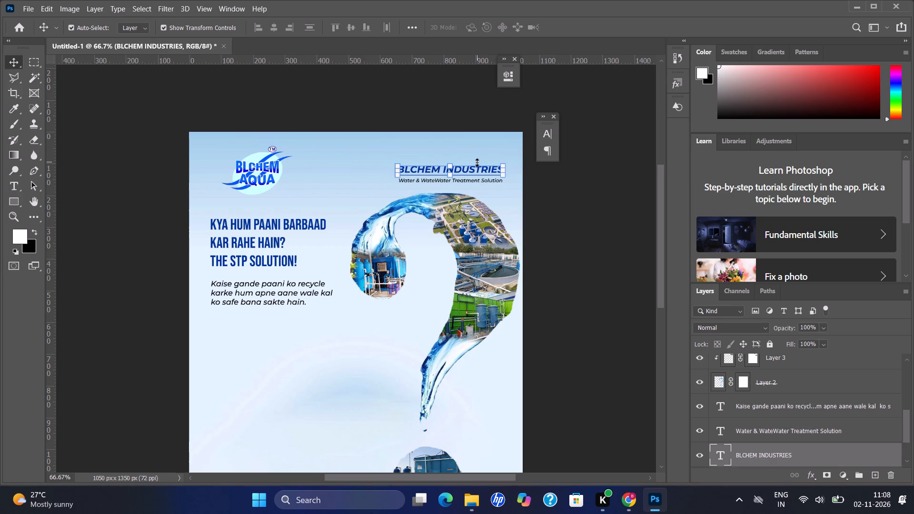
key("Up")
key("Up")
key("Up")
key("Up")
key("Up")
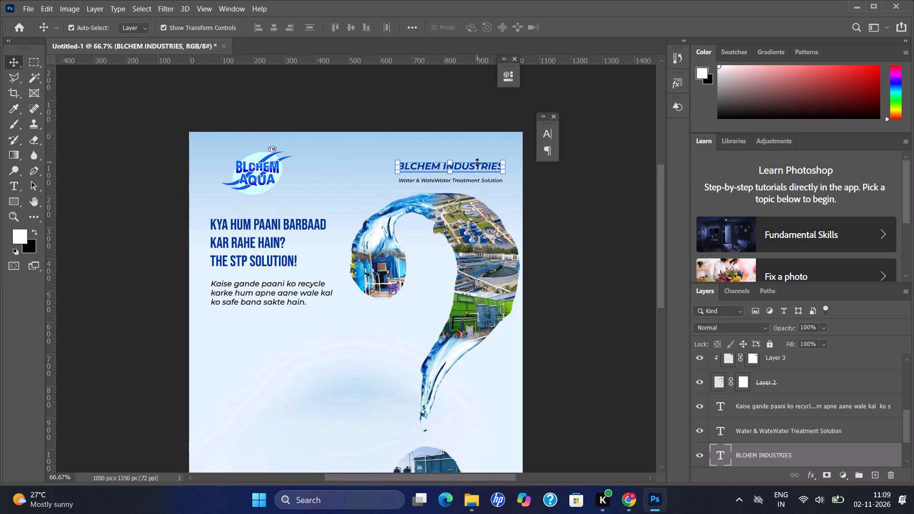
left_click(555, 203)
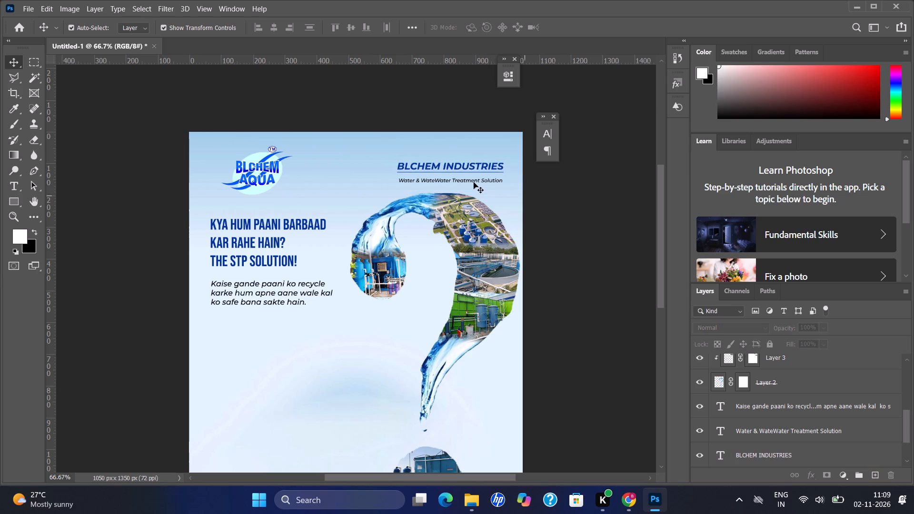
Nudge the "Water & WateWater Treatment Solution" tagline up 2 px towards the company name.
left_click(469, 182)
key("Up")
key("Up")
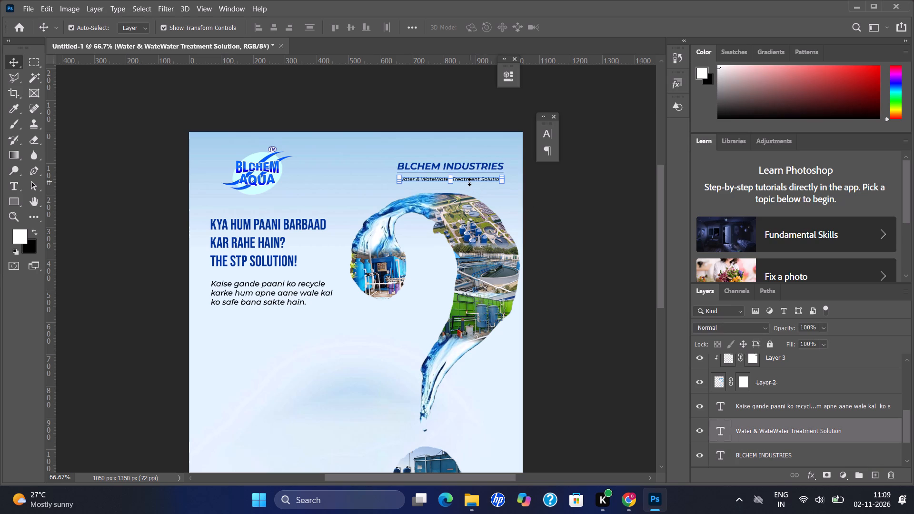
left_click(589, 264)
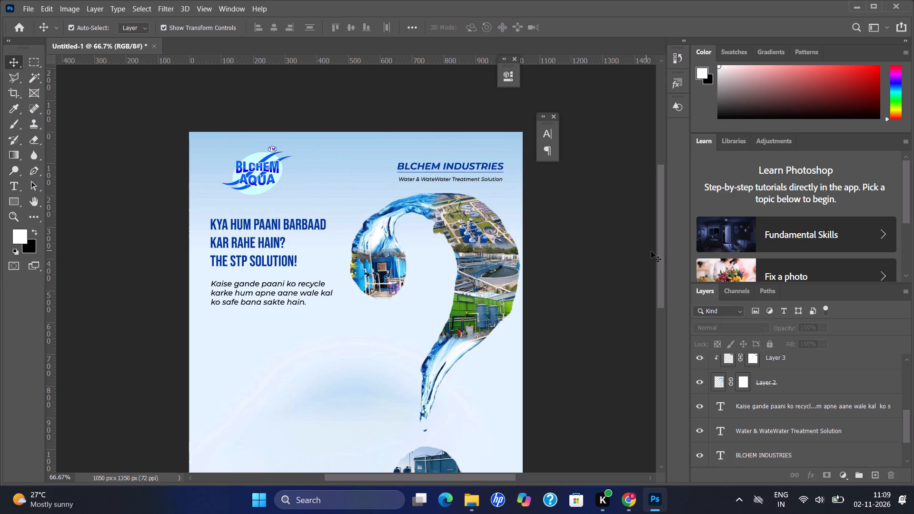
left_click_drag(661, 249, 651, 268)
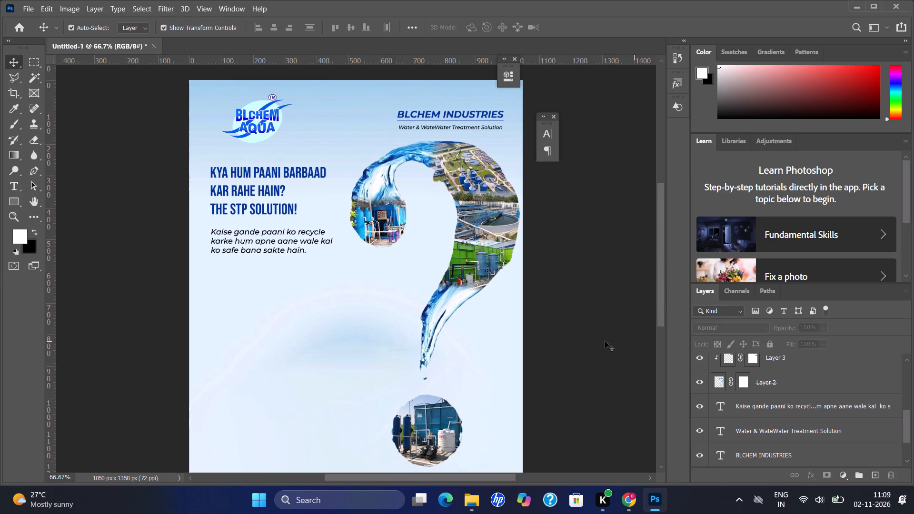
Switch to Chrome and search Pinterest for "shapes design".
left_click(625, 498)
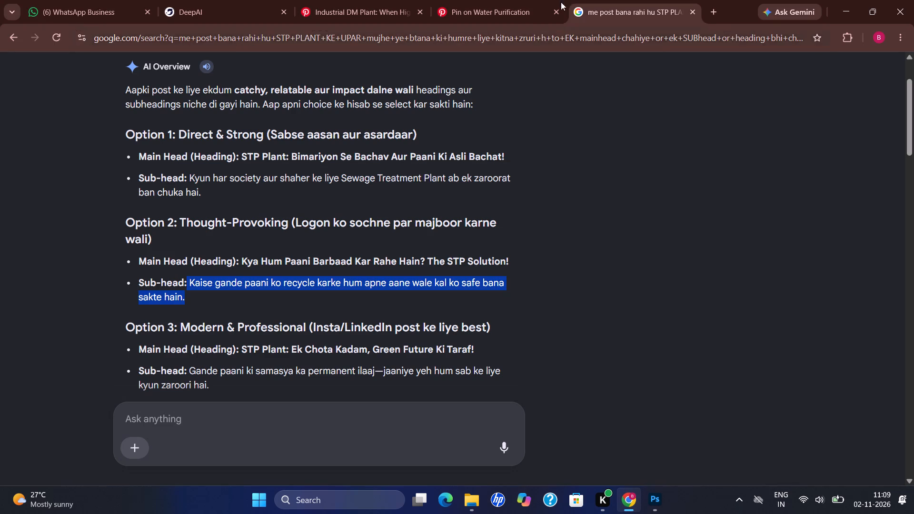
left_click(525, 0)
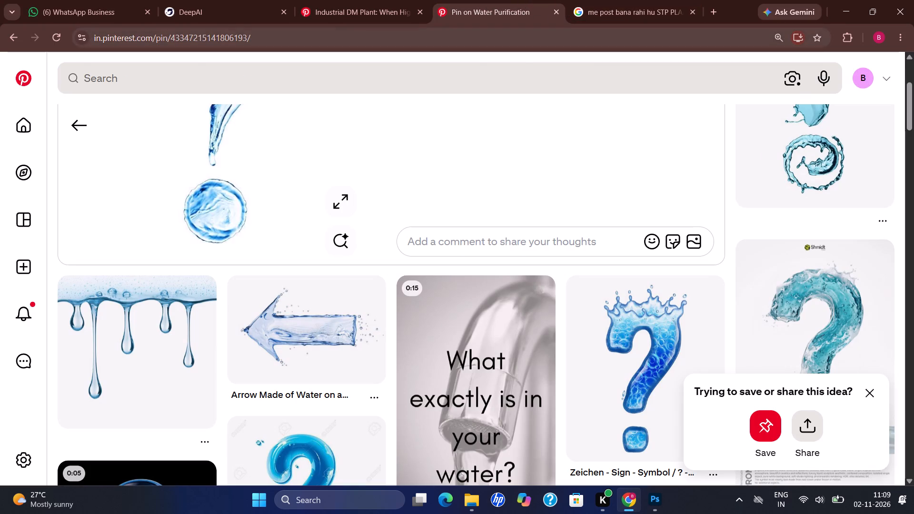
double_click(493, 91)
type("shapes")
key("space")
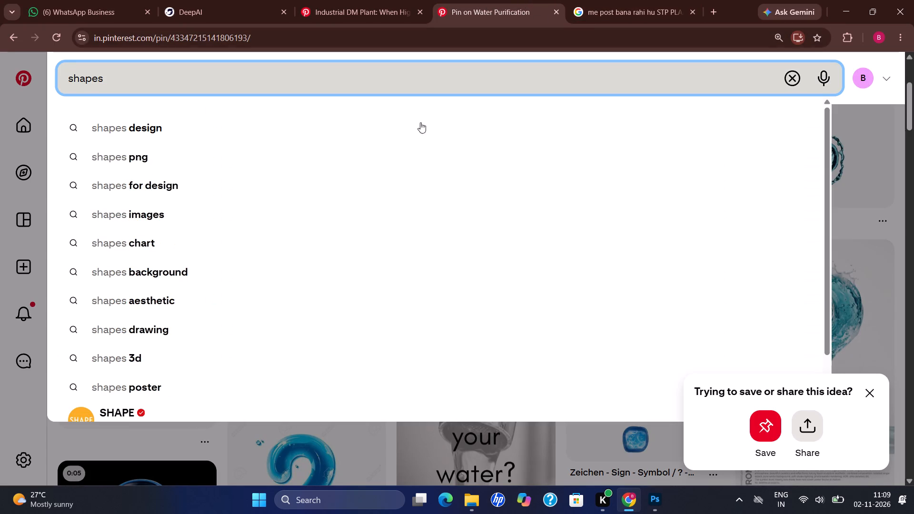
left_click(337, 141)
left_click(318, 135)
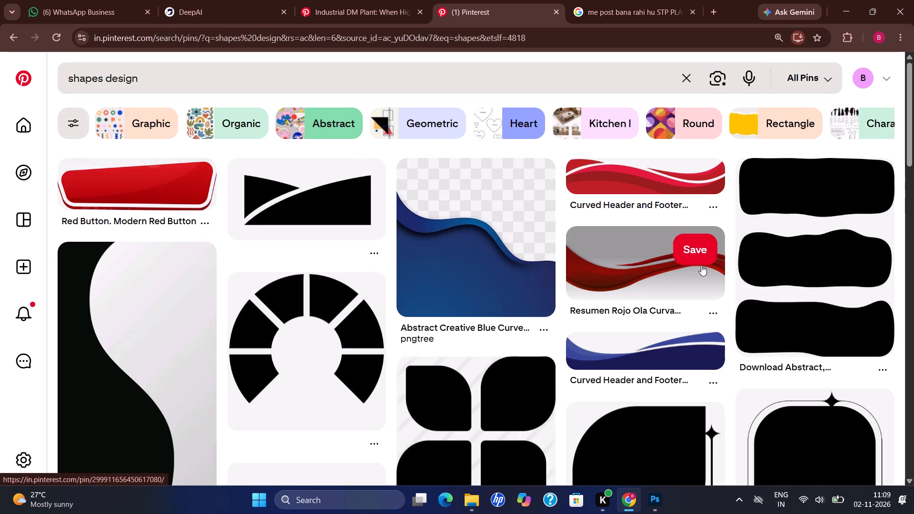
Open the Pixabay pin with three wavy black rounded rectangles and copy its image.
left_click(803, 253)
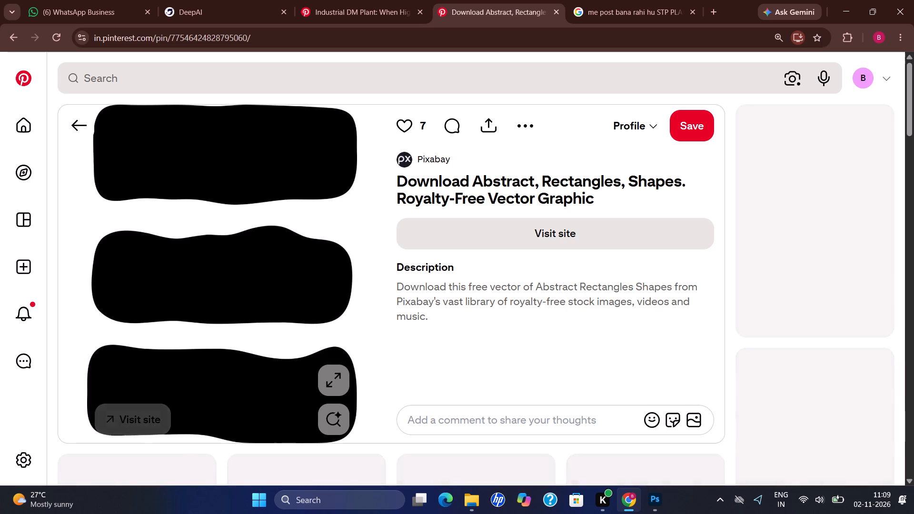
scroll(424, 321, "down", 3)
scroll(424, 321, "up", 1)
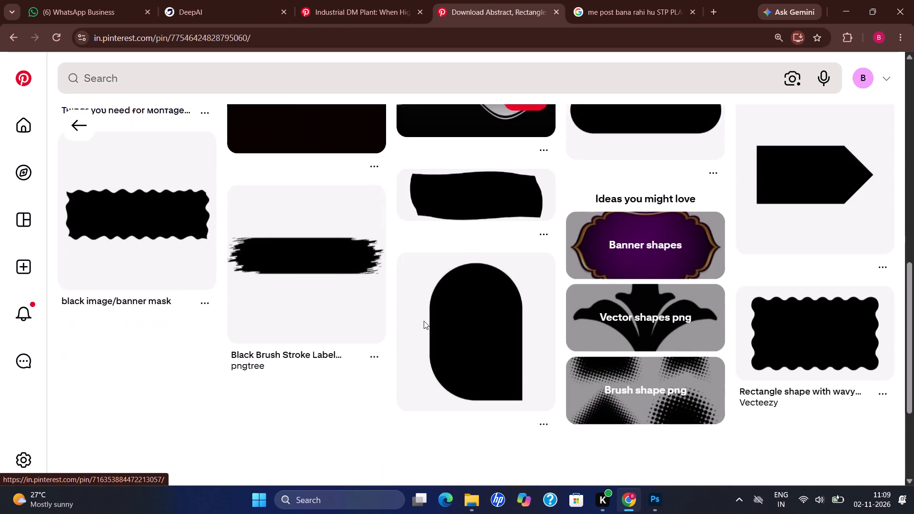
scroll(424, 321, "up", 3)
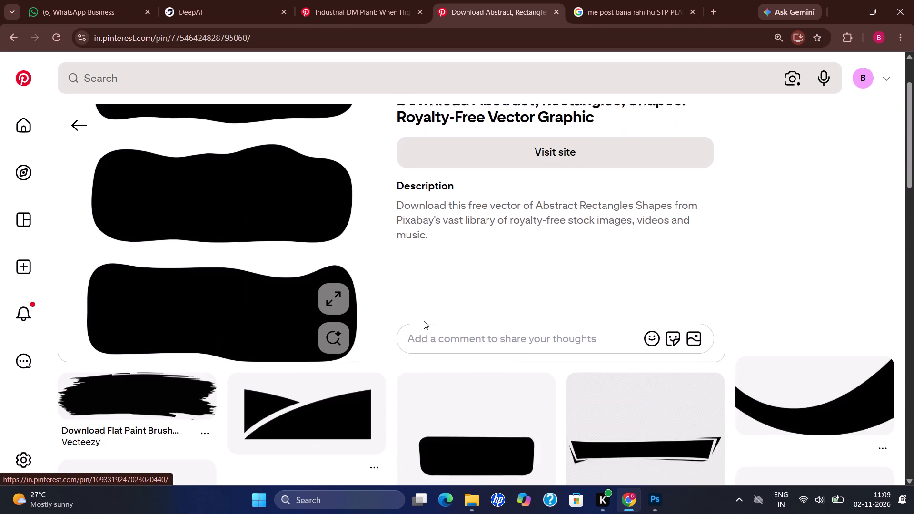
right_click(209, 192)
left_click(269, 236)
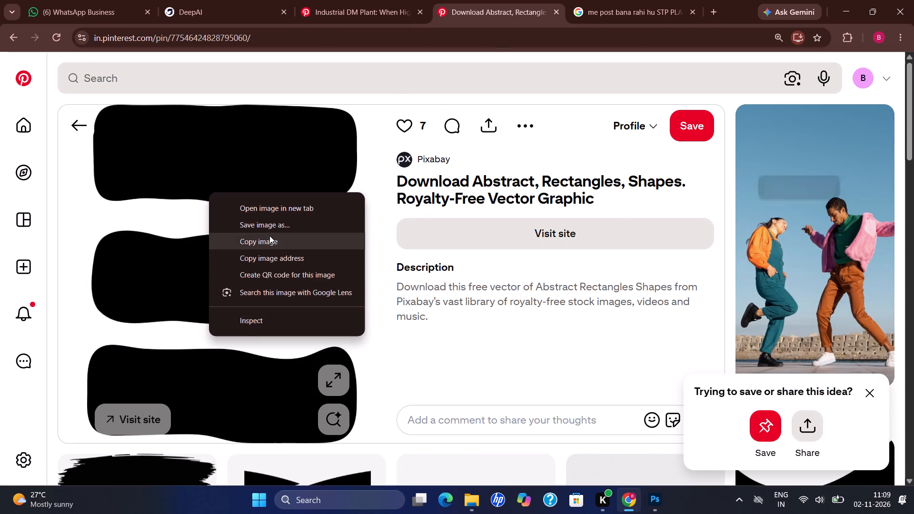
Switch back to Photoshop and paste the copied wavy rectangles image into the poster as a new layer.
left_click(650, 500)
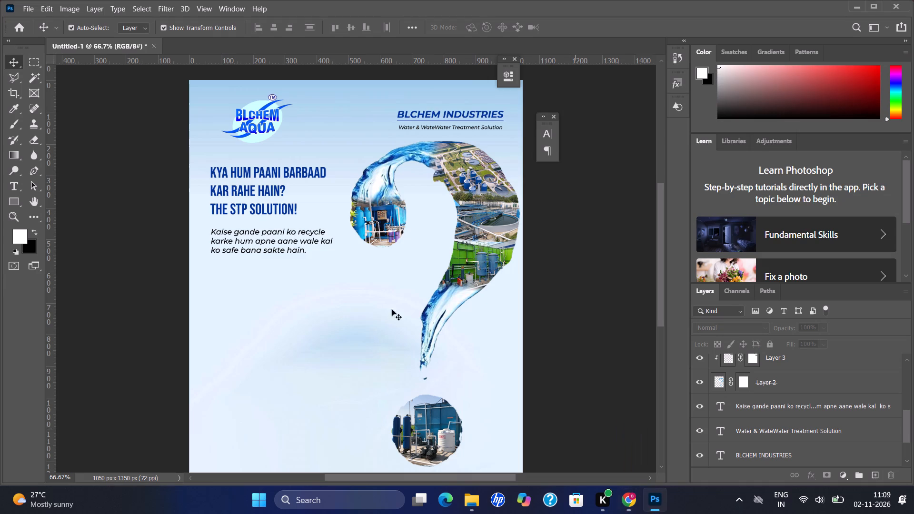
key("v")
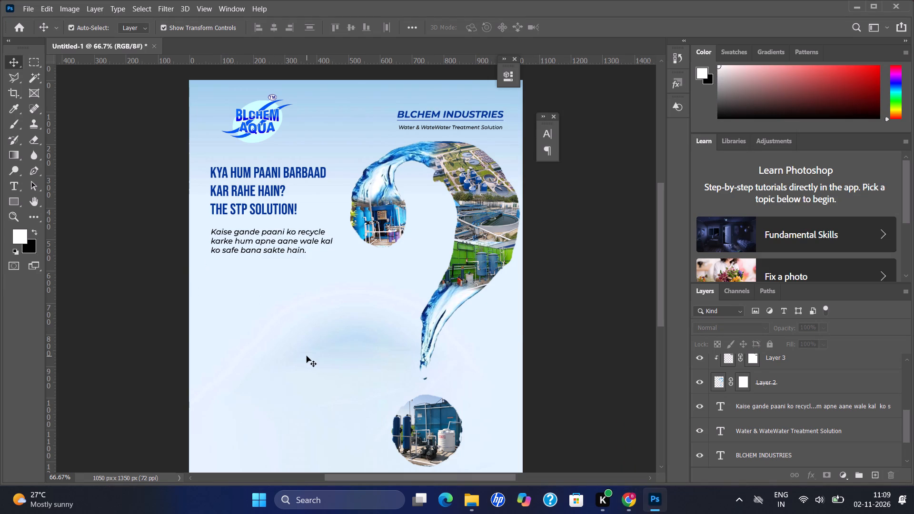
left_click(307, 356)
key("ctrl+v")
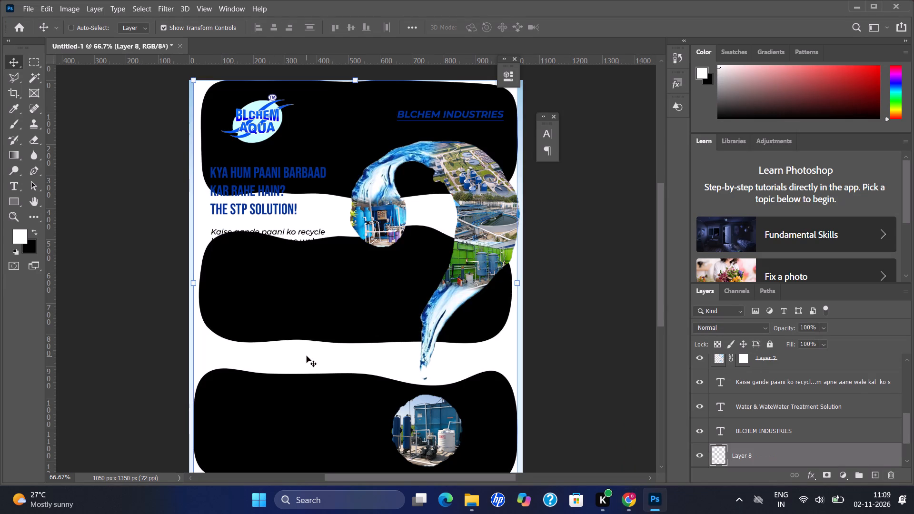
left_click(324, 341)
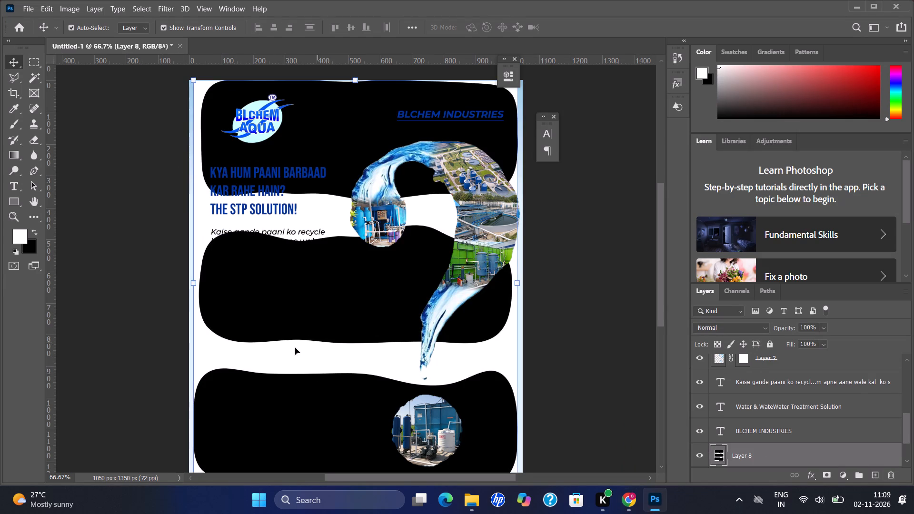
Scale the pasted shapes image to about 63% and place it on the poster's left side below the main heading.
key("ctrl+t")
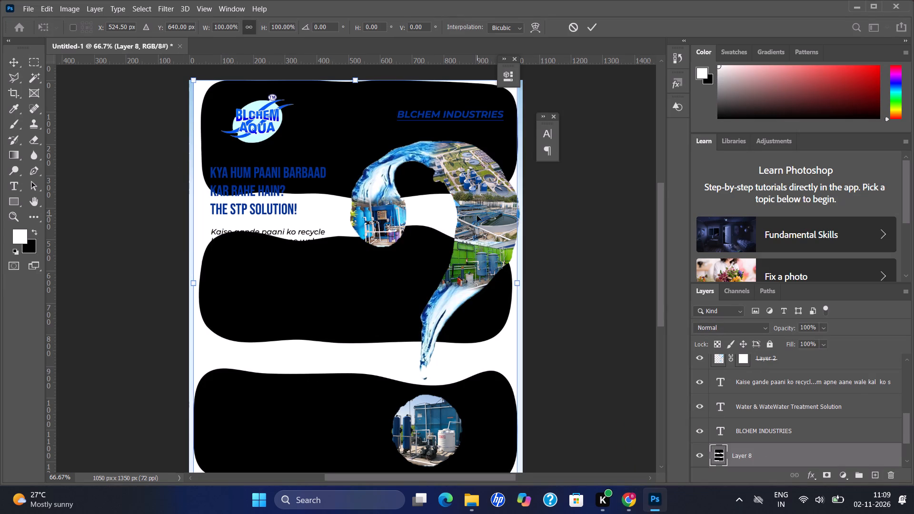
left_click_drag(355, 80, 358, 215)
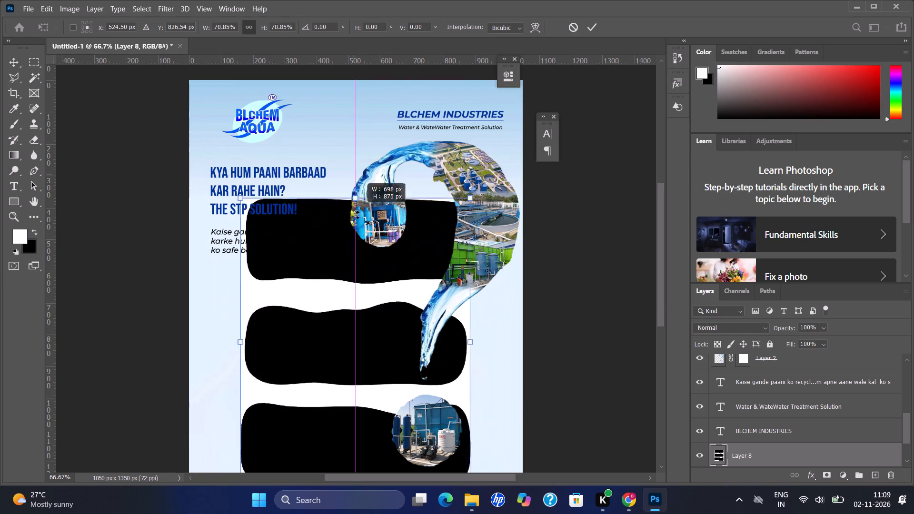
left_click_drag(358, 215, 350, 231)
left_click_drag(375, 360, 297, 318)
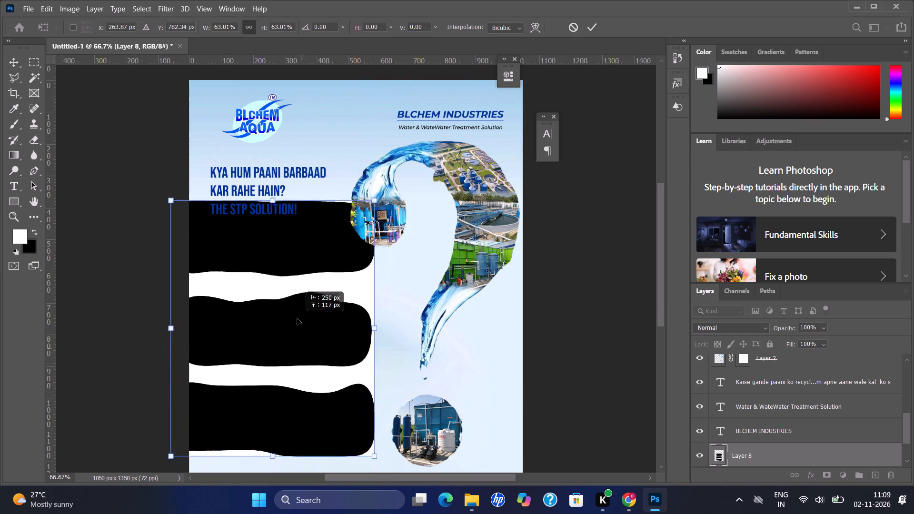
left_click_drag(297, 318, 318, 360)
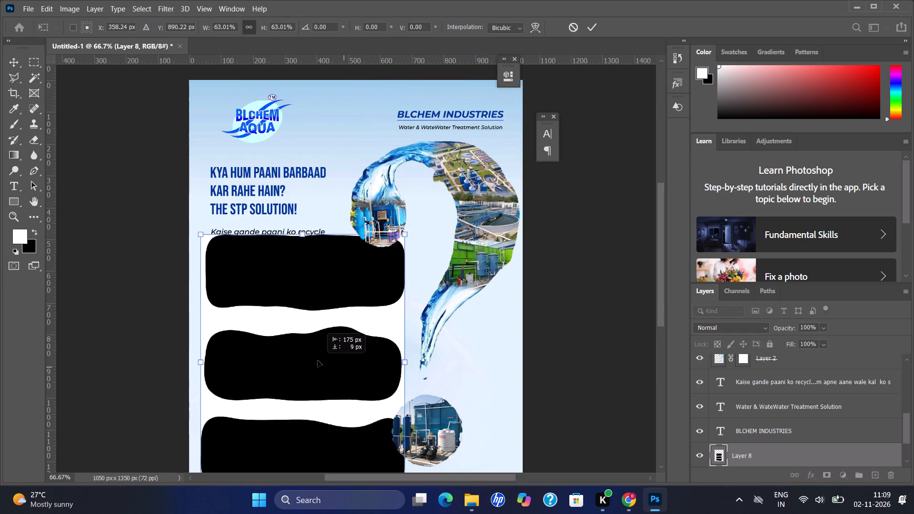
left_click_drag(318, 360, 317, 357)
Delete the lower two wavy rectangles from the pasted shapes layer, keeping only the top one.
left_click_drag(27, 64, 99, 132)
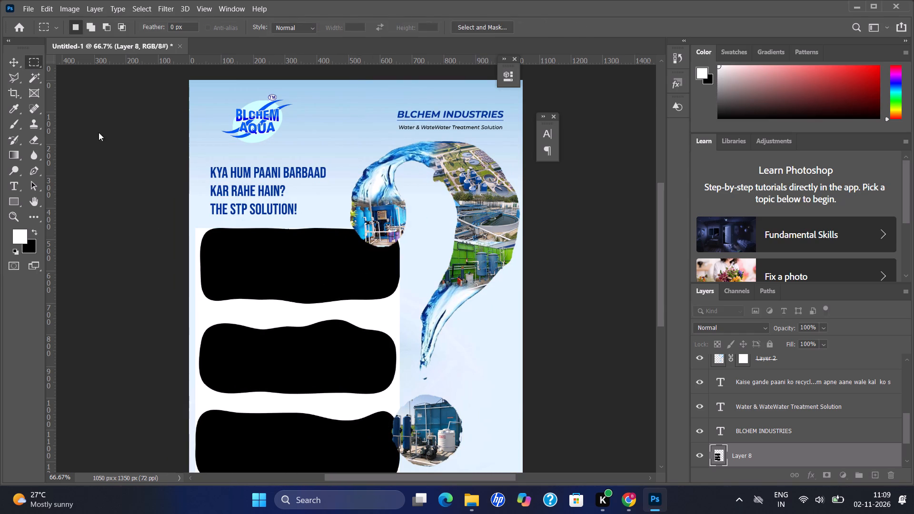
left_click_drag(99, 132, 172, 264)
left_click_drag(170, 308, 405, 454)
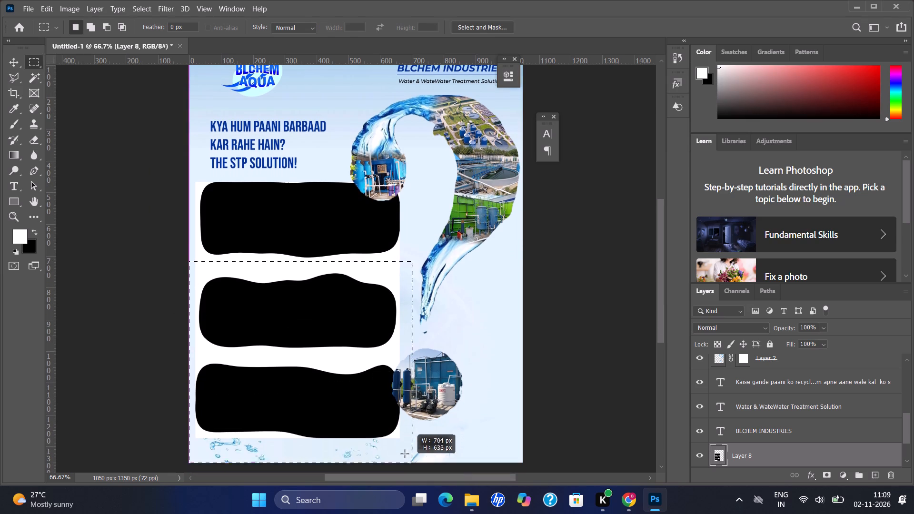
left_click_drag(405, 454, 412, 460)
key("BackSpace")
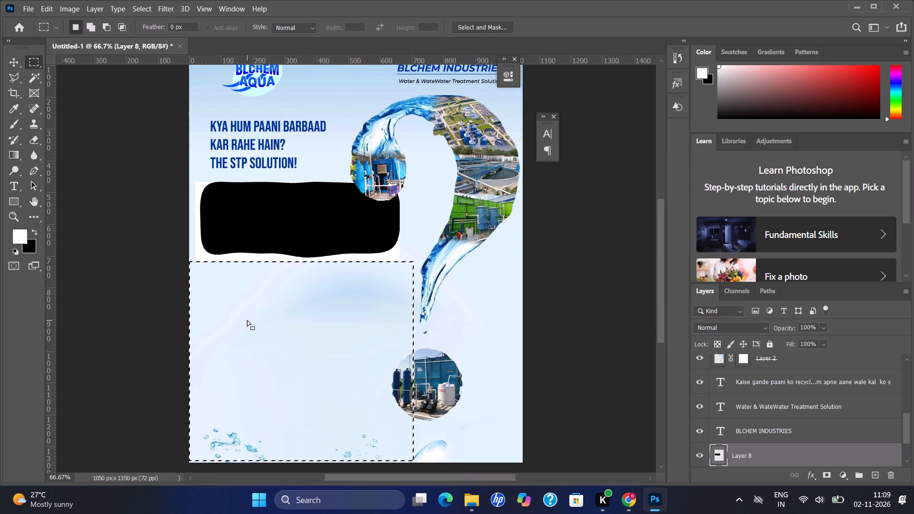
key("ctrl+d")
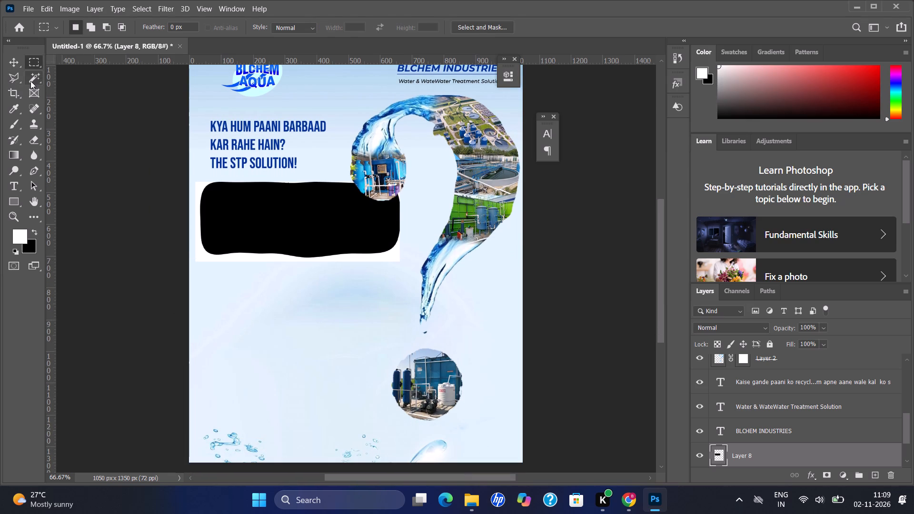
Remove the white background around the remaining black wavy rectangle using the Magic Wand.
left_click(30, 81)
left_click(390, 253)
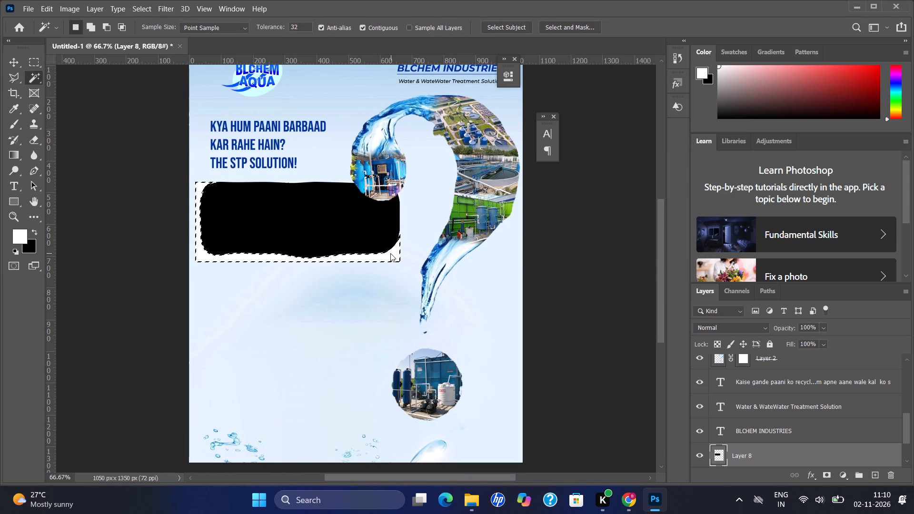
key("BackSpace")
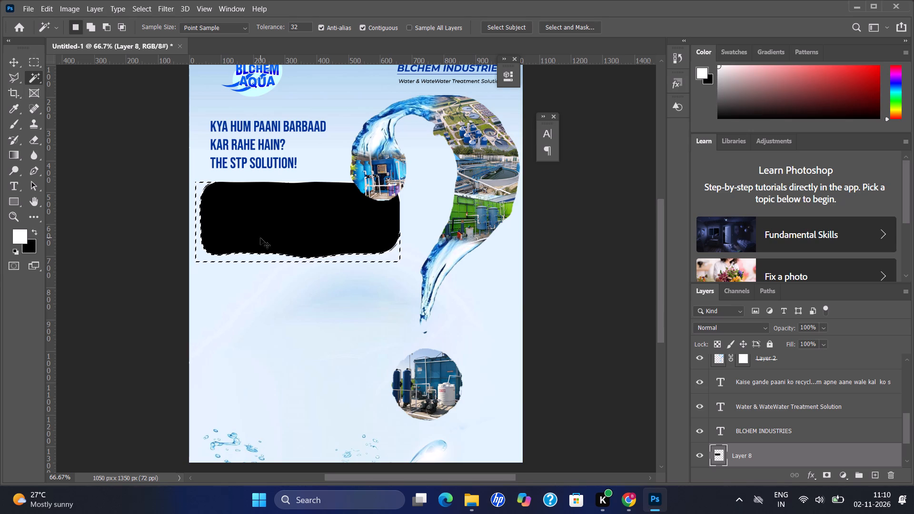
key("ctrl+d")
Apply a white Color Overlay to the wavy rectangle layer.
double_click(807, 456)
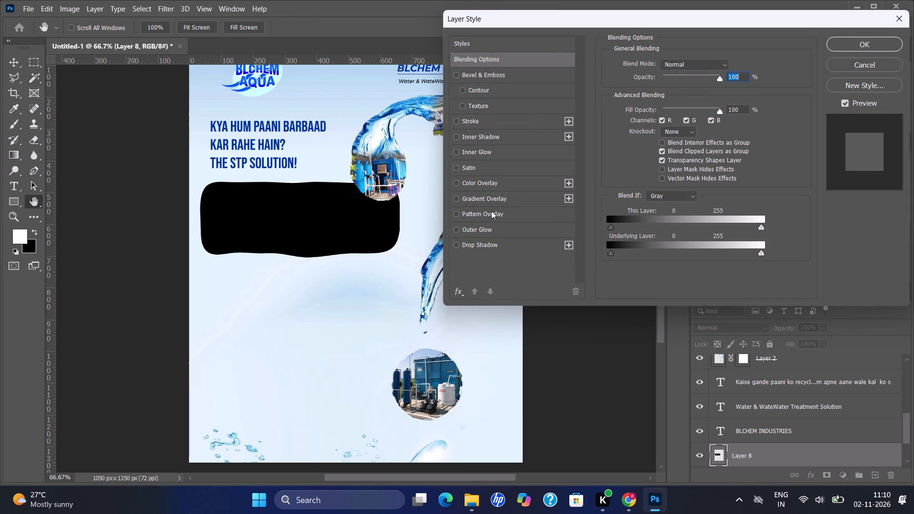
left_click(456, 184)
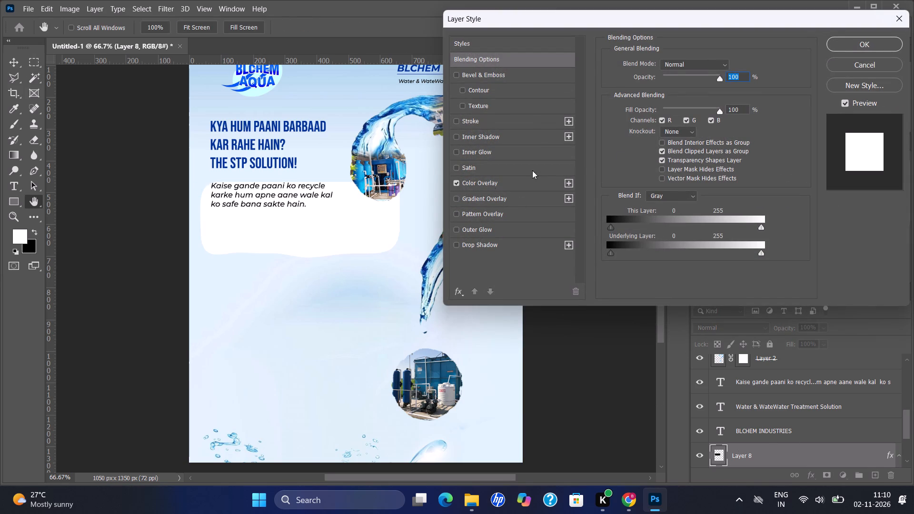
left_click(843, 37)
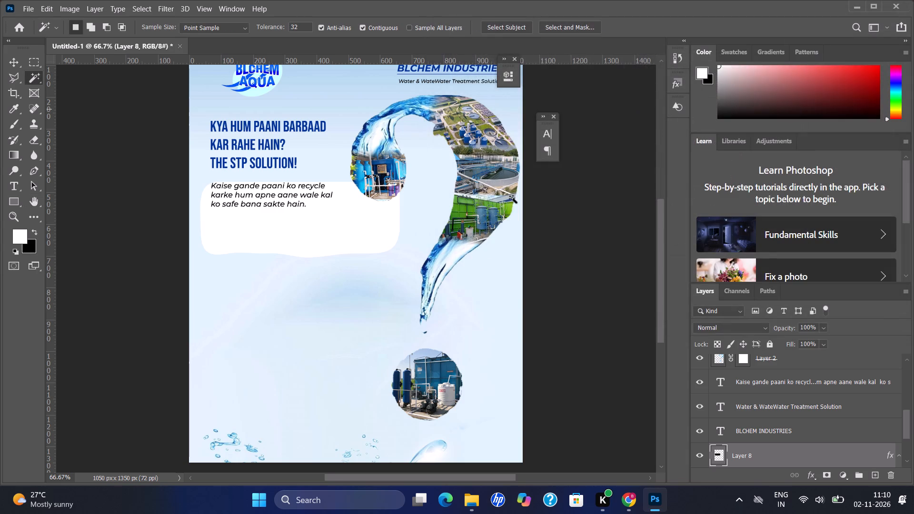
Scale the white wavy rectangle to about 71% and place it below the italic text, centred near X 297, Y 854 px.
key("ctrl+t")
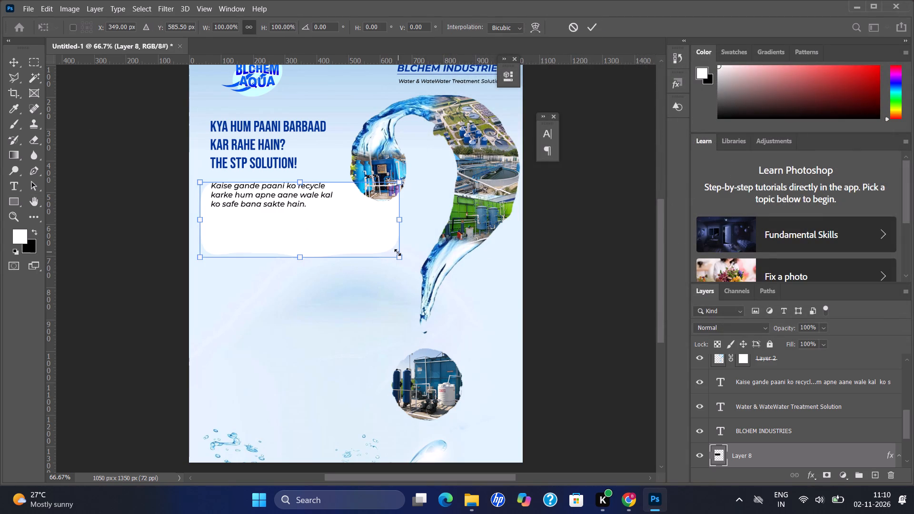
left_click_drag(397, 252, 327, 247)
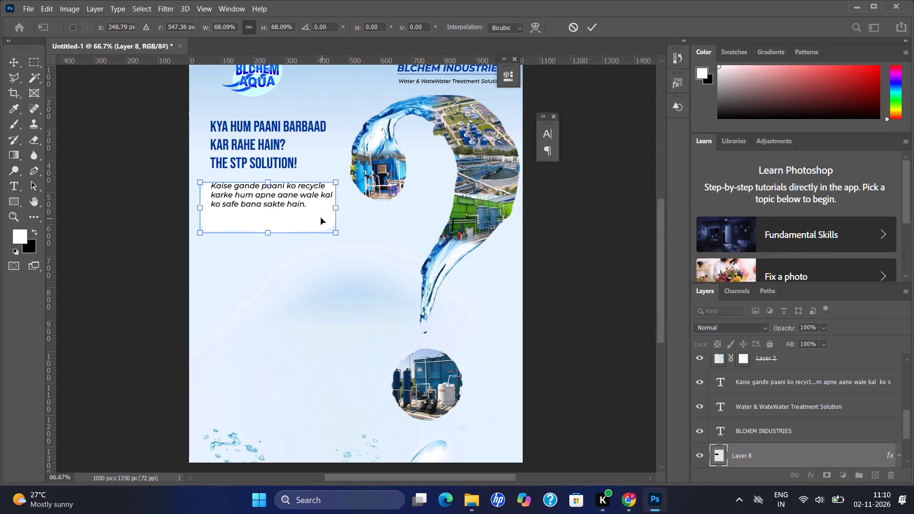
left_click_drag(321, 218, 314, 285)
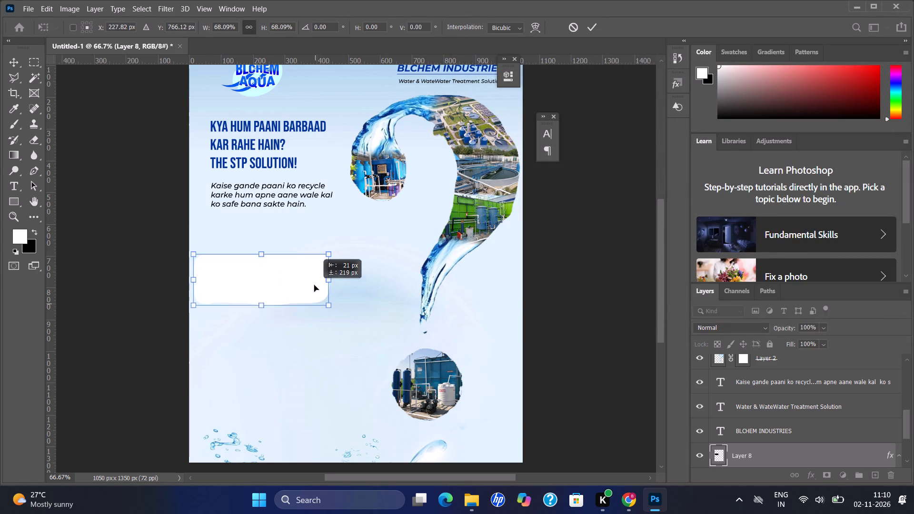
left_click_drag(314, 285, 313, 336)
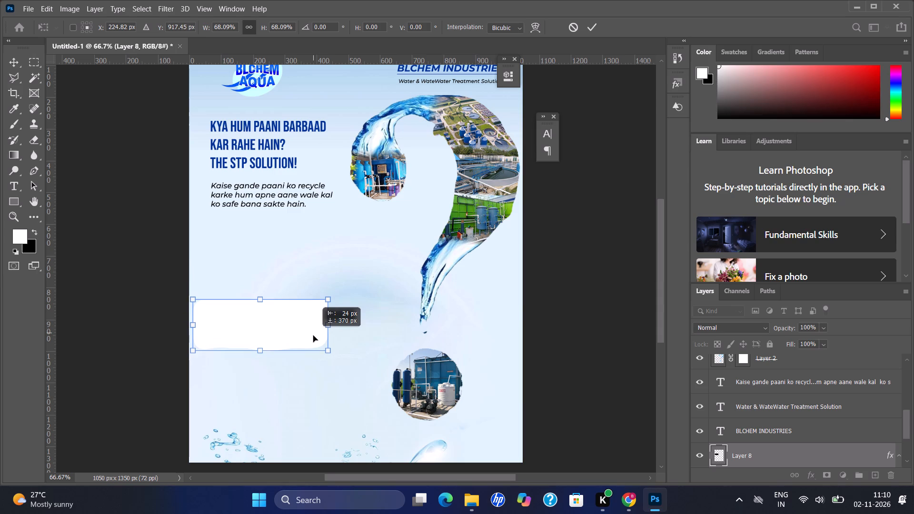
left_click_drag(313, 336, 310, 342)
left_click_drag(298, 340, 299, 384)
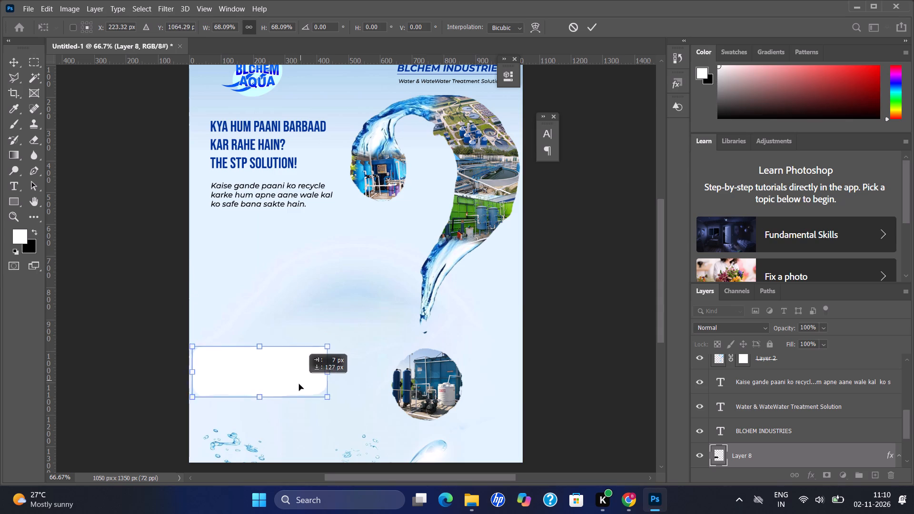
left_click_drag(299, 384, 320, 377)
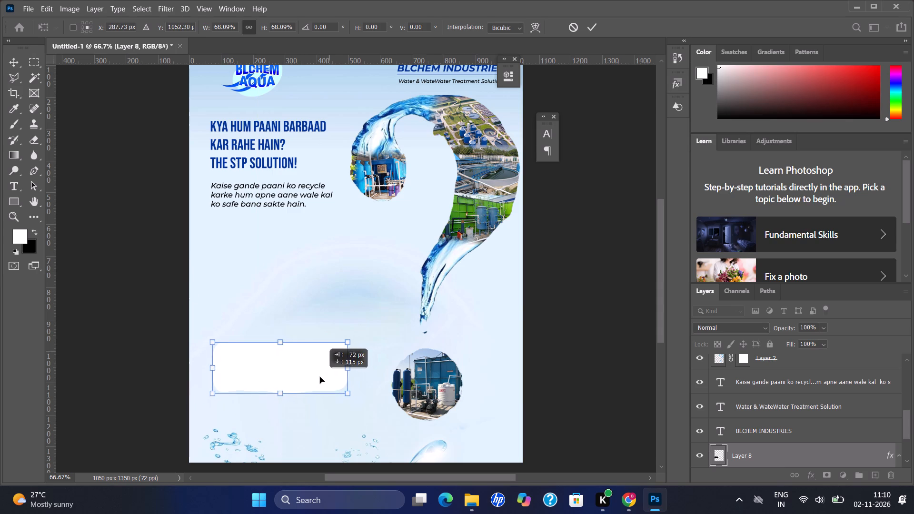
left_click_drag(320, 377, 320, 376)
left_click_drag(346, 346, 355, 335)
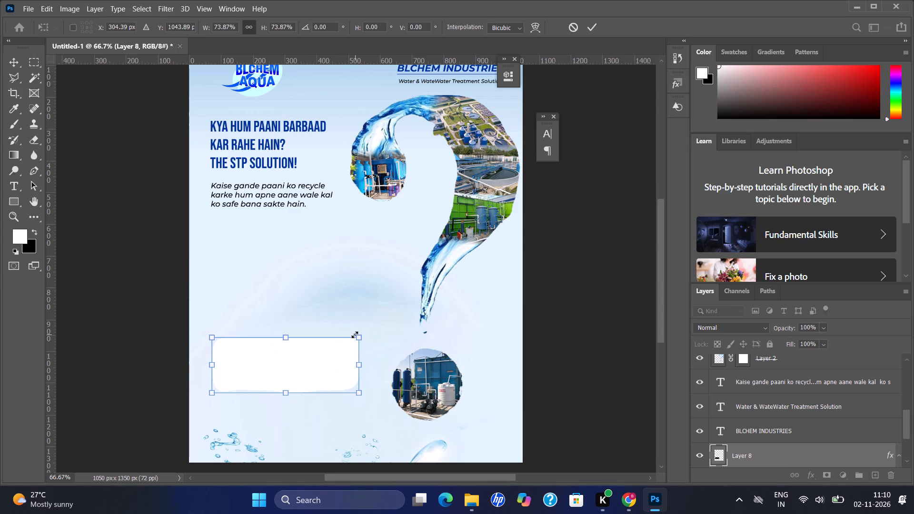
left_click_drag(299, 366, 296, 363)
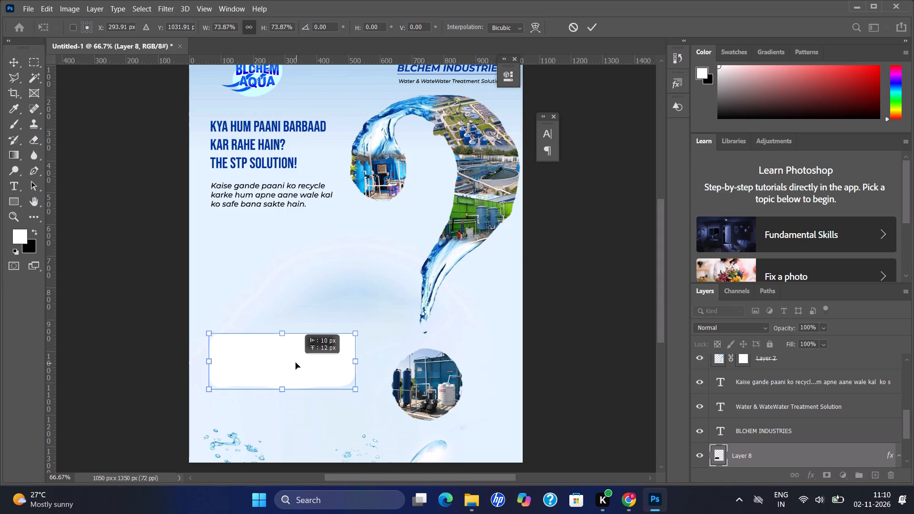
left_click_drag(296, 363, 299, 306)
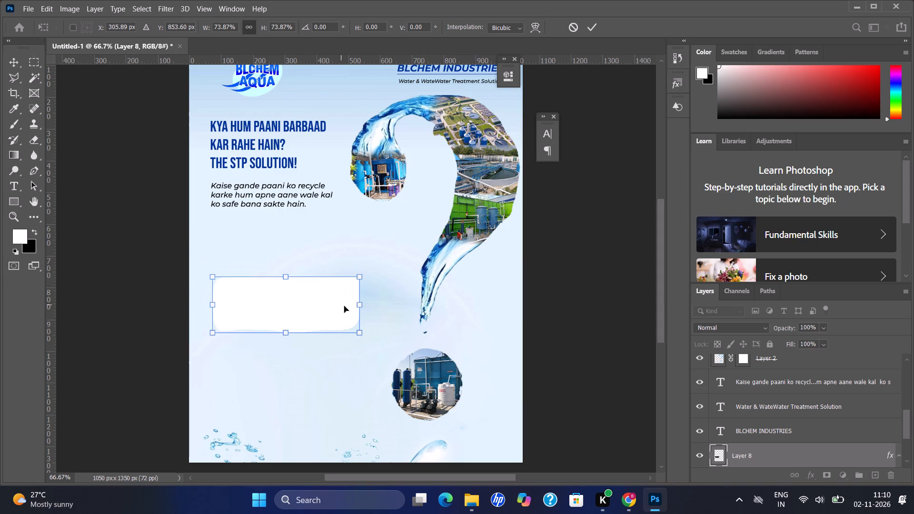
left_click_drag(358, 305, 342, 321)
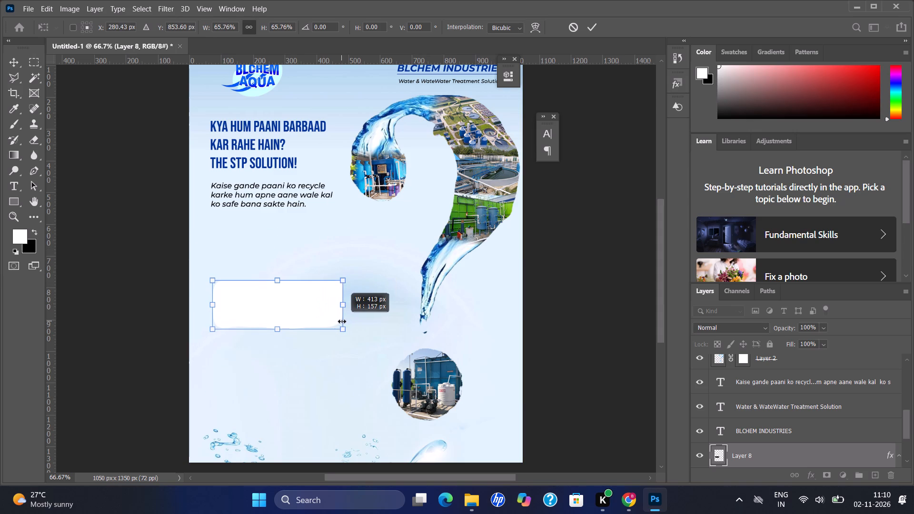
left_click_drag(342, 321, 352, 323)
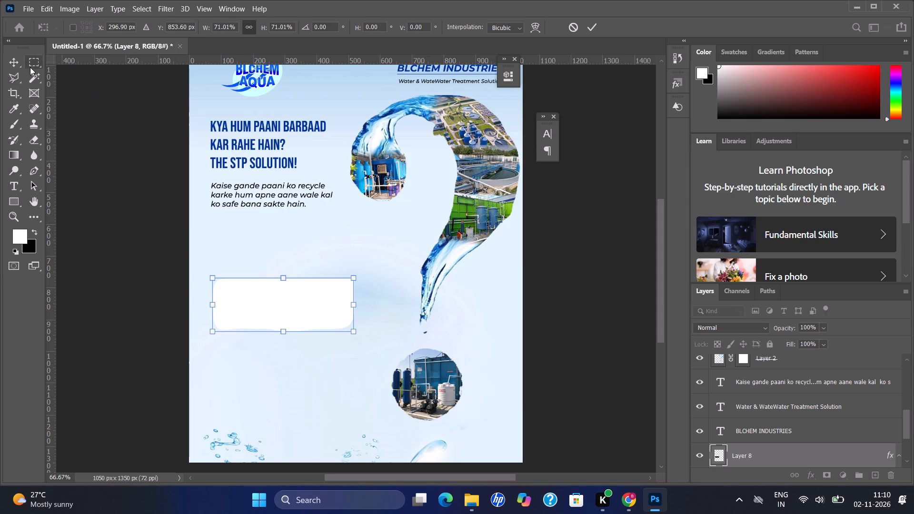
Cut off the right end of the white wavy rectangle with a rectangular selection, leaving a straight right edge.
left_click(42, 63)
left_click_drag(314, 267, 322, 290)
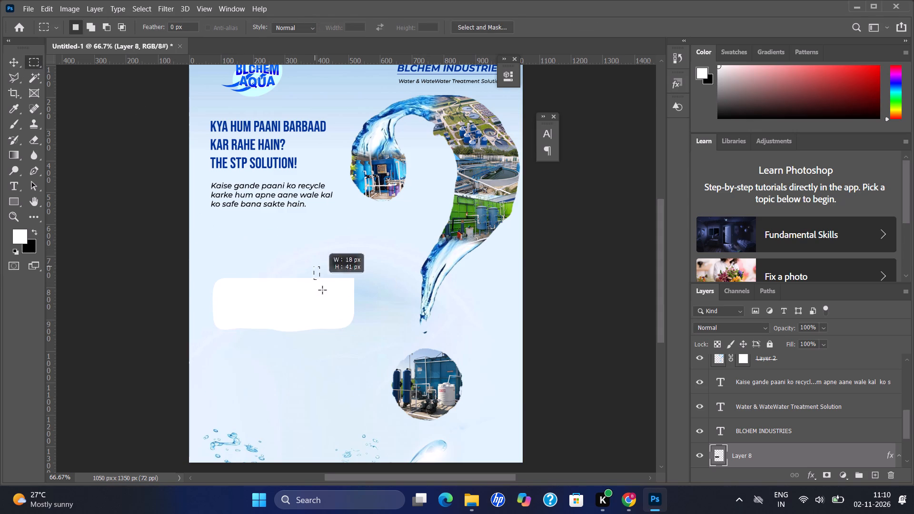
left_click_drag(322, 290, 374, 345)
key("BackSpace")
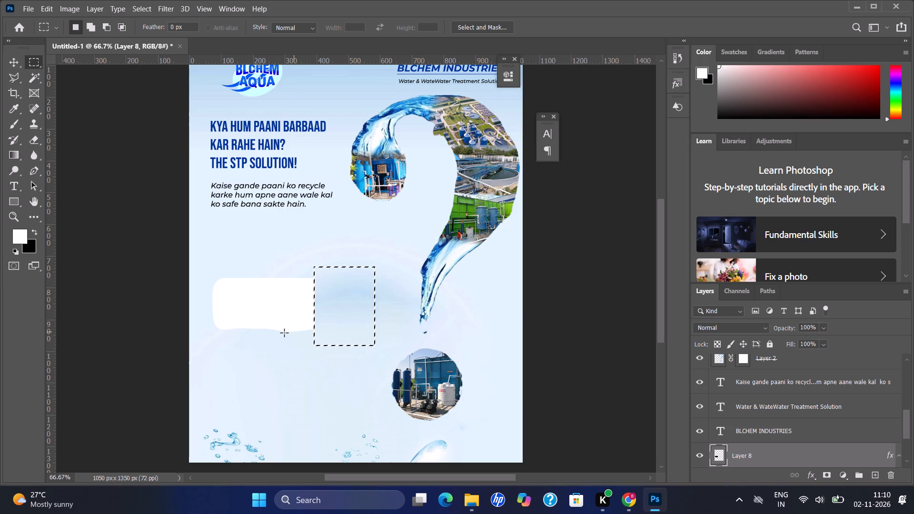
key("ctrl+d")
Scale the trimmed white shape to about 91% and move it to the poster's lower left, near X 172, Y 1065 px.
key("ctrl+t")
left_click_drag(275, 312, 271, 328)
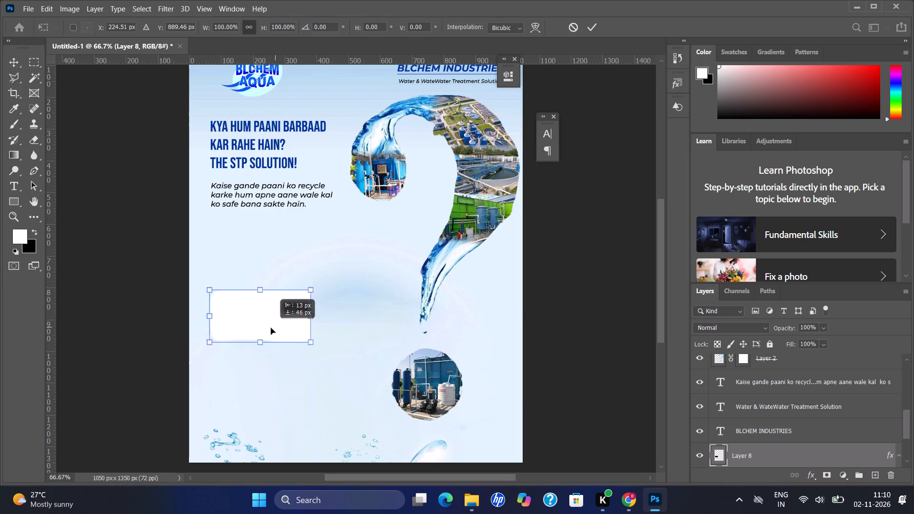
left_click_drag(271, 328, 267, 344)
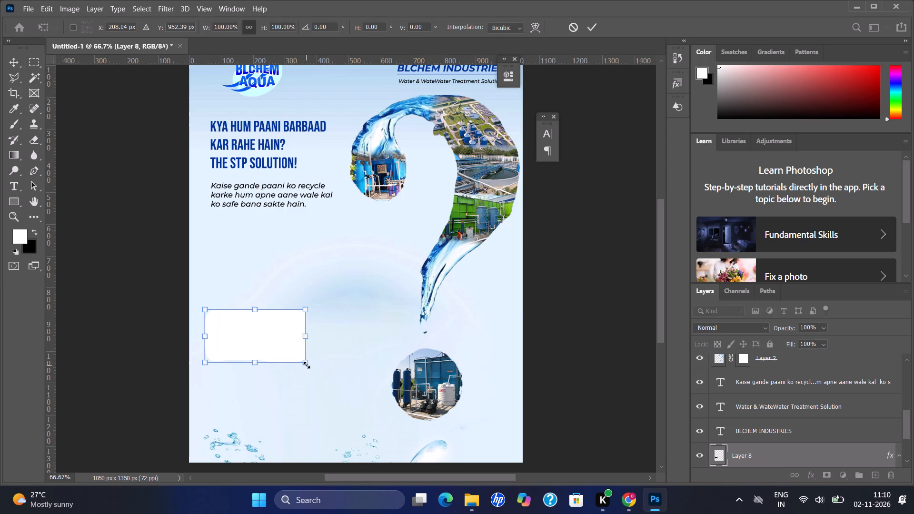
left_click_drag(307, 365, 298, 360)
left_click_drag(279, 344, 272, 350)
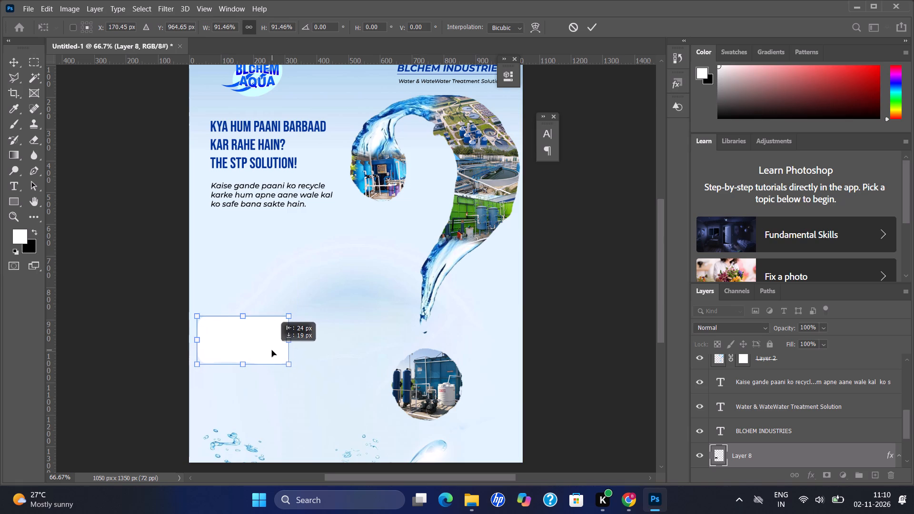
left_click_drag(272, 350, 272, 382)
left_click(451, 218)
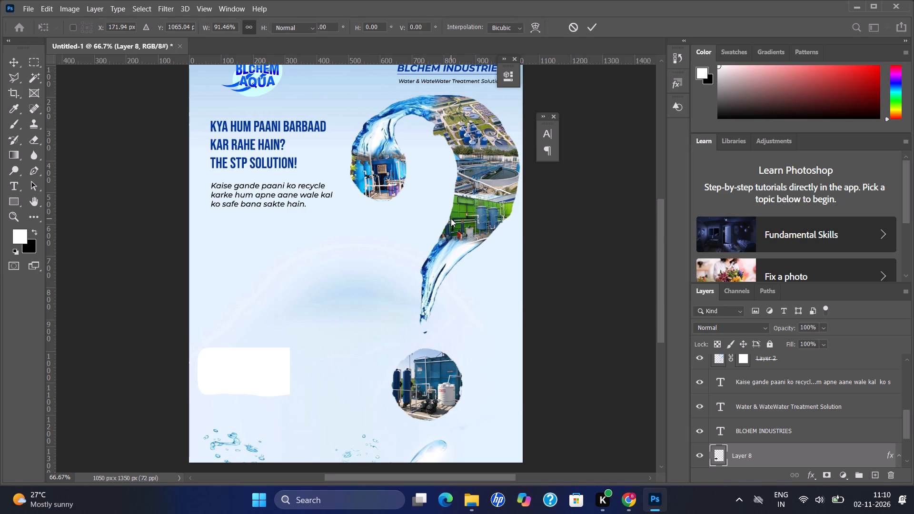
Copy the dot of the water question mark from Layer 2 to a new layer using a rectangular selection.
left_click(457, 391)
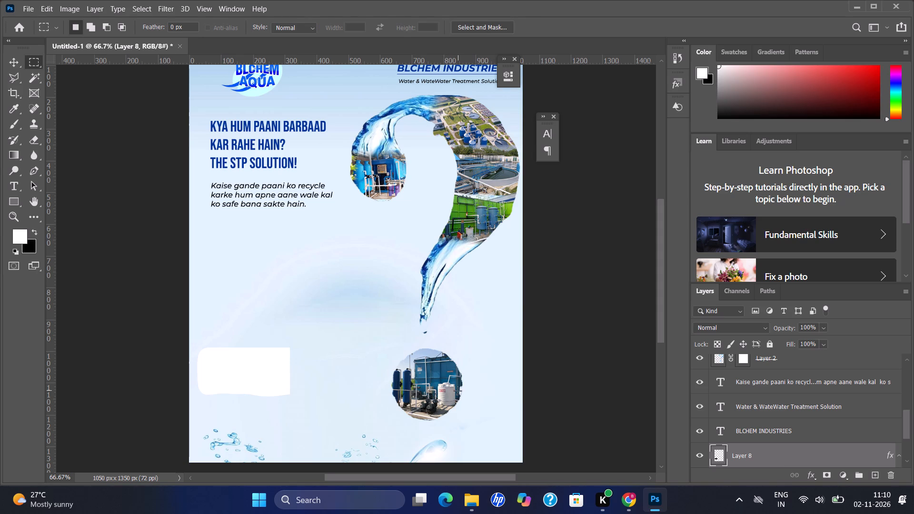
key("v")
left_click(452, 390)
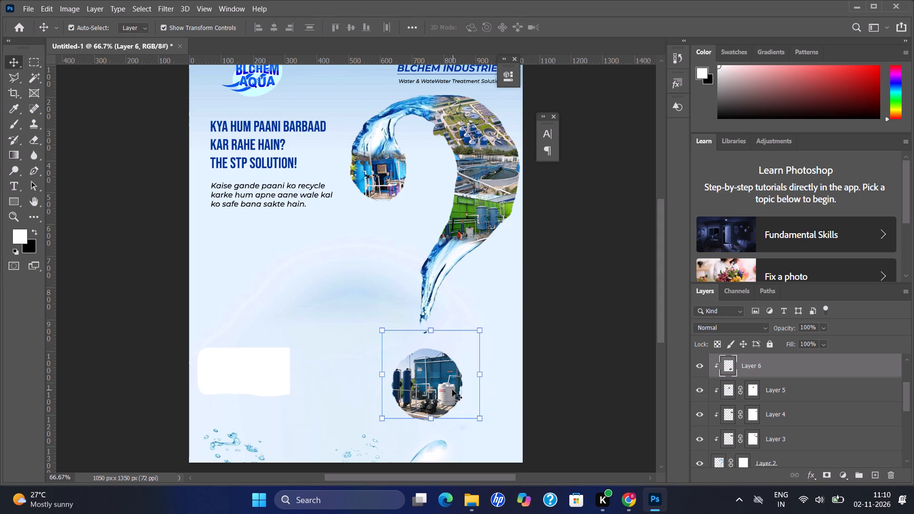
left_click(698, 372)
left_click(698, 372)
left_click_drag(905, 399, 897, 408)
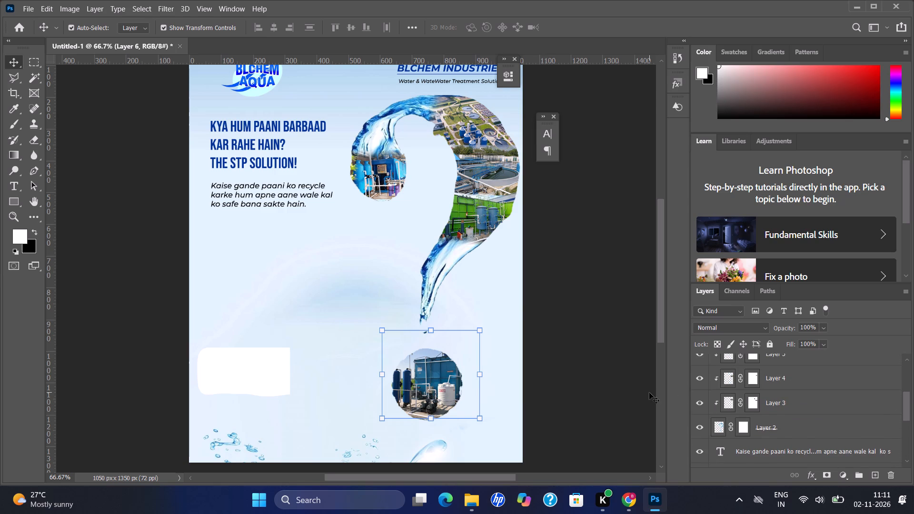
left_click(439, 281)
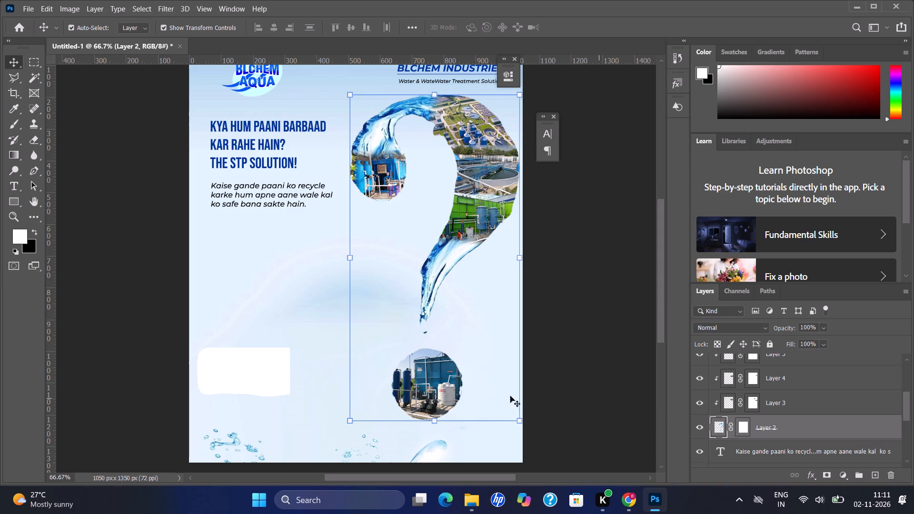
left_click(27, 60)
left_click_drag(356, 342, 482, 428)
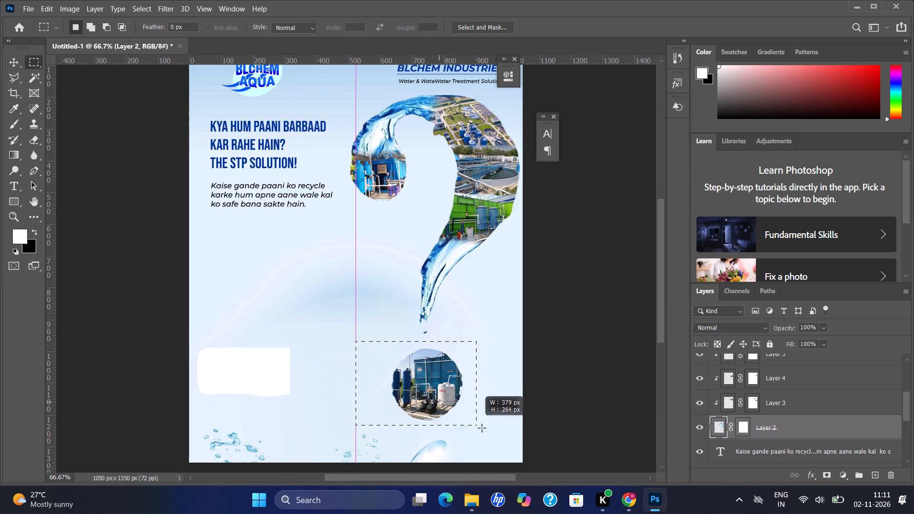
left_click_drag(482, 428, 492, 439)
key("ctrl+j")
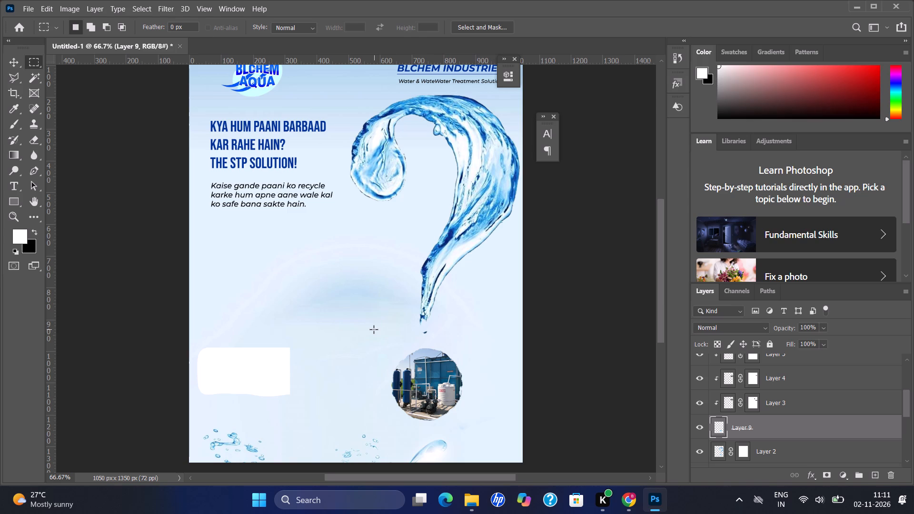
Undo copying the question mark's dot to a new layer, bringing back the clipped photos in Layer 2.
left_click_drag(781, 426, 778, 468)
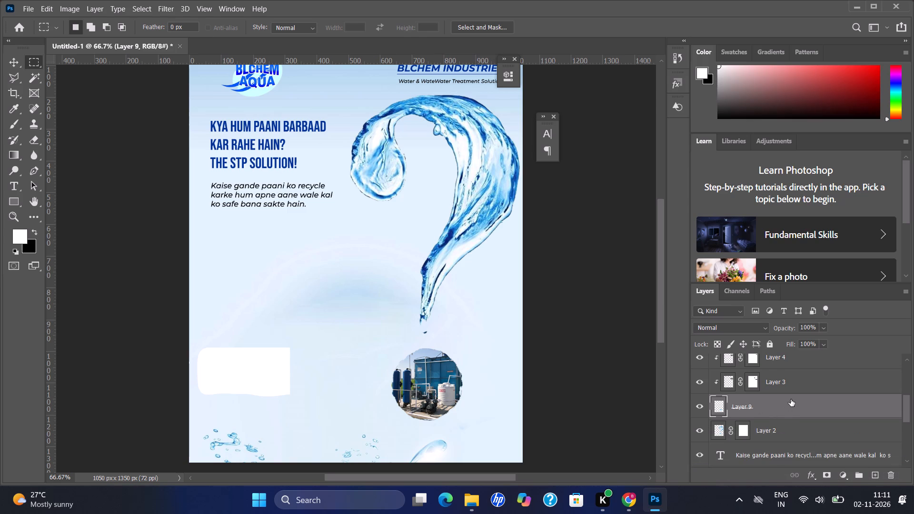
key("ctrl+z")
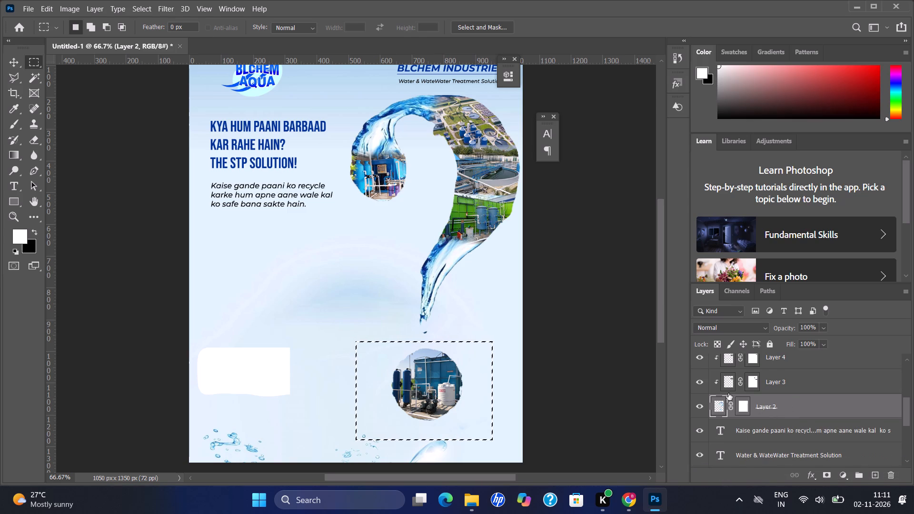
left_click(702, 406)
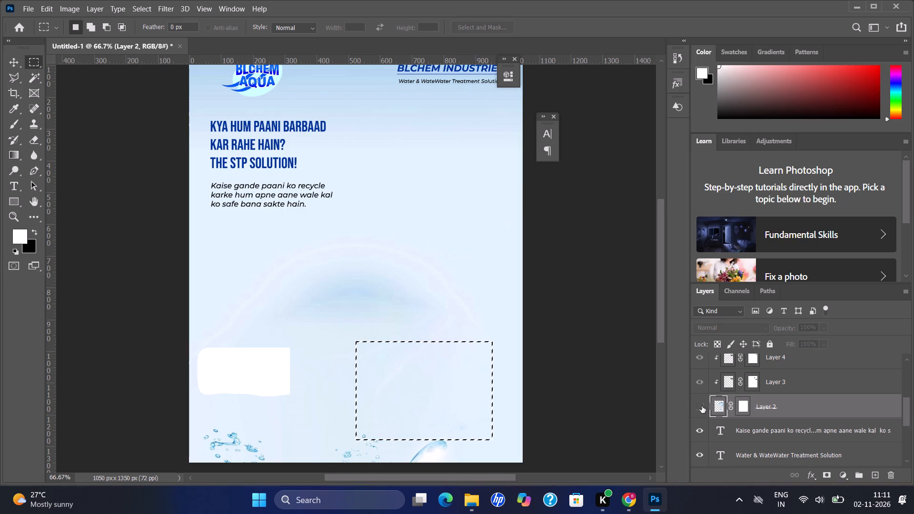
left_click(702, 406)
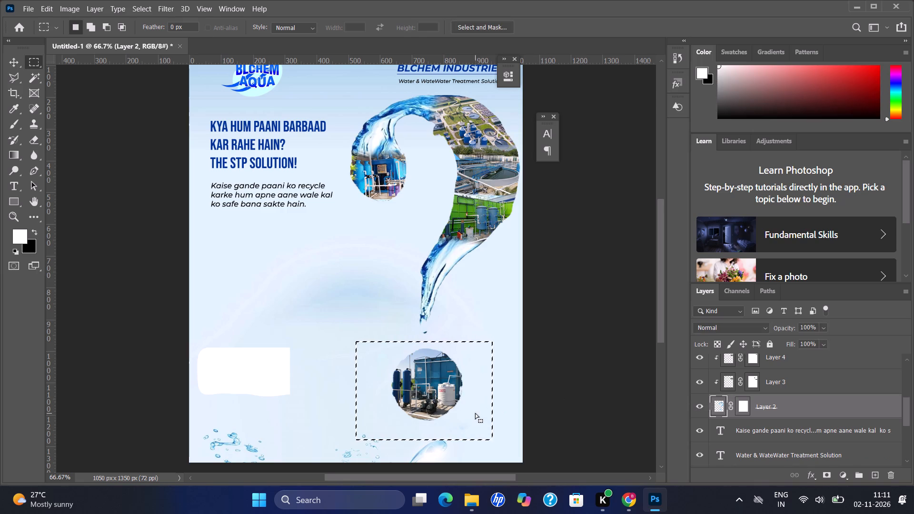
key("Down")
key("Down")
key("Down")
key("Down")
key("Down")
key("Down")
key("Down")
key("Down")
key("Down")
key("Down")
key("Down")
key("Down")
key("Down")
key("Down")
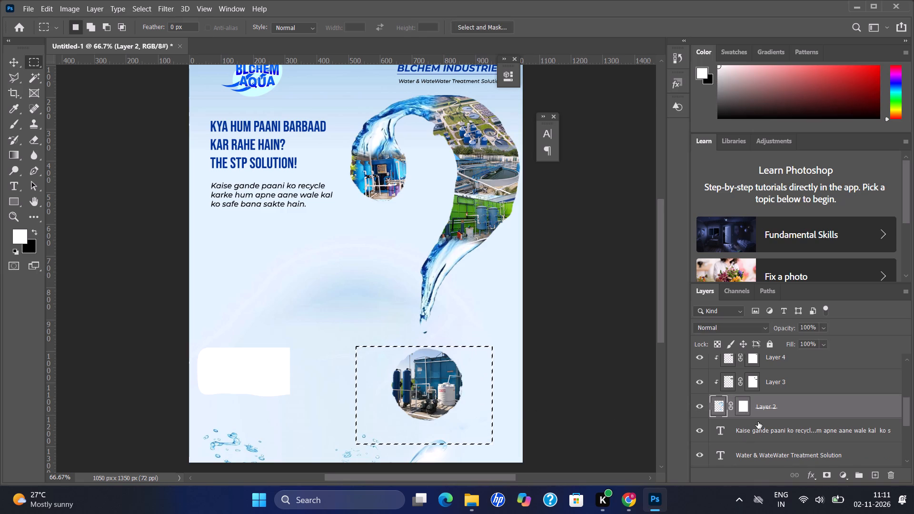
Hide the question mark's dot by painting black over it on Layer 2's mask with the Brush tool.
left_click(748, 409)
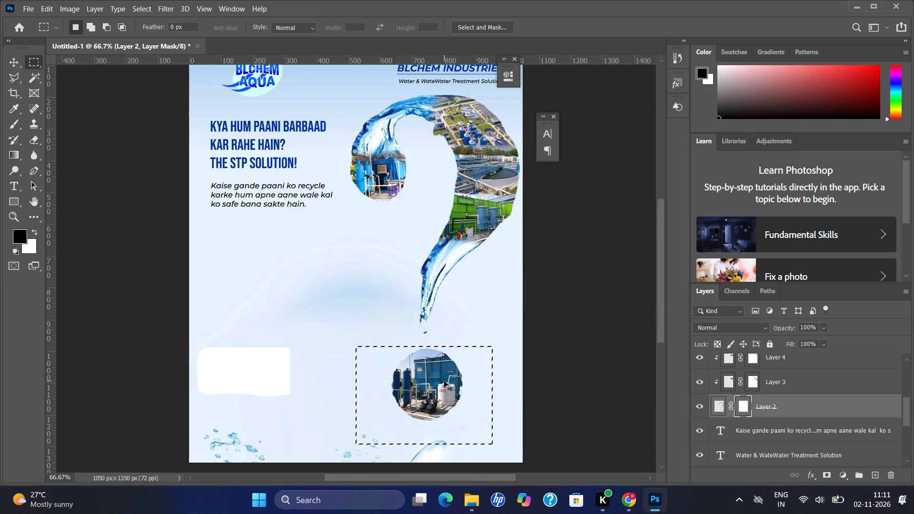
key("ctrl+d")
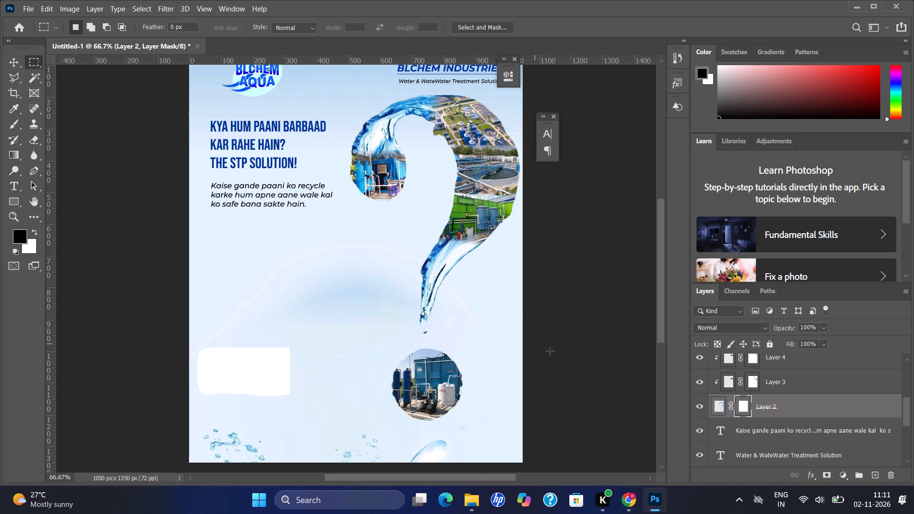
key("b")
left_click(425, 370)
left_click_drag(425, 370, 473, 427)
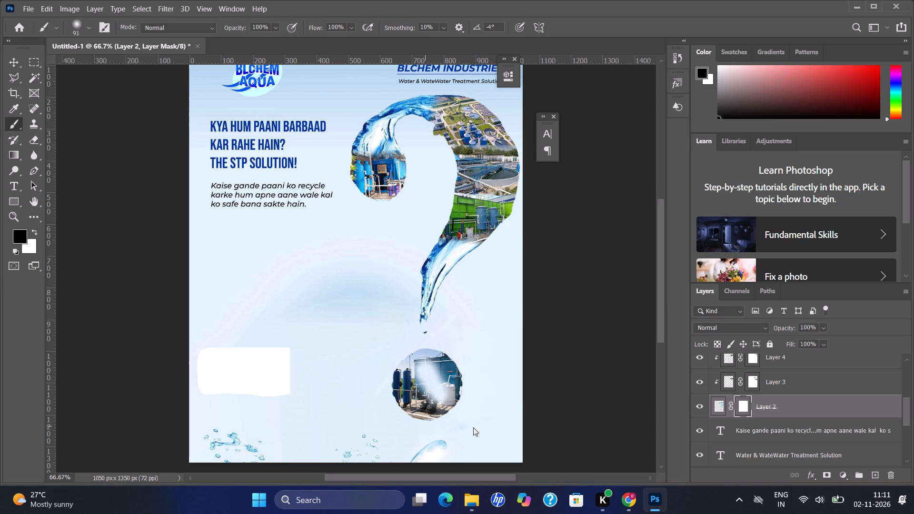
left_click_drag(473, 427, 452, 361)
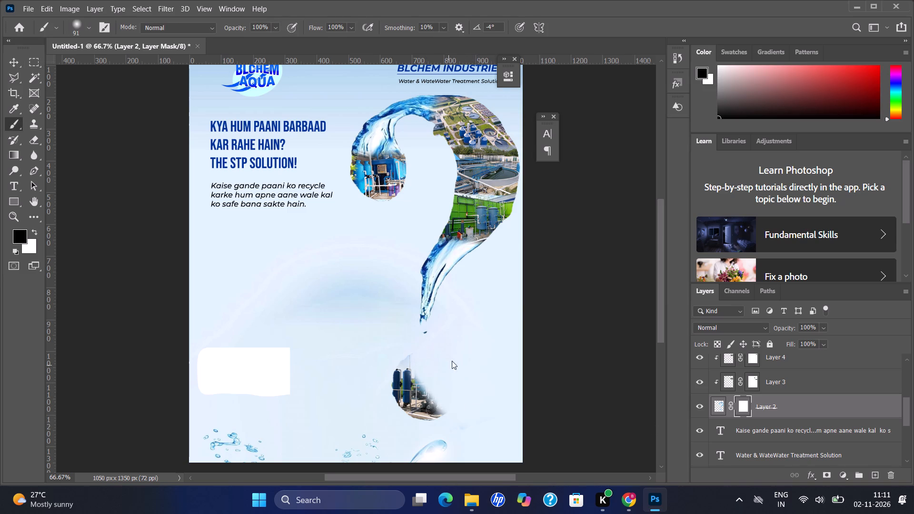
left_click_drag(452, 361, 418, 414)
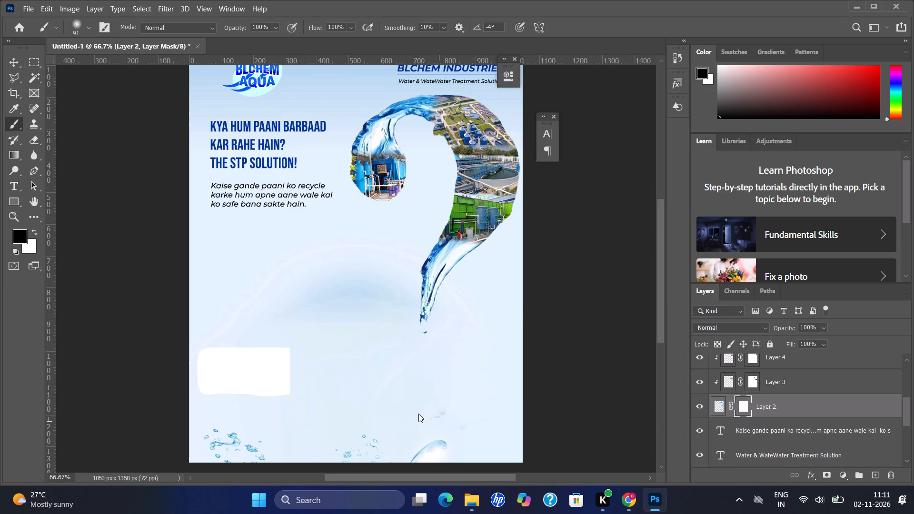
left_click_drag(418, 414, 489, 445)
left_click(608, 447)
Switch to Chrome, return to the Pinterest pin of the water question mark, and copy its image.
left_click(627, 508)
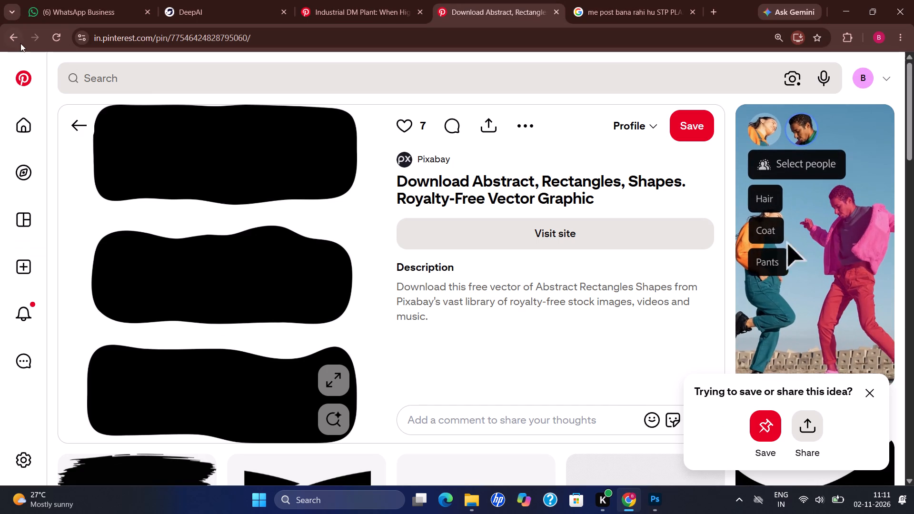
left_click(22, 48)
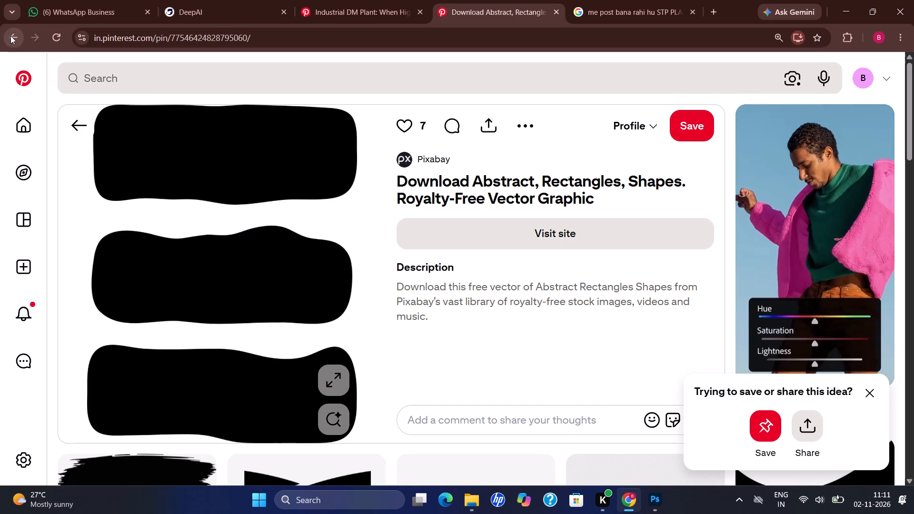
left_click(10, 36)
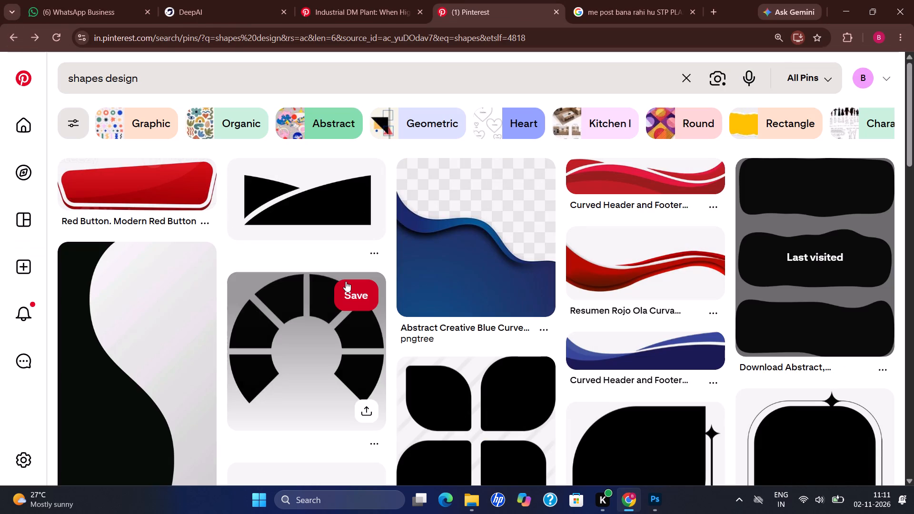
scroll(346, 281, "up", 2)
left_click(5, 42)
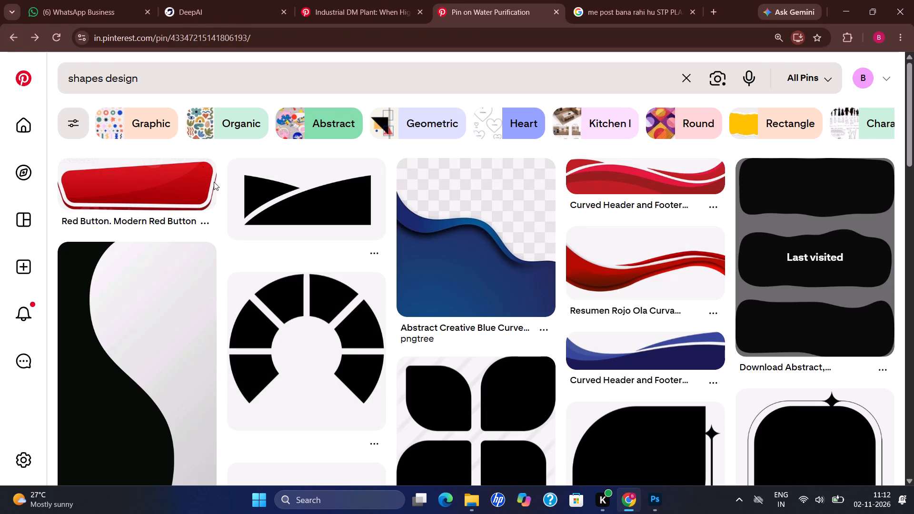
right_click(234, 209)
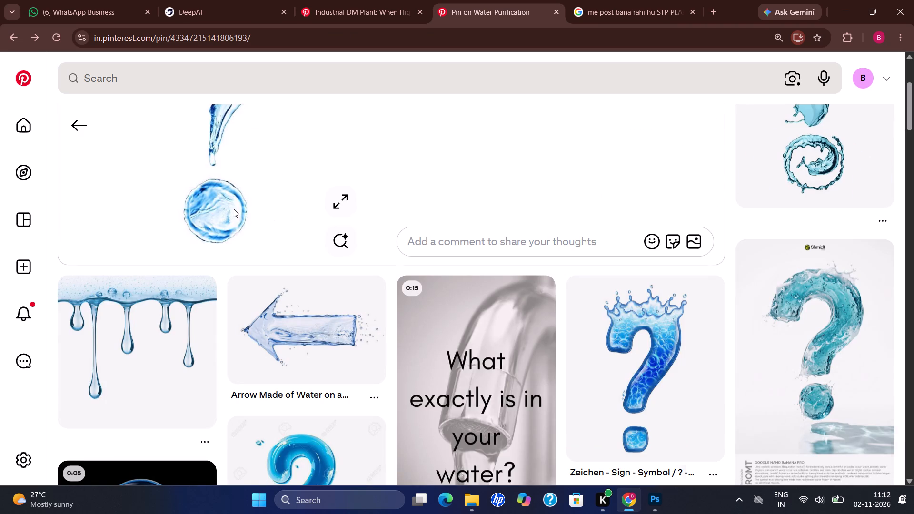
left_click(275, 258)
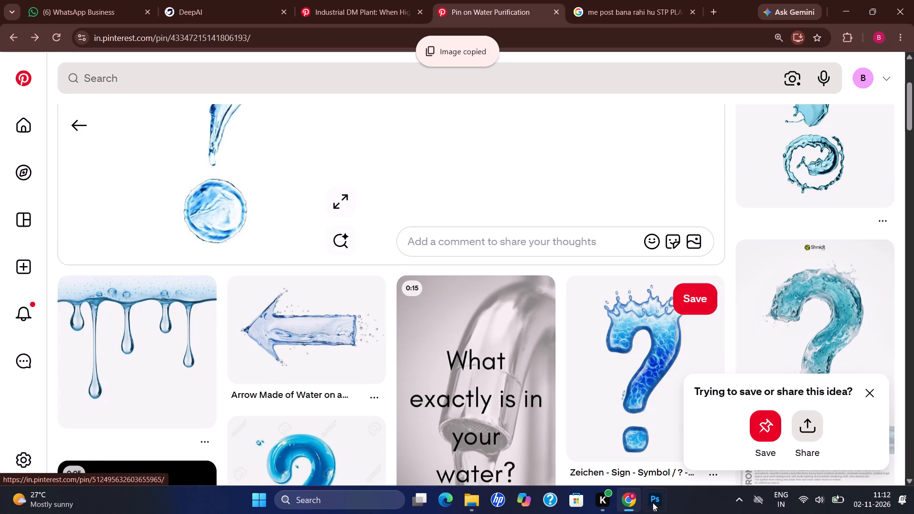
Switch to Photoshop and paste the copied water question mark image into the poster as an unclipped layer just above Layer 1.
left_click(654, 504)
key("ctrl+v")
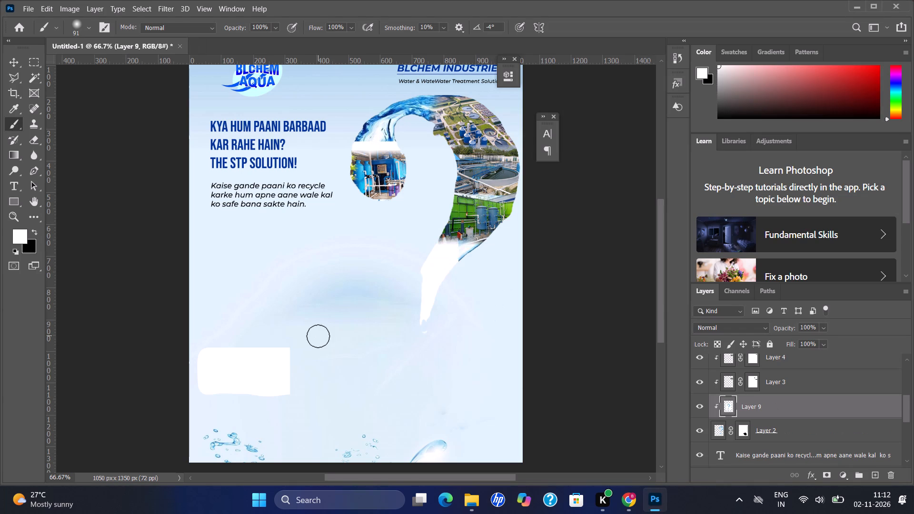
left_click(20, 60)
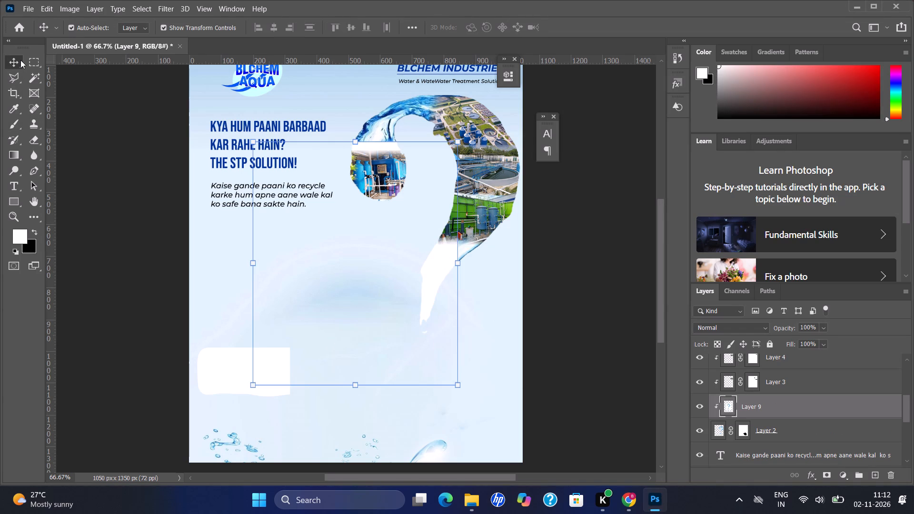
key("ctrl+v")
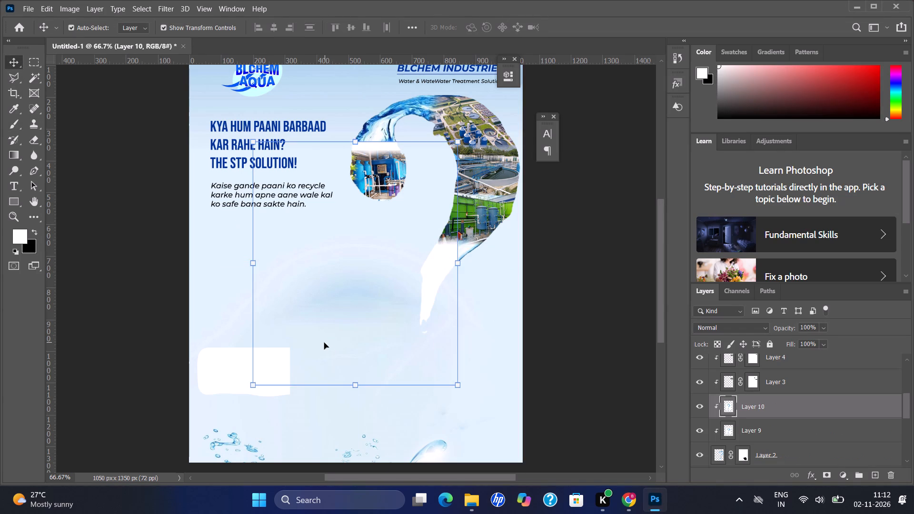
left_click(408, 344)
key("ctrl+v")
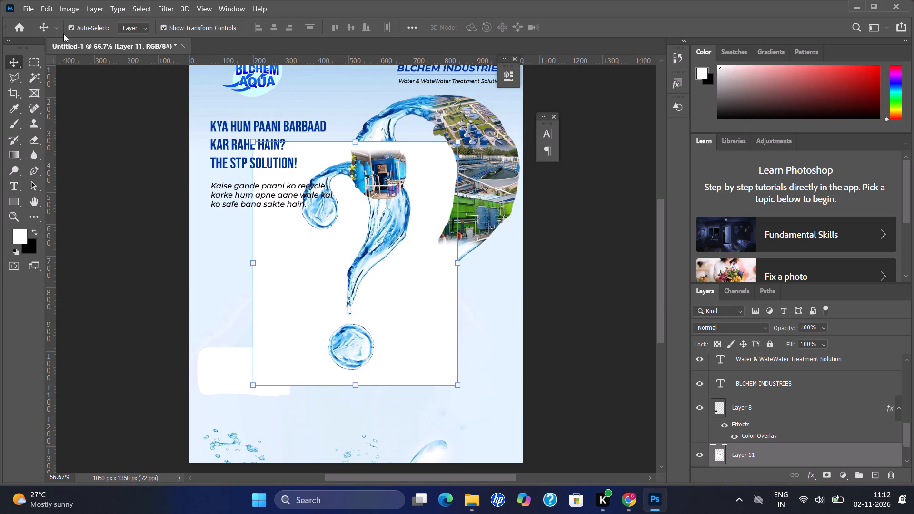
Copy the dot of the pasted question mark image to a new layer using a rectangular selection.
left_click(29, 66)
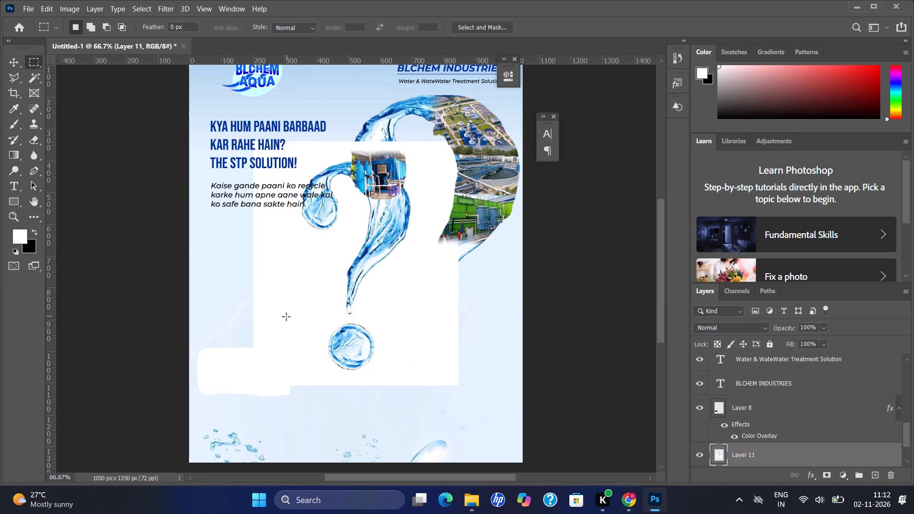
left_click_drag(286, 316, 400, 383)
key("ctrl+j")
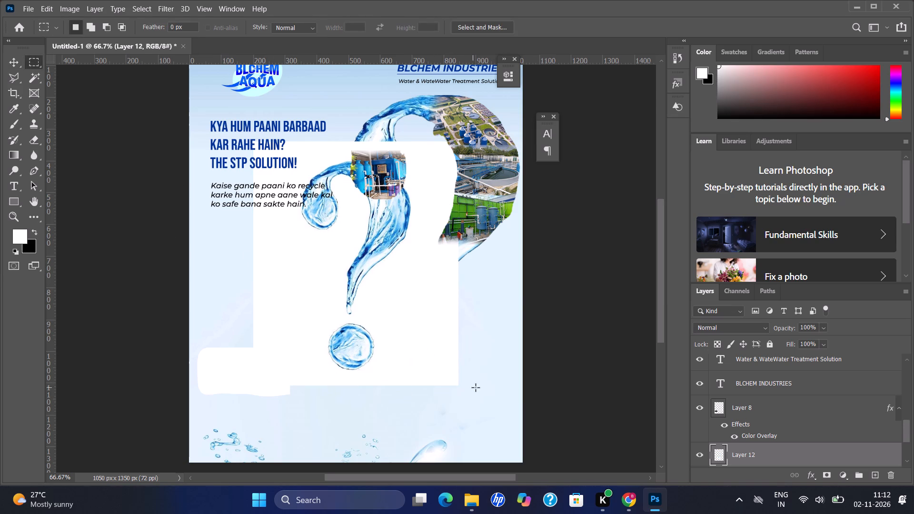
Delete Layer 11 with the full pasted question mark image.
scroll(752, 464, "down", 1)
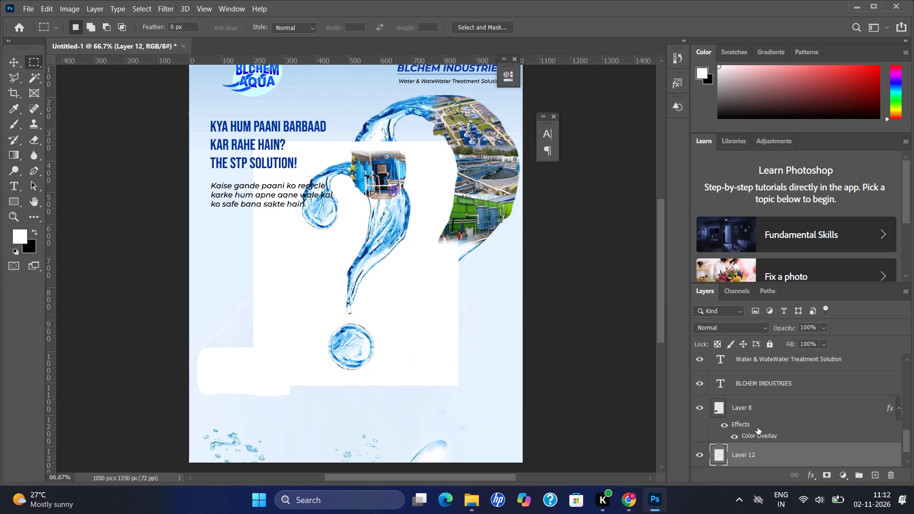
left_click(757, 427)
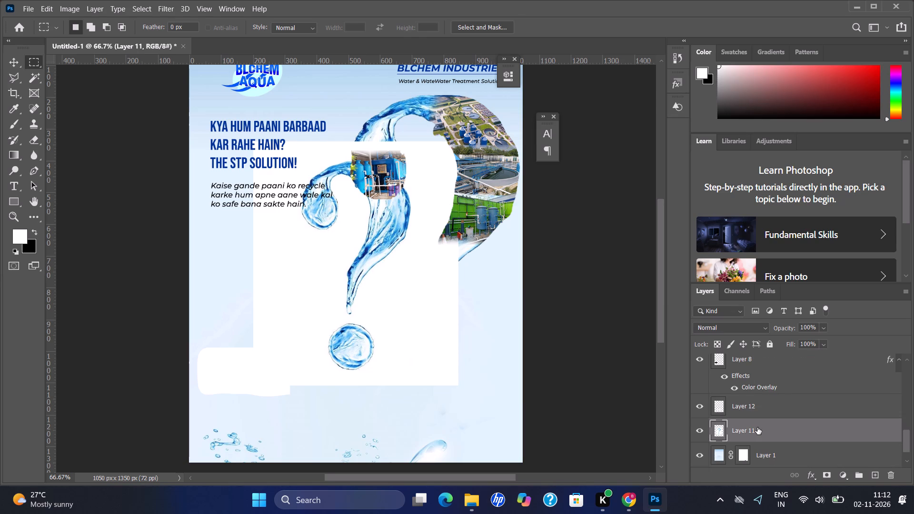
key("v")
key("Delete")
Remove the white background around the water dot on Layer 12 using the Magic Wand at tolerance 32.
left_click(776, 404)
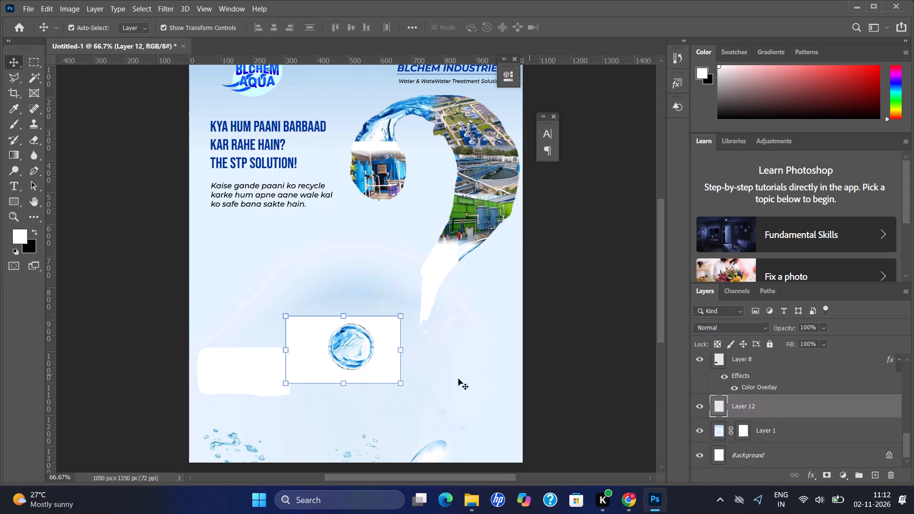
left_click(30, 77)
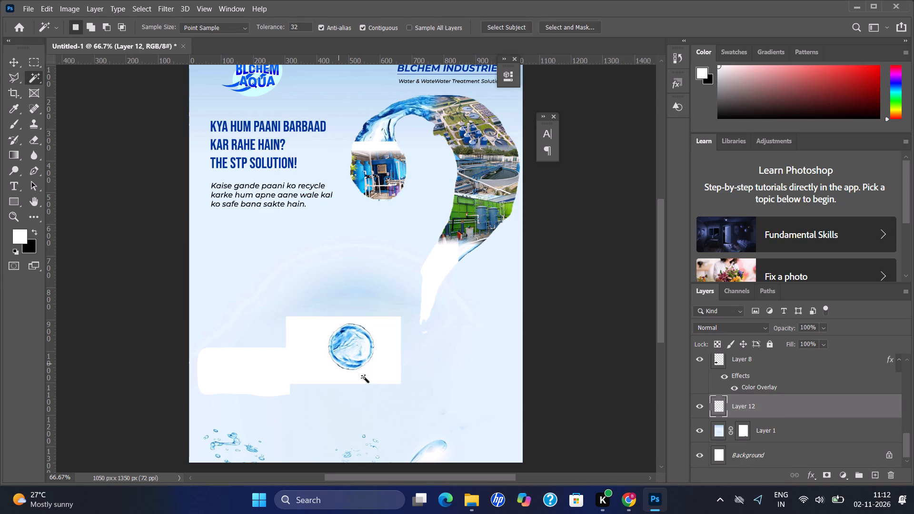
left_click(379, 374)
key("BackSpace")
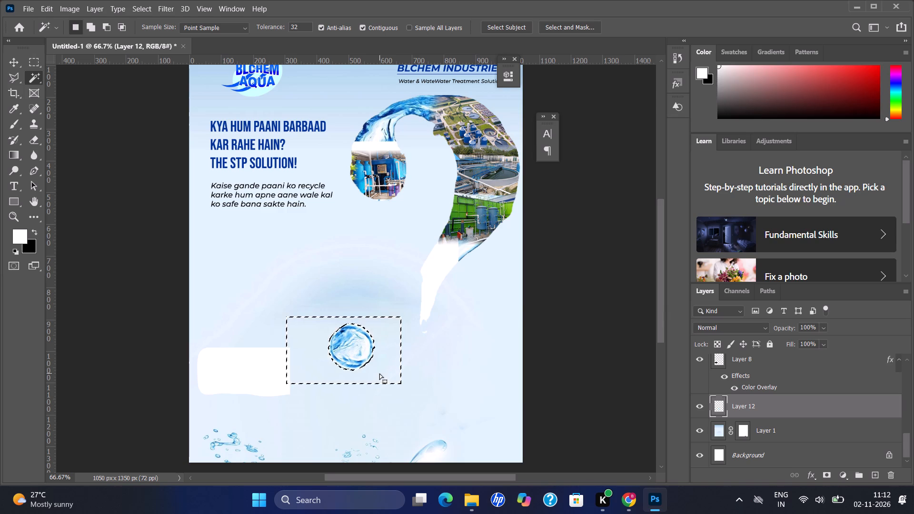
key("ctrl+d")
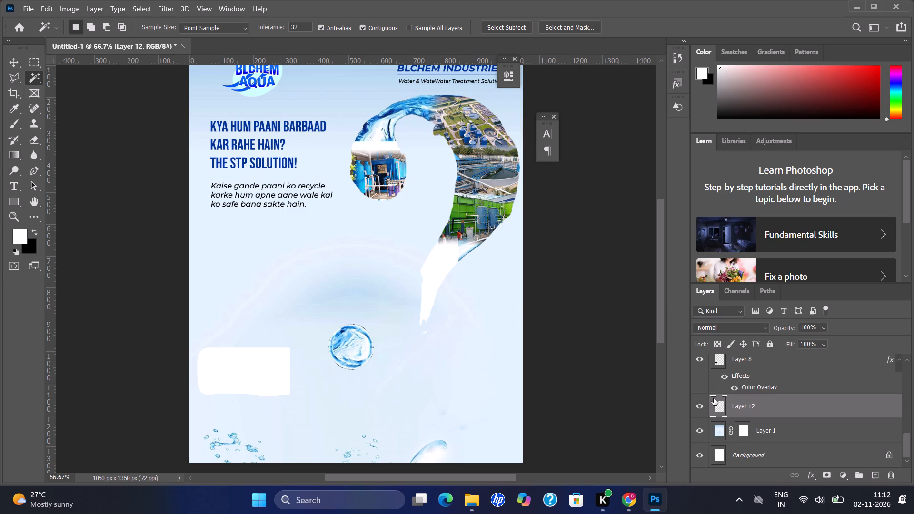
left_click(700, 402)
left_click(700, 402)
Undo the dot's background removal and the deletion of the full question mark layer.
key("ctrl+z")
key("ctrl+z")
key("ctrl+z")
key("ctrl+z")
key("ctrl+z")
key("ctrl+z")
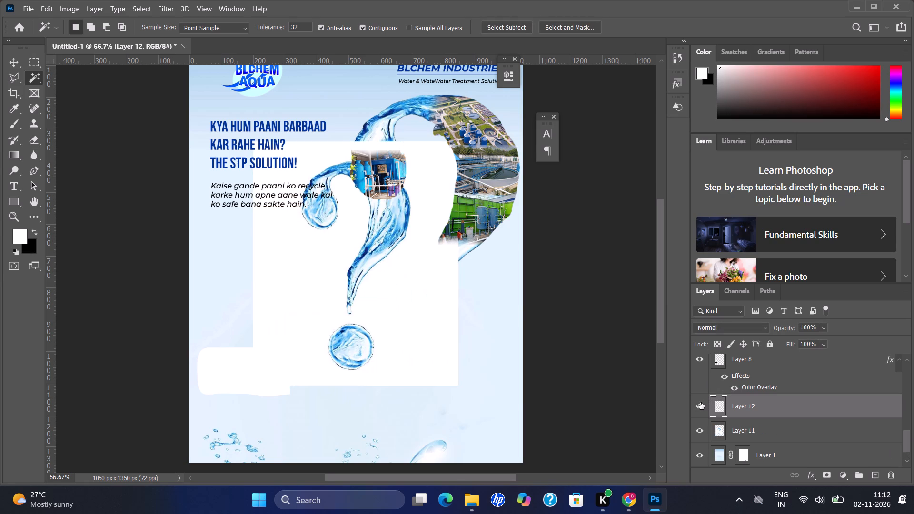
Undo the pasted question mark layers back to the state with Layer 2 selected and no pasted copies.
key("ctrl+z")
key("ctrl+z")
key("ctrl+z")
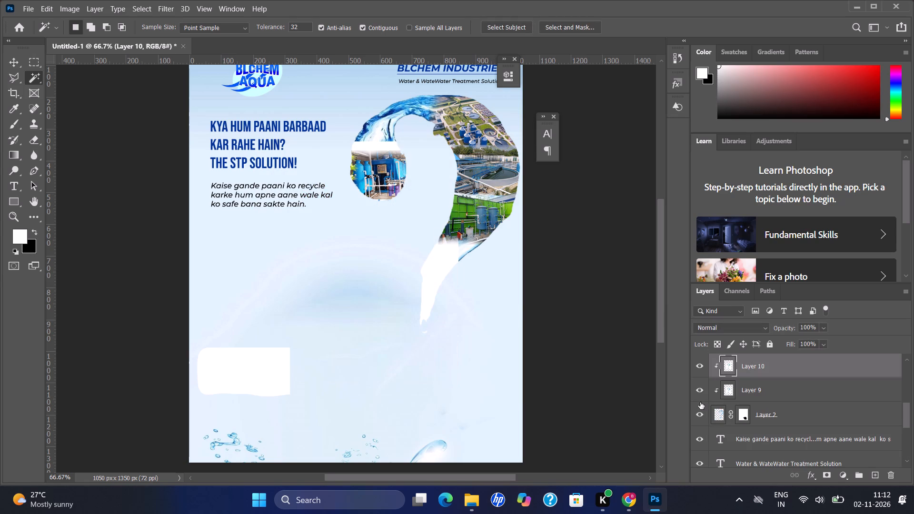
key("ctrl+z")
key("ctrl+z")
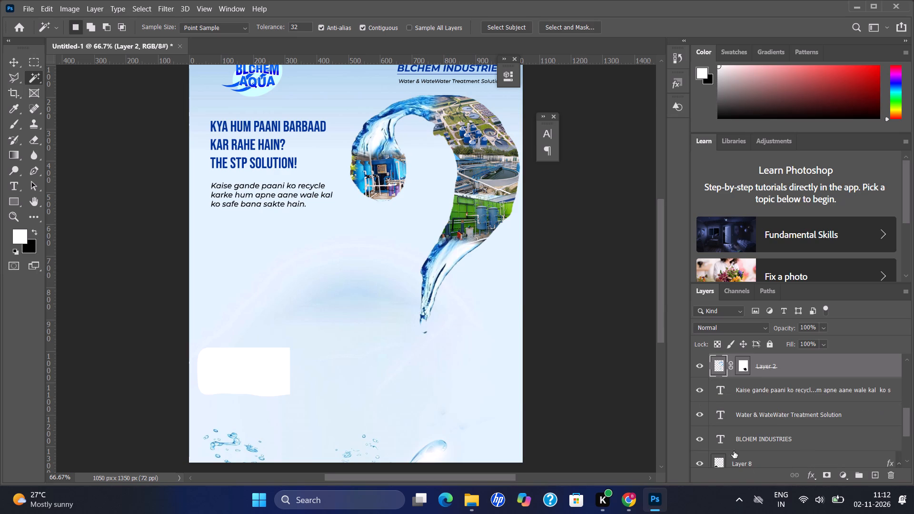
Paste the water question mark image onto a new layer above the headline text and move it over the poster's left half.
scroll(792, 393, "up", 6)
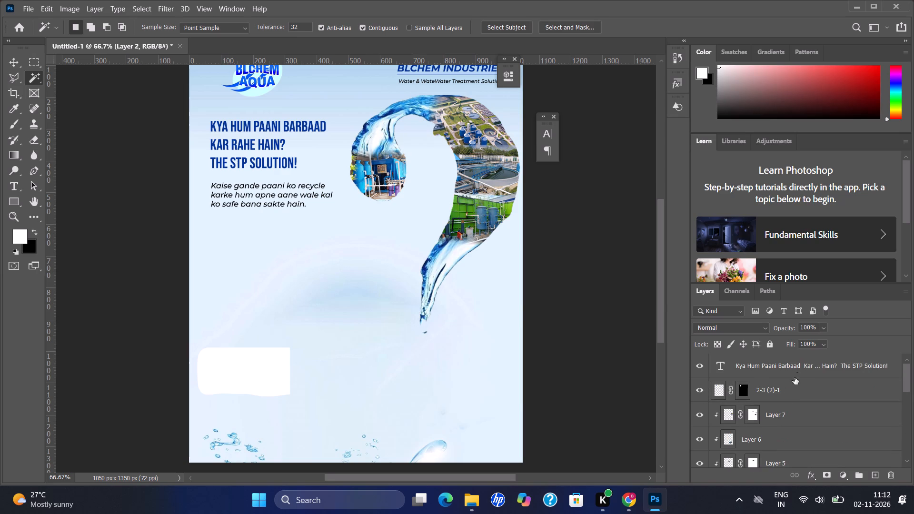
left_click(803, 369)
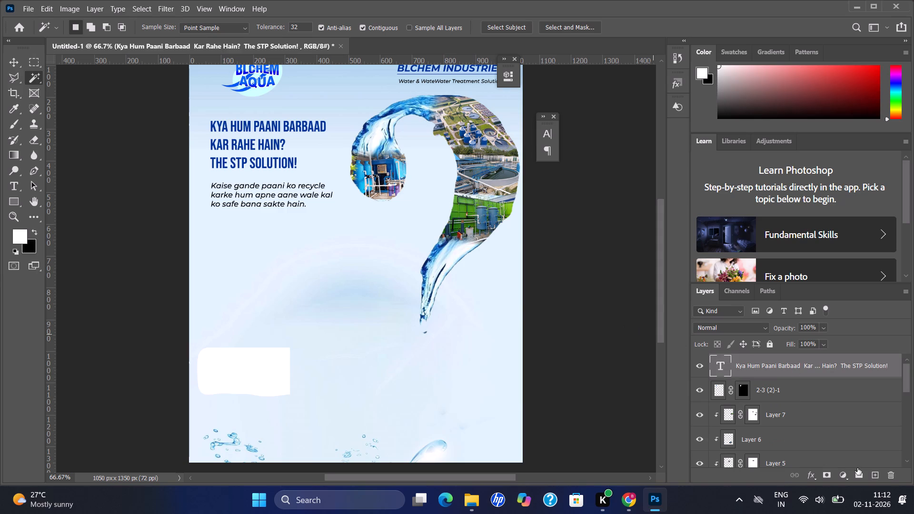
left_click(872, 472)
key("ctrl+v")
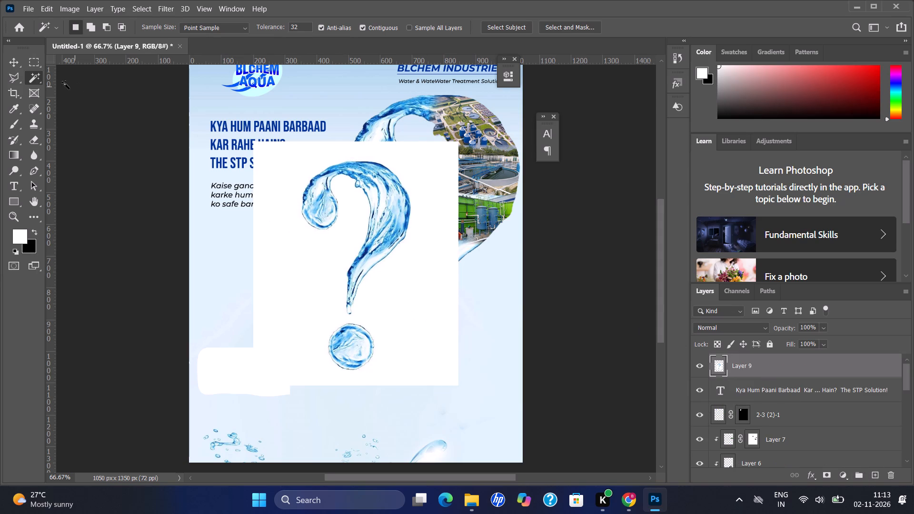
left_click_drag(10, 63, 344, 258)
left_click_drag(344, 258, 293, 252)
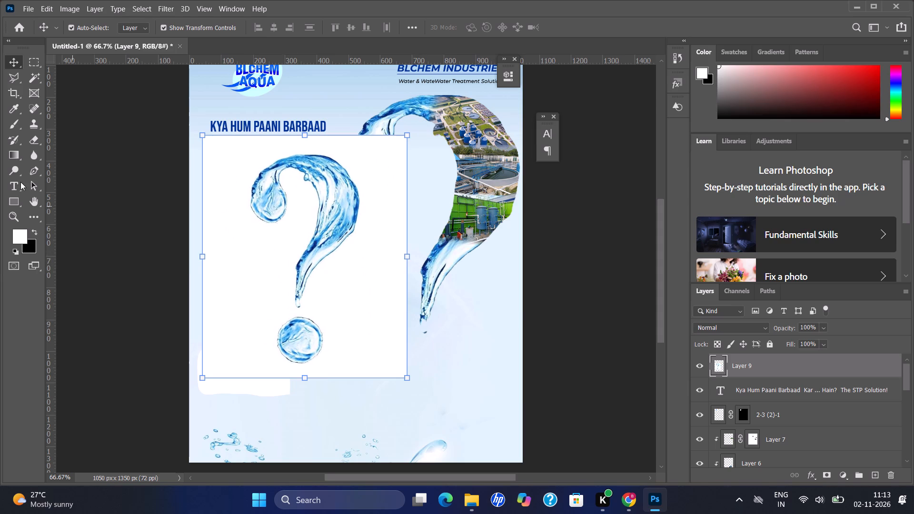
Copy the dot of the pasted question mark to a new layer using a rectangular selection.
left_click(42, 60)
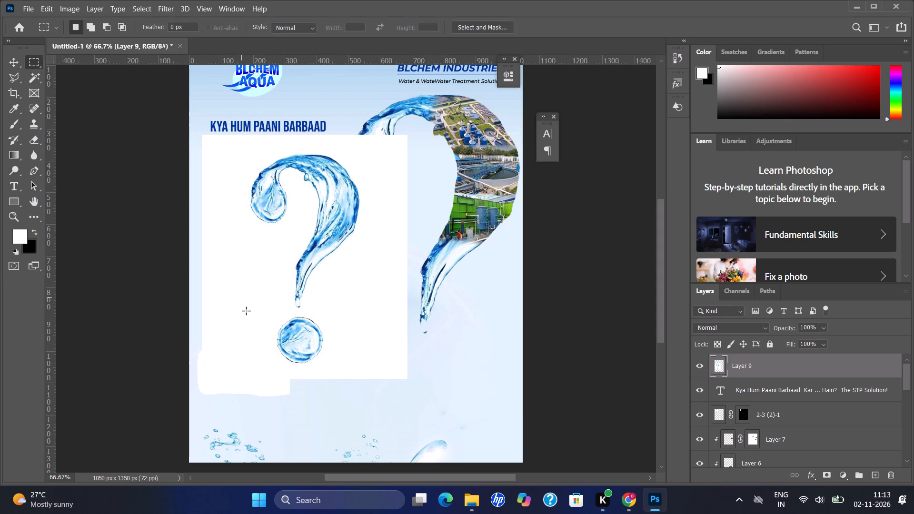
left_click_drag(247, 313, 348, 371)
key("ctrl+j")
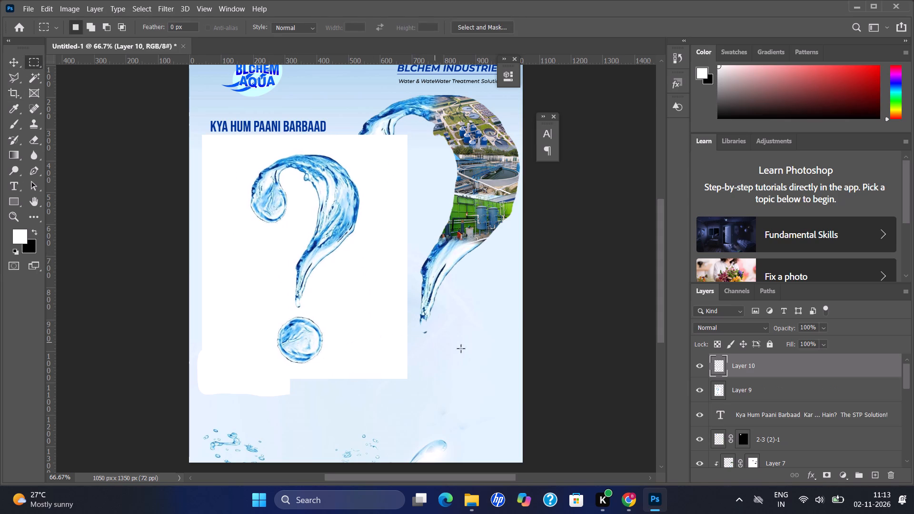
Delete Layer 9 with the full pasted question mark image.
left_click(732, 394)
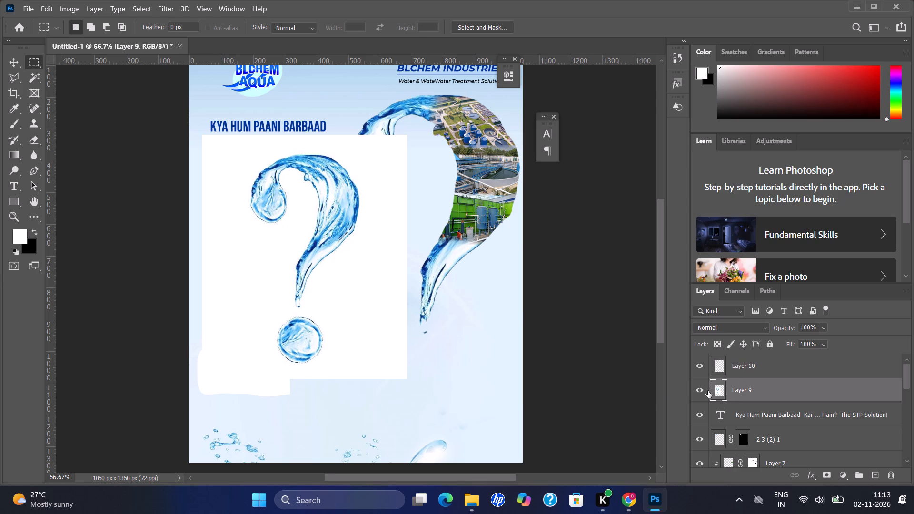
key("Delete")
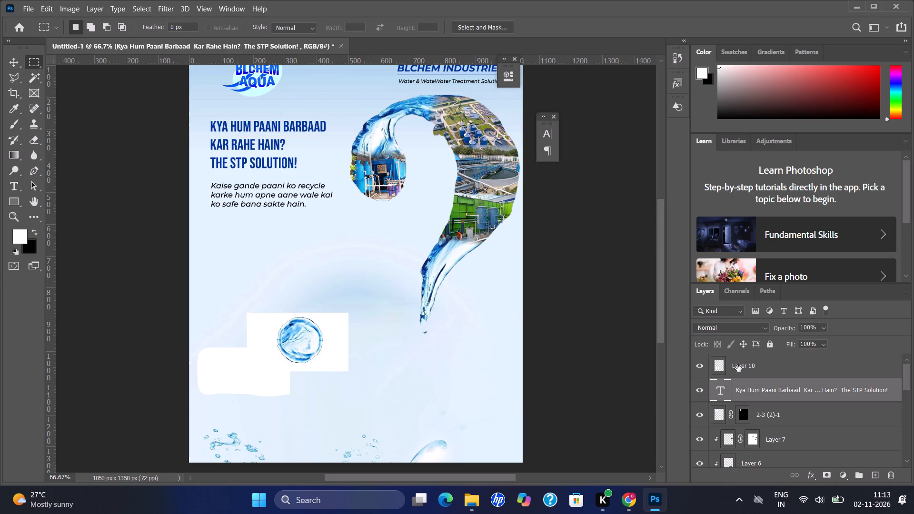
Remove the white background around the water dot on Layer 10 using the Magic Wand at tolerance 32, and deselect.
left_click(737, 365)
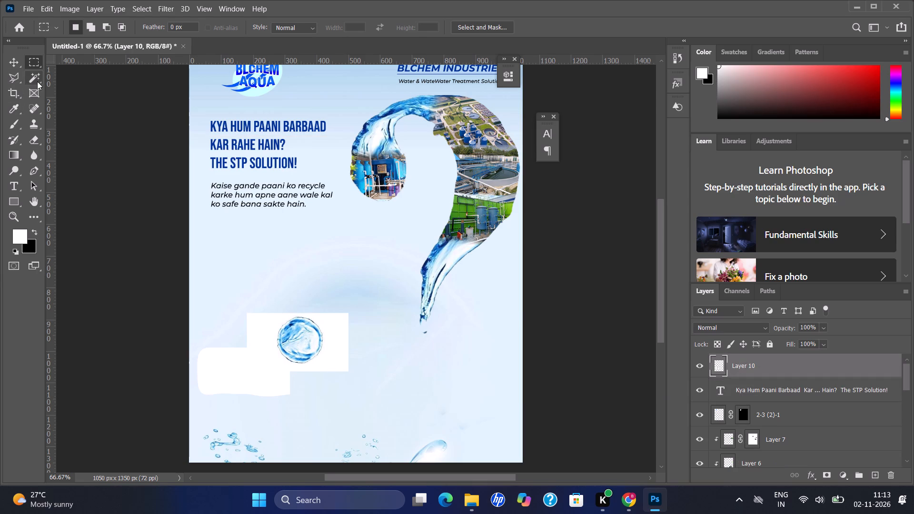
left_click(37, 81)
left_click(327, 353)
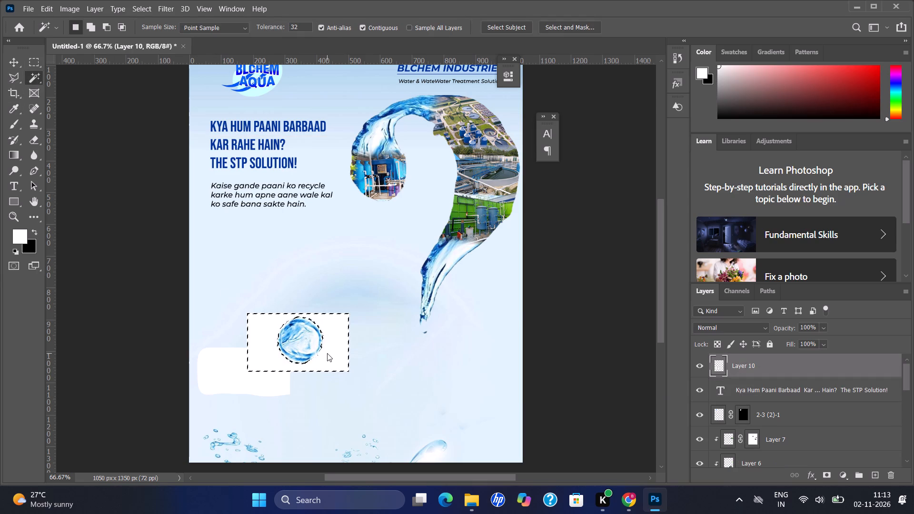
key("BackSpace")
key("ctrl+d")
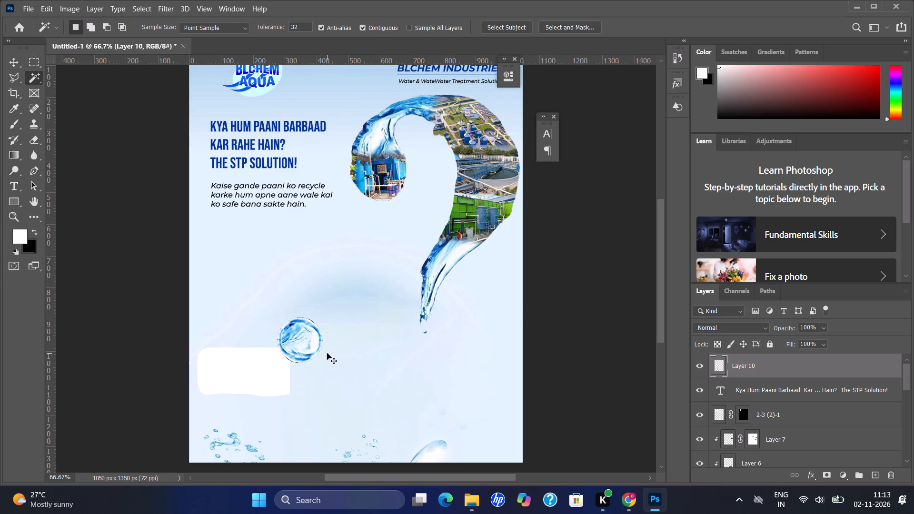
Scale the water dot to about 84% and place it below the question mark's tail, at about X 734, Y 989 px.
key("ctrl+t")
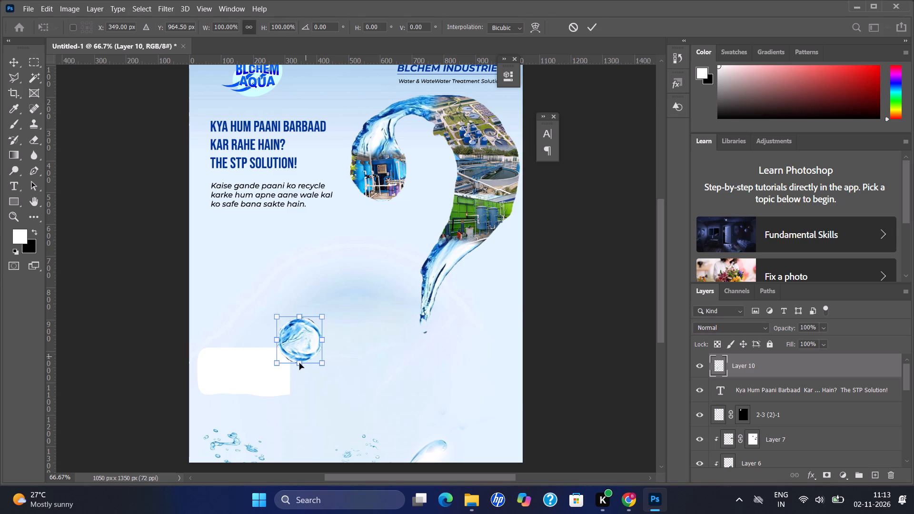
left_click_drag(277, 364, 281, 353)
left_click_drag(300, 344, 420, 355)
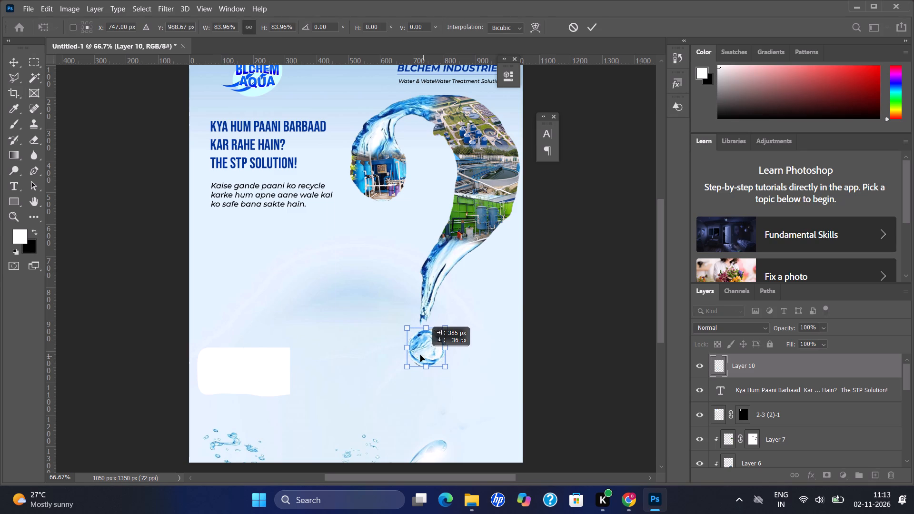
left_click_drag(420, 355, 419, 355)
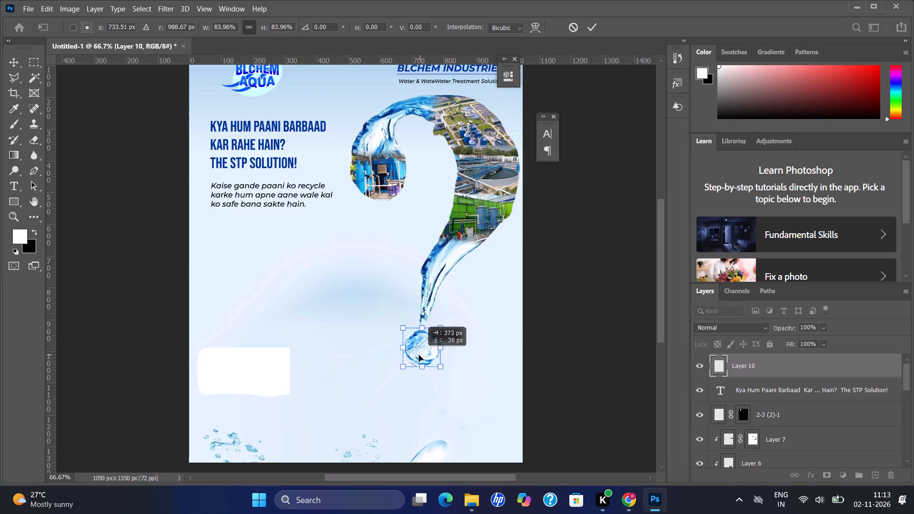
left_click(580, 321)
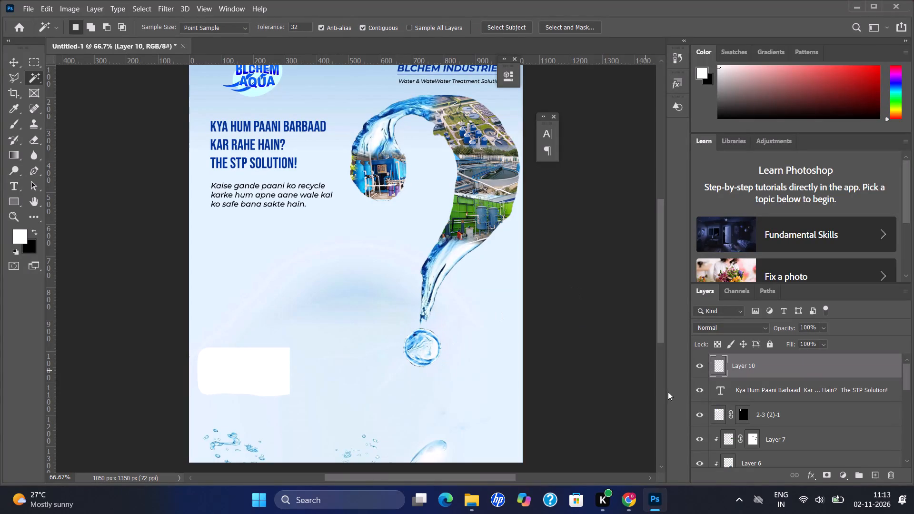
Move the white shape on Layer 8 up the poster, near the left edge and level with the water dot.
left_click(780, 440)
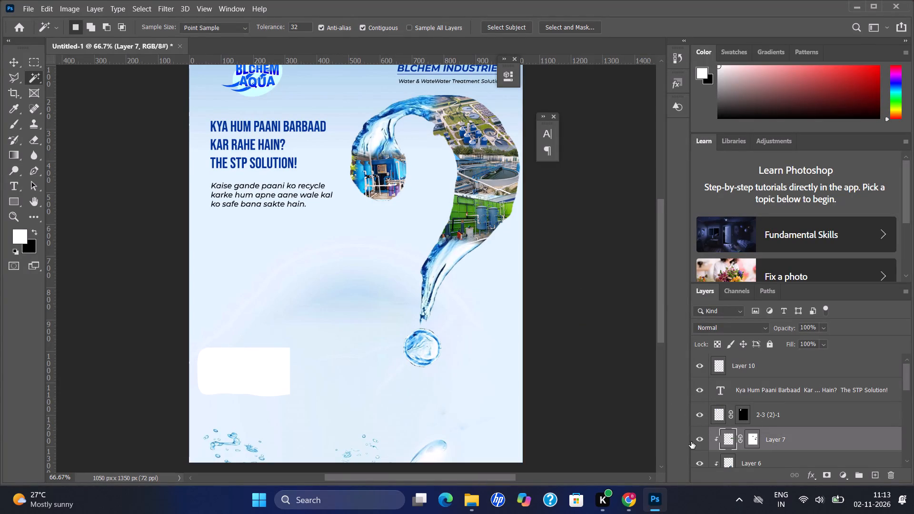
key("v")
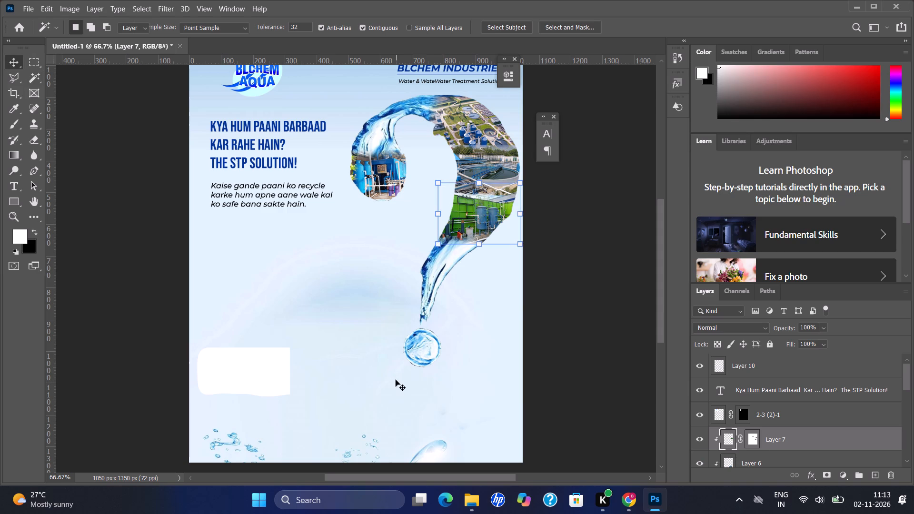
left_click(231, 367)
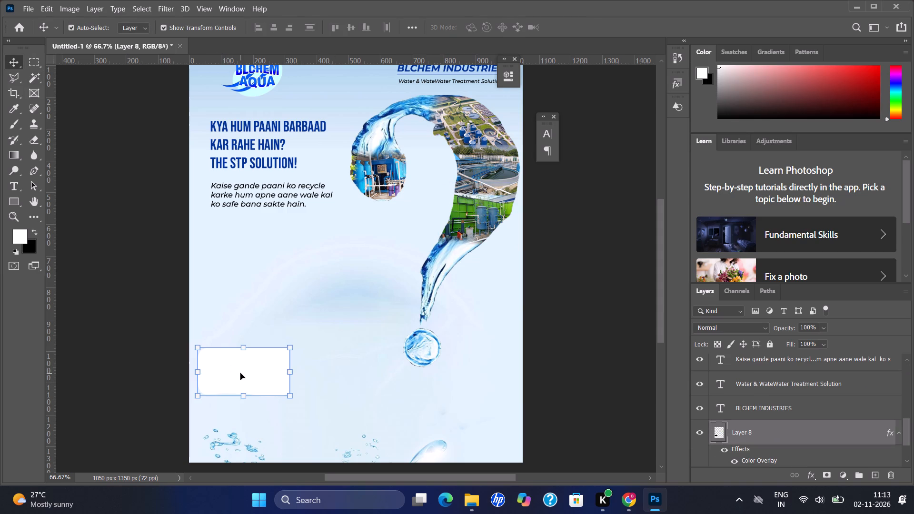
left_click_drag(240, 373, 239, 338)
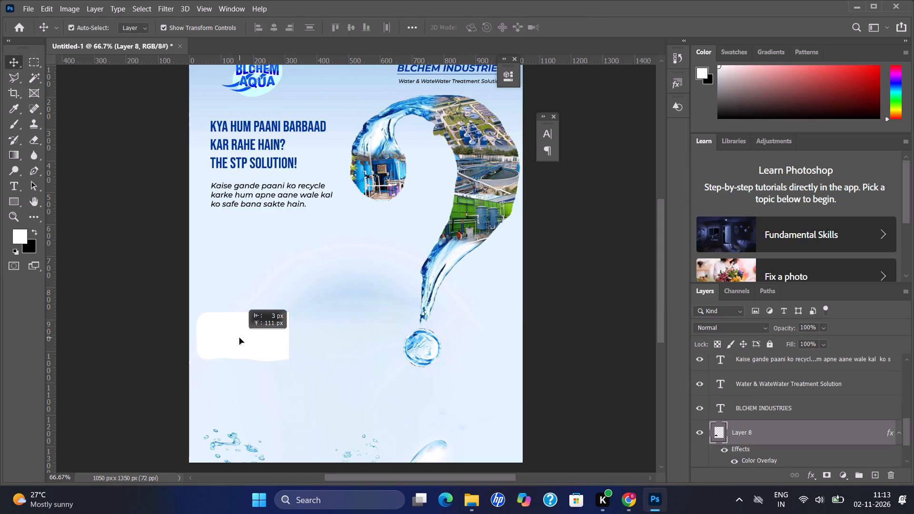
left_click_drag(239, 338, 238, 339)
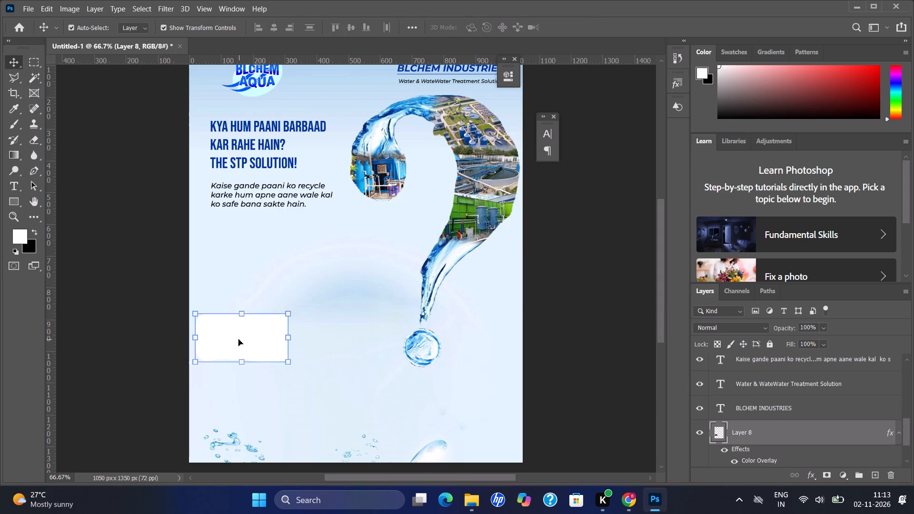
left_click_drag(240, 344, 240, 350)
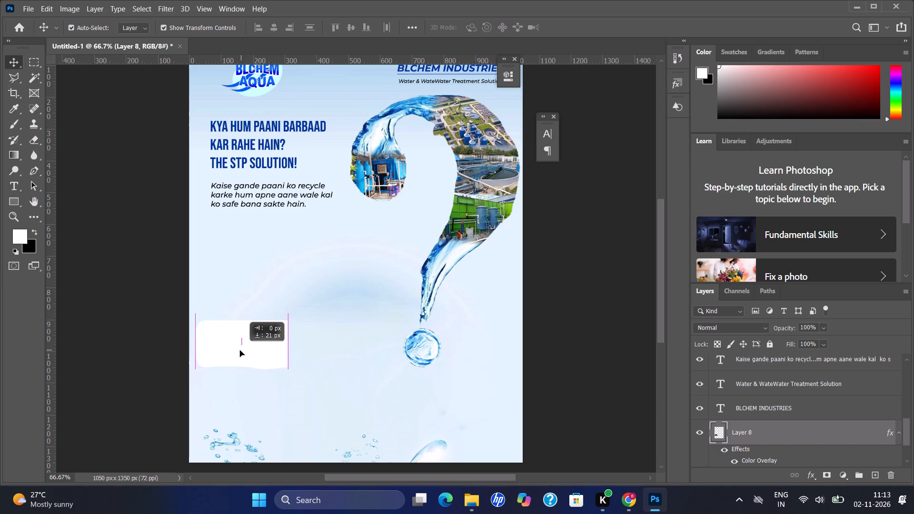
left_click_drag(240, 350, 238, 350)
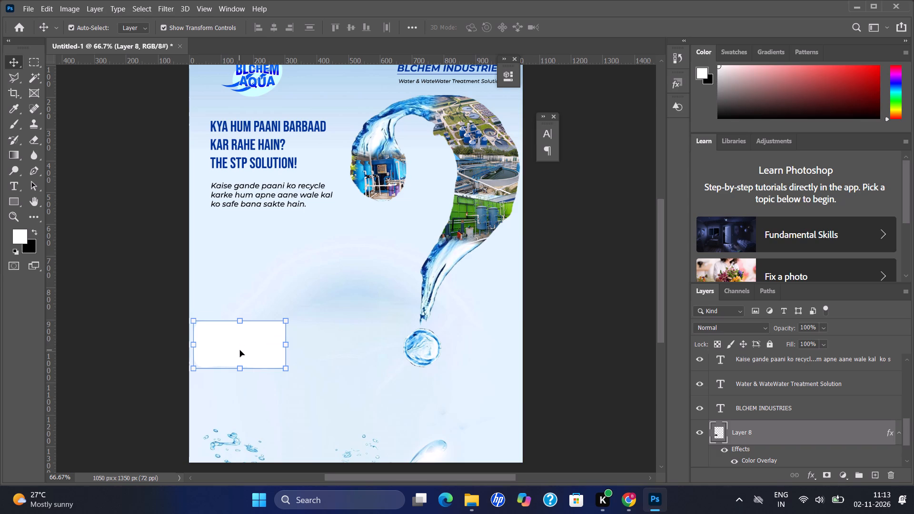
left_click_drag(241, 350, 246, 350)
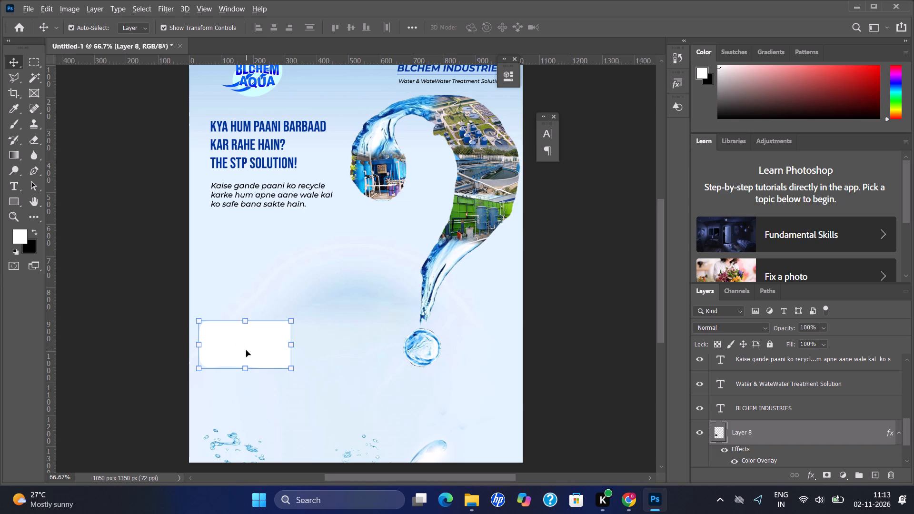
Duplicate the white shape to its right, aligned in a row with a gap of about 42 px.
left_click_drag(246, 349, 353, 348, "alt")
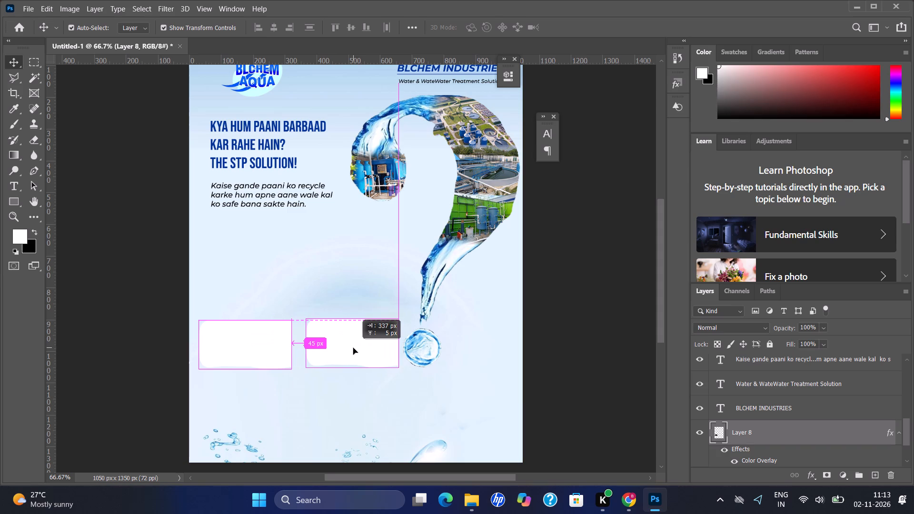
left_click_drag(353, 348, 352, 349, "alt")
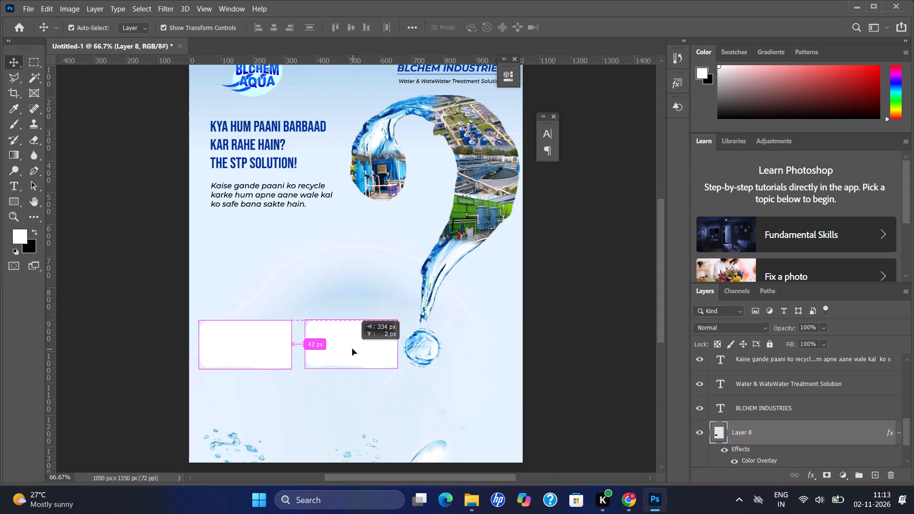
left_click_drag(352, 349, 352, 349, "alt")
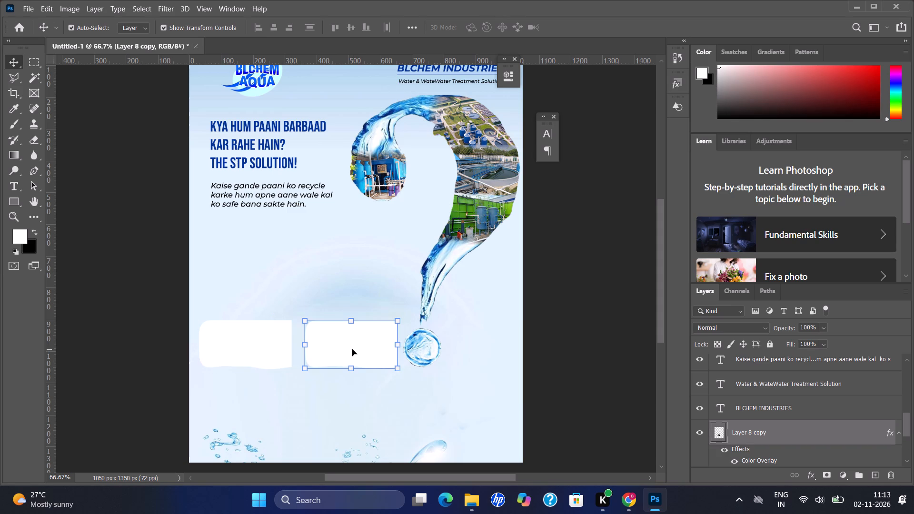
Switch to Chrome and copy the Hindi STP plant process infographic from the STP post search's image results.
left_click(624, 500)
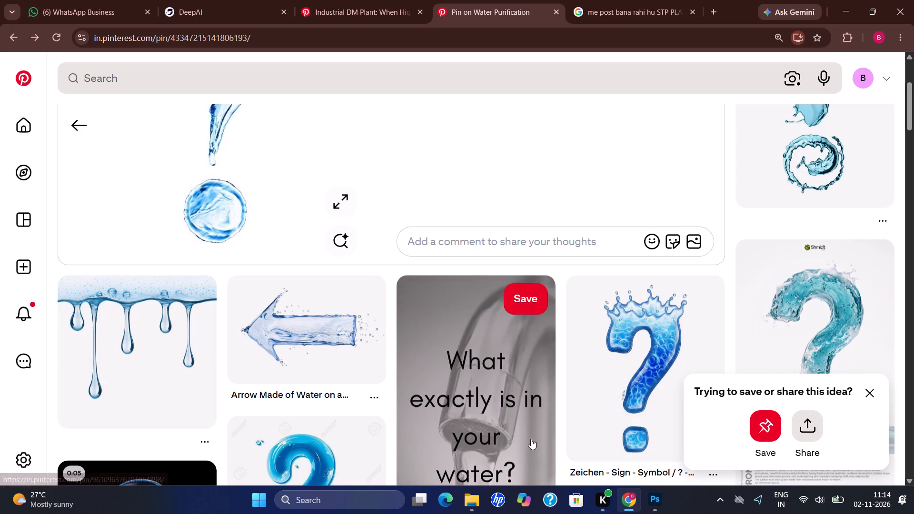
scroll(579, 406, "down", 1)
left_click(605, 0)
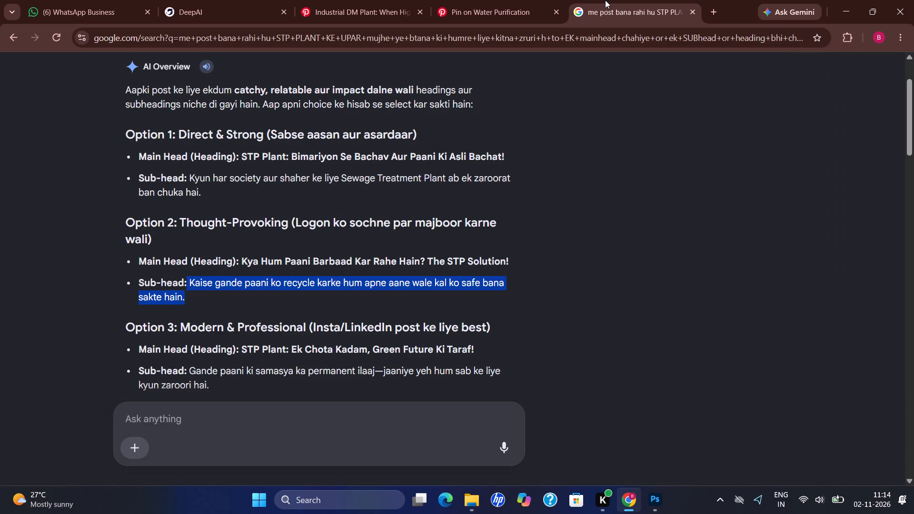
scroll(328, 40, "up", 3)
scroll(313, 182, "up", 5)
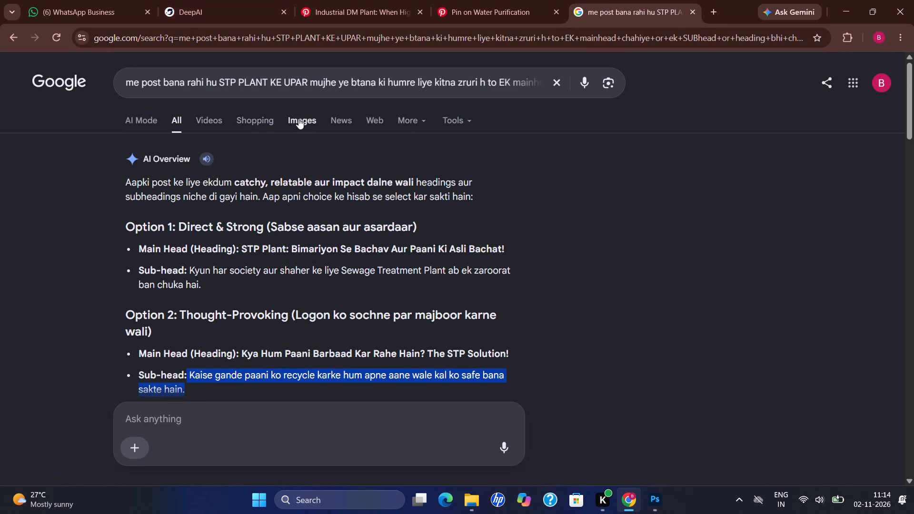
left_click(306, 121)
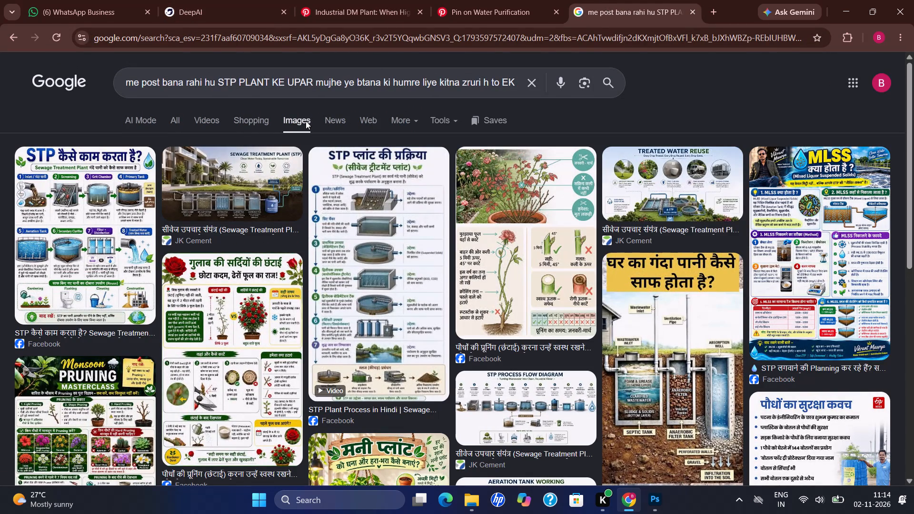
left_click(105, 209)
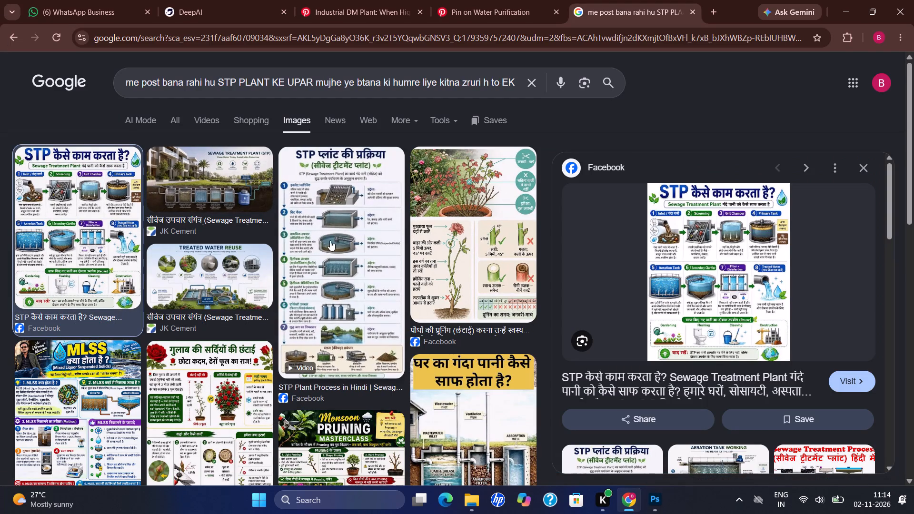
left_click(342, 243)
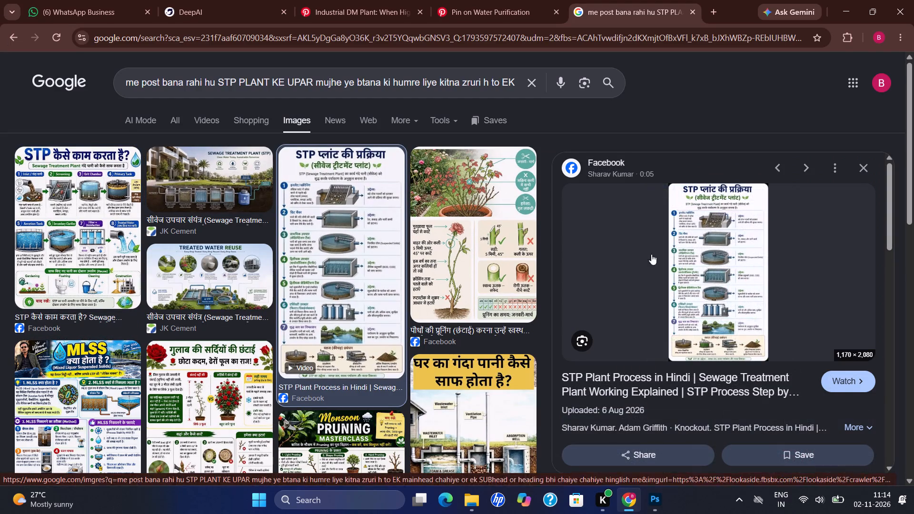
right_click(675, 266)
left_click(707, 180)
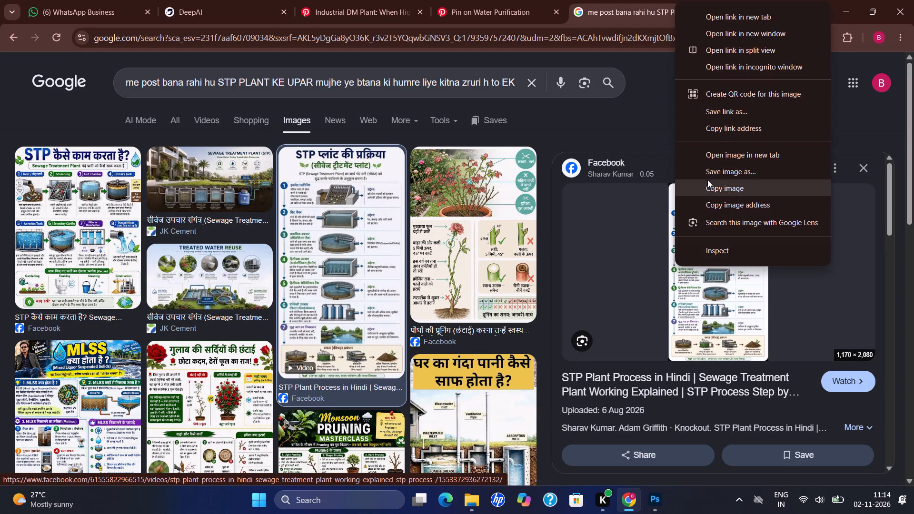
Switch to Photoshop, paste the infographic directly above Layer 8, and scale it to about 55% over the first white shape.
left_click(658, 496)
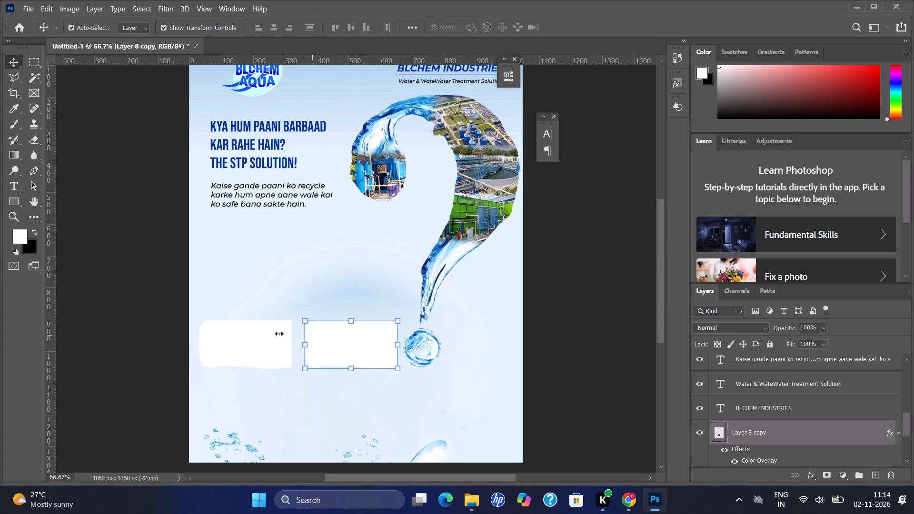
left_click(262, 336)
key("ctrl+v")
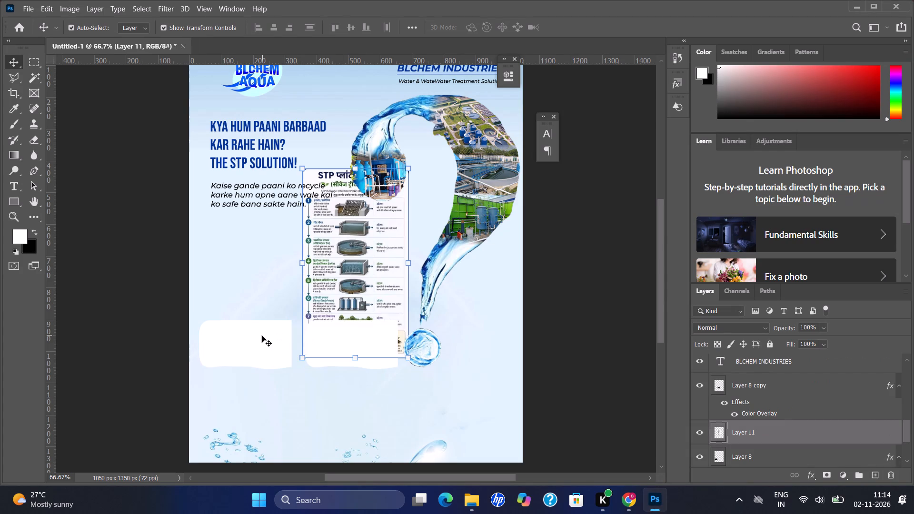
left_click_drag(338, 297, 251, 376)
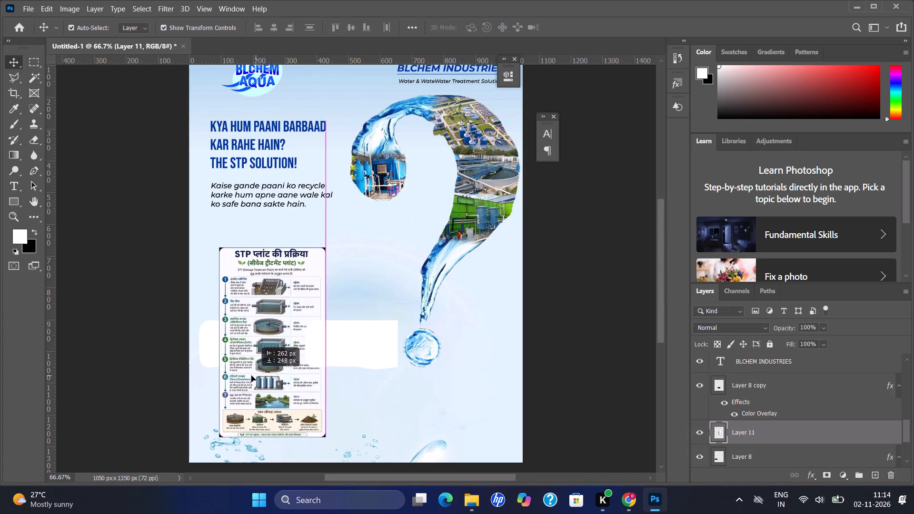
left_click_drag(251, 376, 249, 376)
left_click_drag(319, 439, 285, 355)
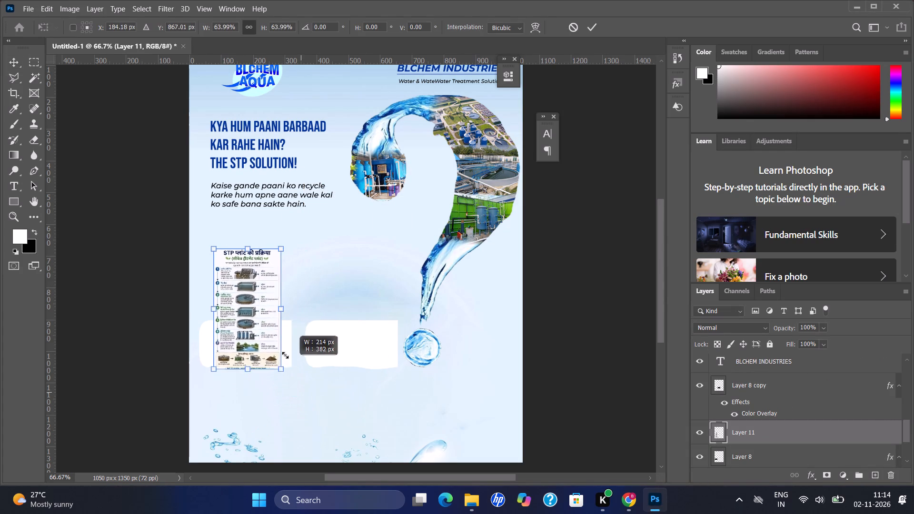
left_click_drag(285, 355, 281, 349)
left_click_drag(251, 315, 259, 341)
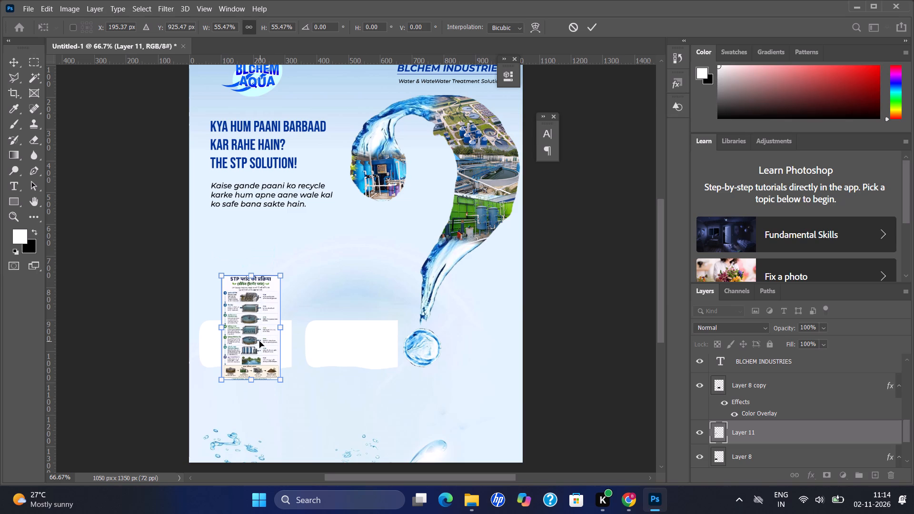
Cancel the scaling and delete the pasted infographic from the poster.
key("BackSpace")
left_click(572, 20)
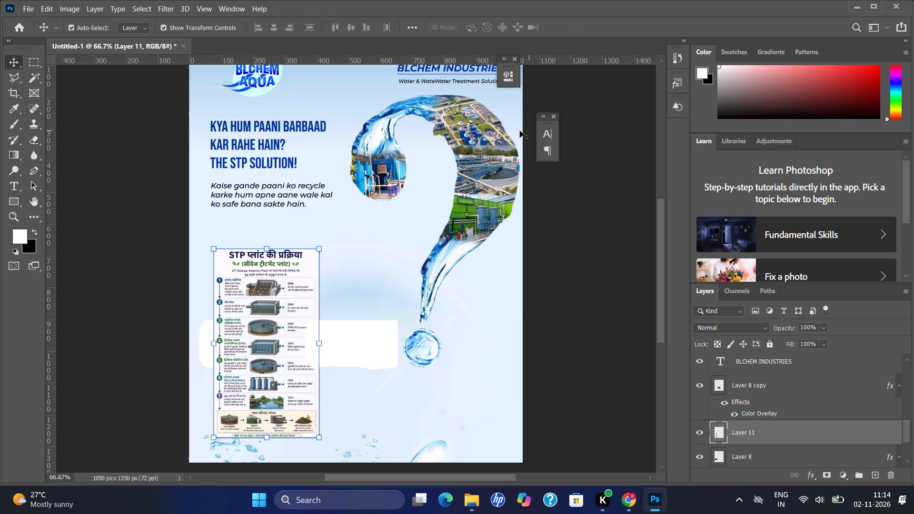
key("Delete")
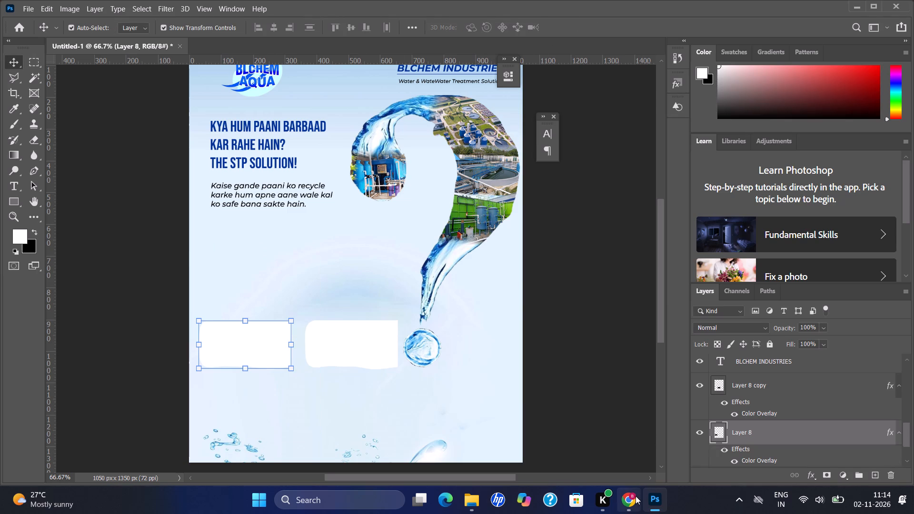
Switch to Chrome, check the open reference tabs, and return to the earlier Google image results for "stp plant images".
left_click(635, 496)
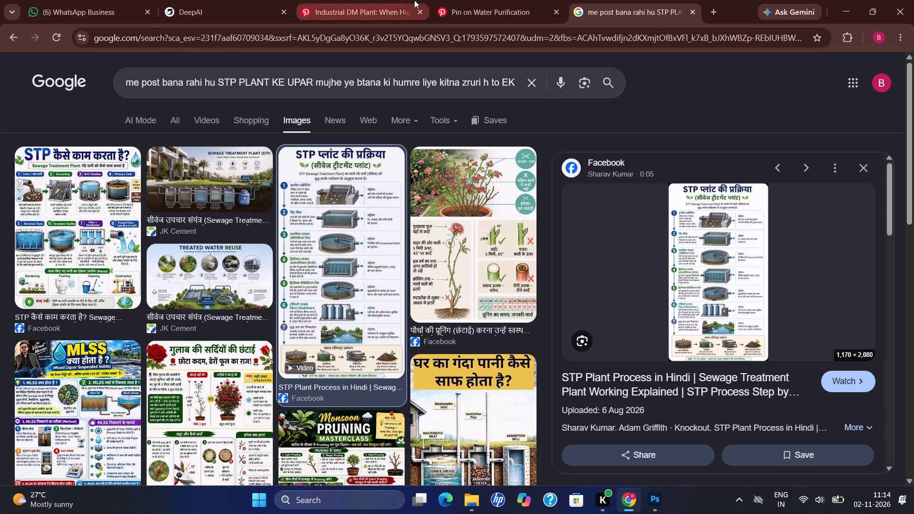
left_click(414, 0)
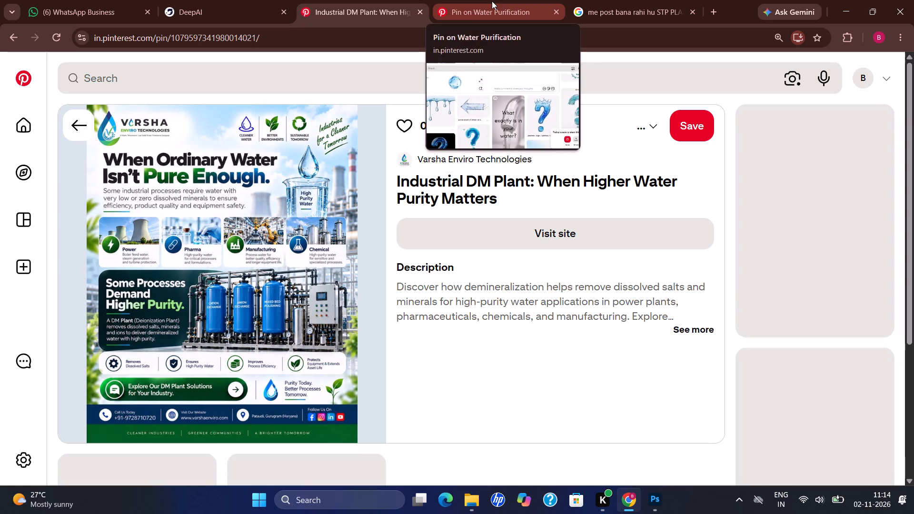
left_click(492, 1)
left_click(590, 4)
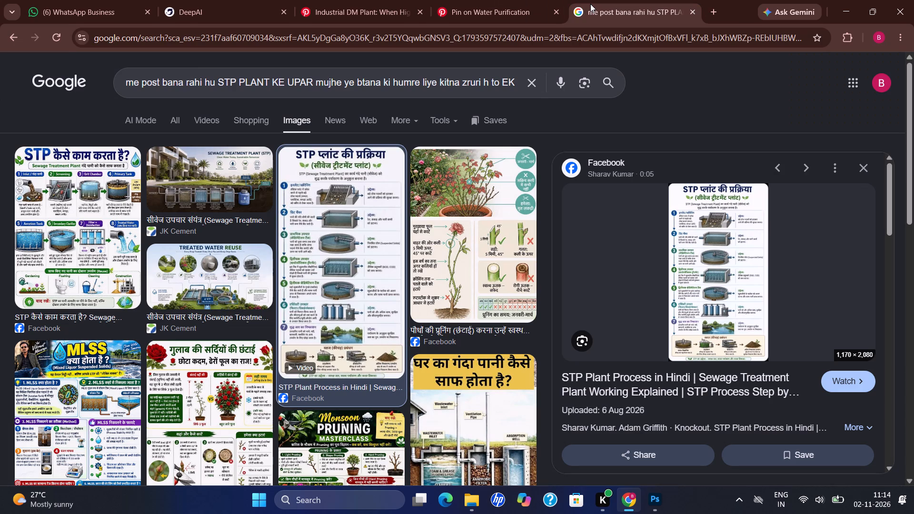
left_click(11, 30)
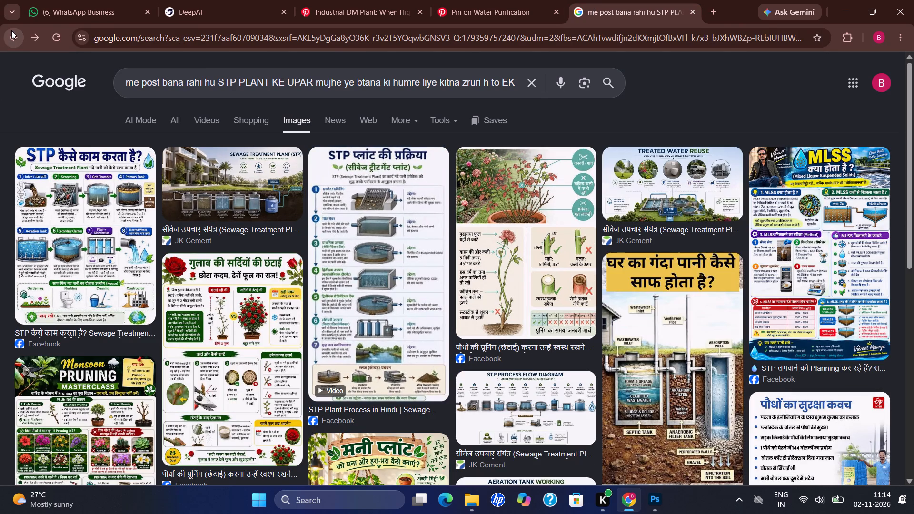
left_click(11, 30)
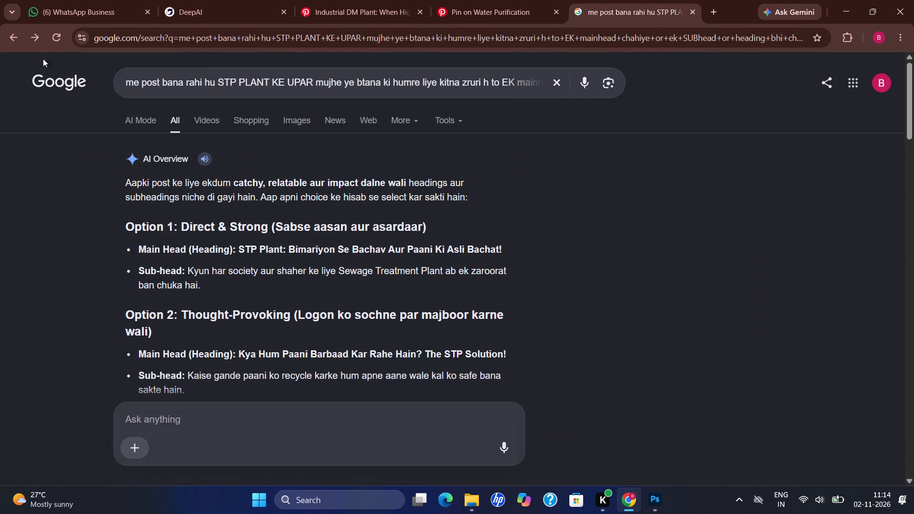
left_click(0, 43)
left_click(0, 43)
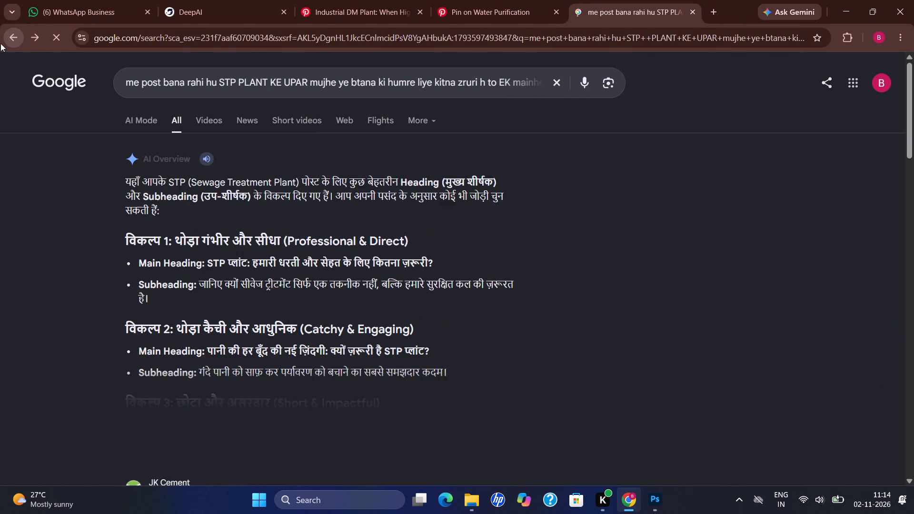
left_click(0, 43)
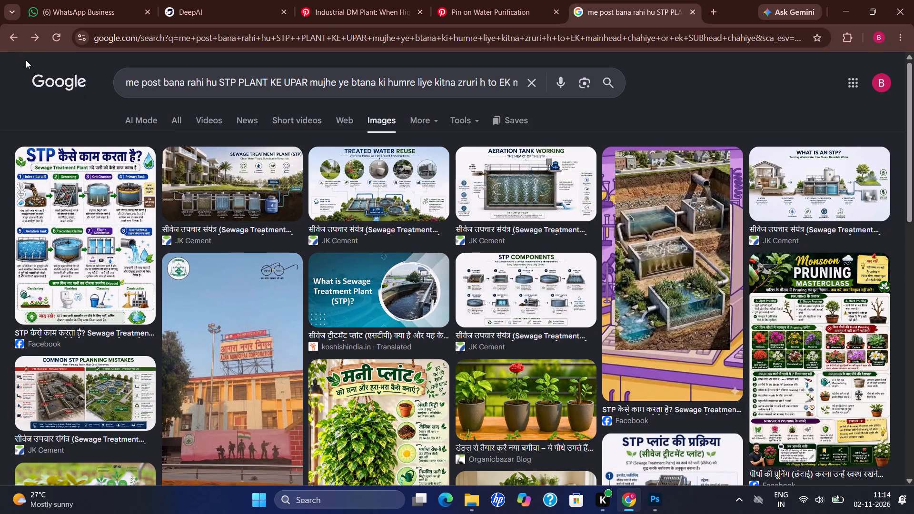
scroll(540, 396, "down", 2)
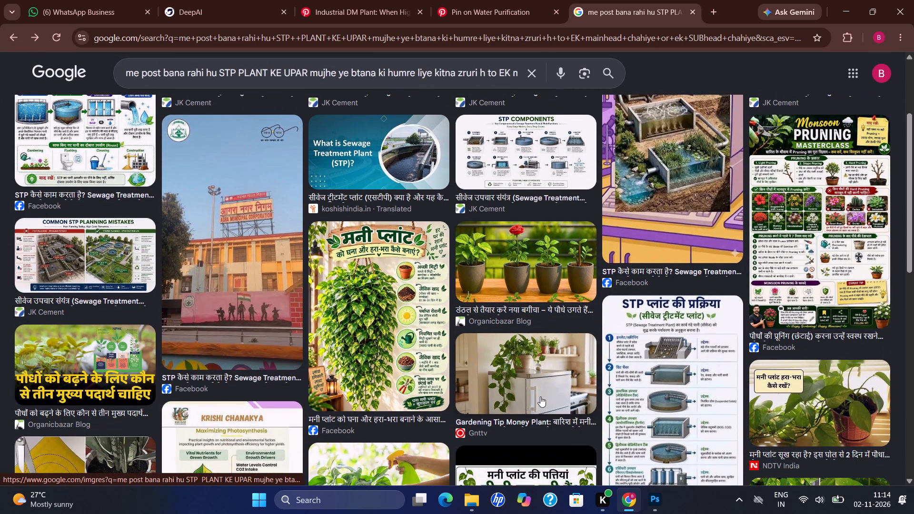
left_click(12, 39)
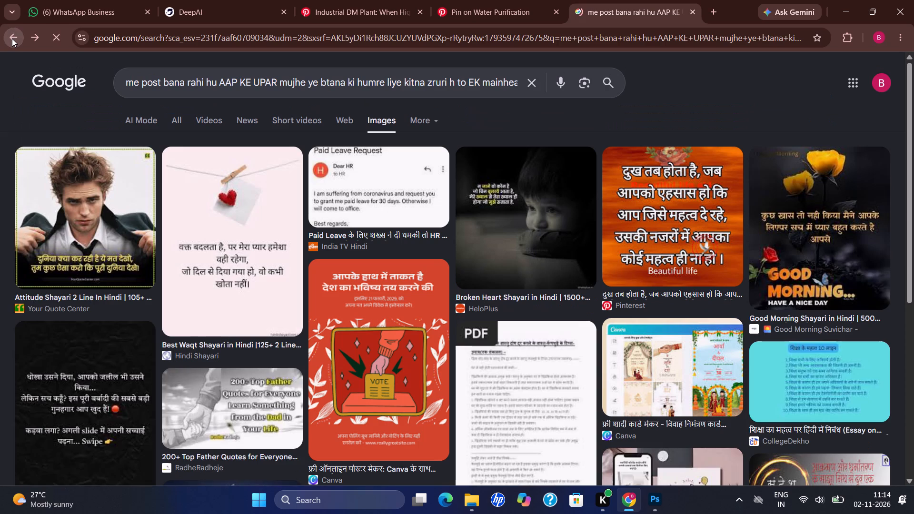
left_click(12, 39)
left_click(12, 39)
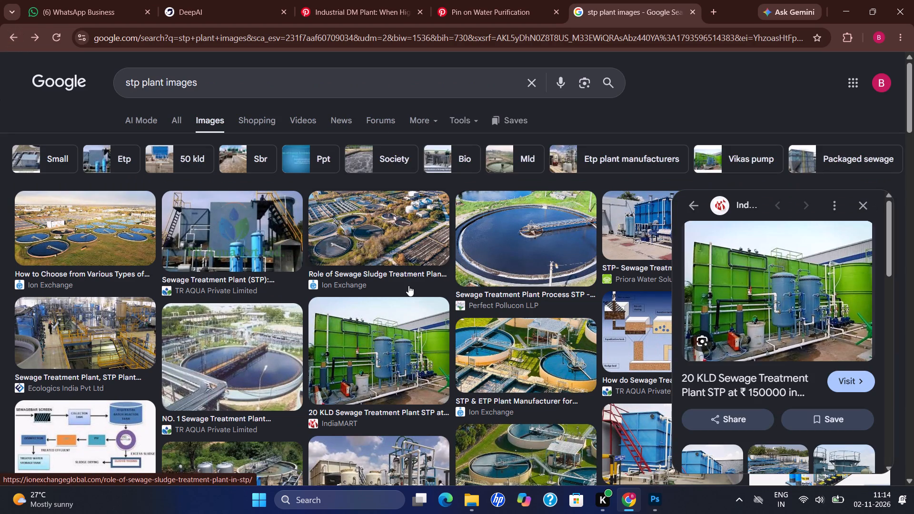
Find Greensol Tech's sewage treatment plant photo with the round tanks in the results and copy the image.
scroll(616, 360, "down", 3)
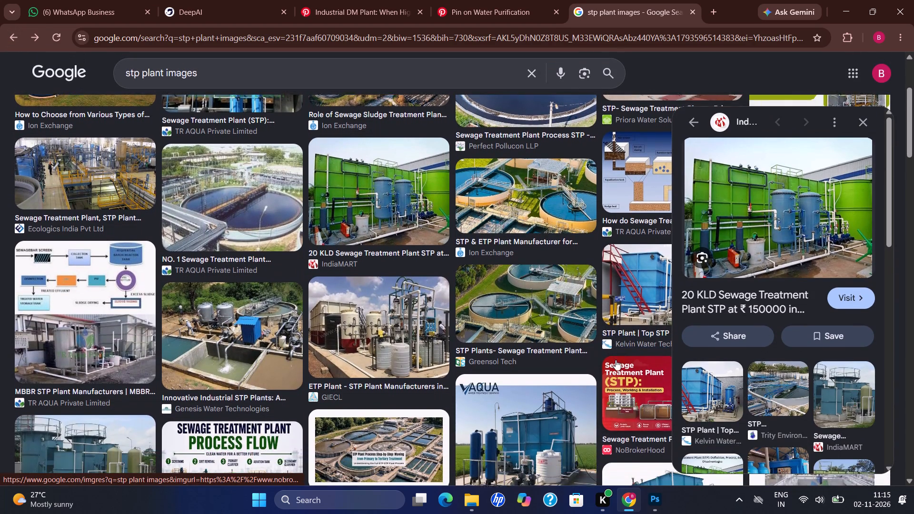
scroll(616, 360, "down", 1)
left_click(507, 297)
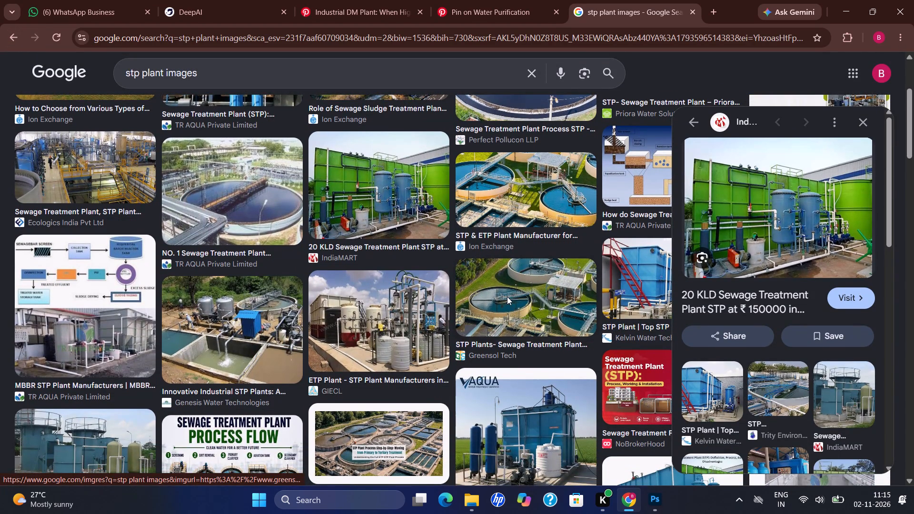
right_click(633, 216)
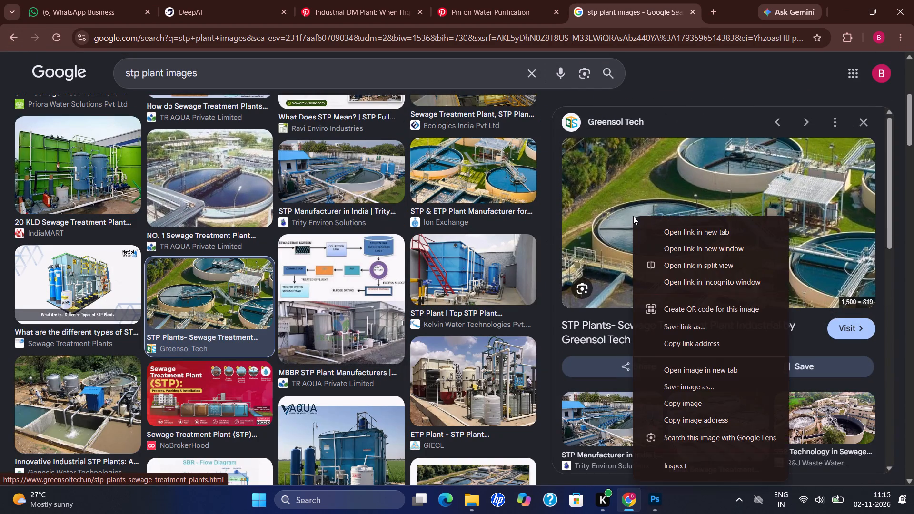
left_click(650, 406)
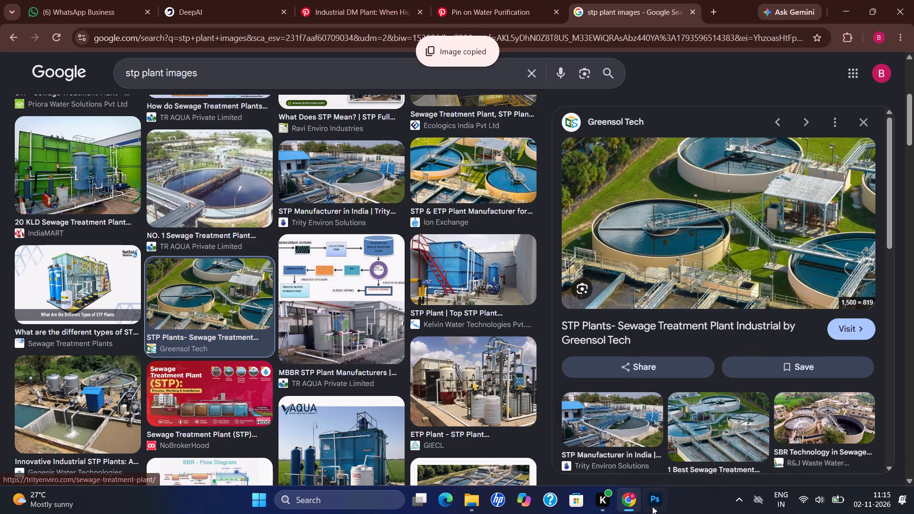
Paste the plant photo into the Photoshop poster above Layer 8, scaled to about 24% and covering the left white box at about X 197, Y 964 px.
left_click(653, 506)
key("ctrl+v")
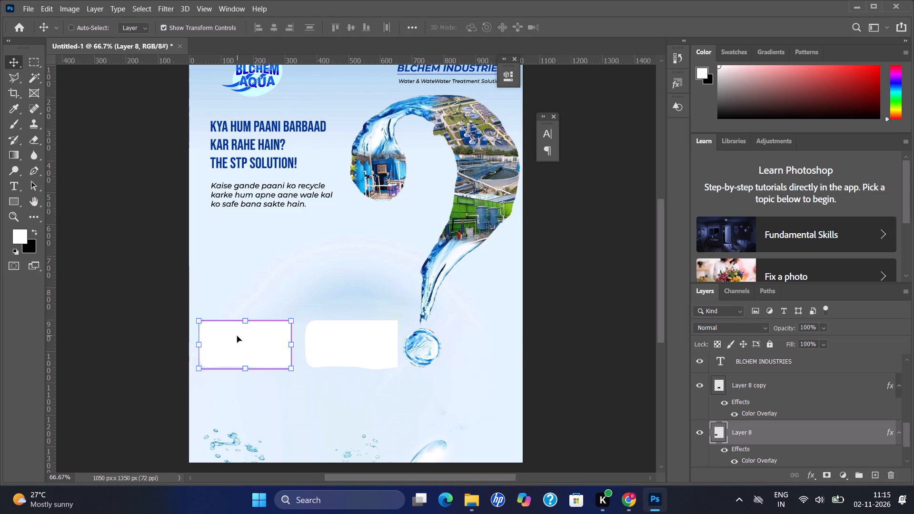
key("ctrl+t")
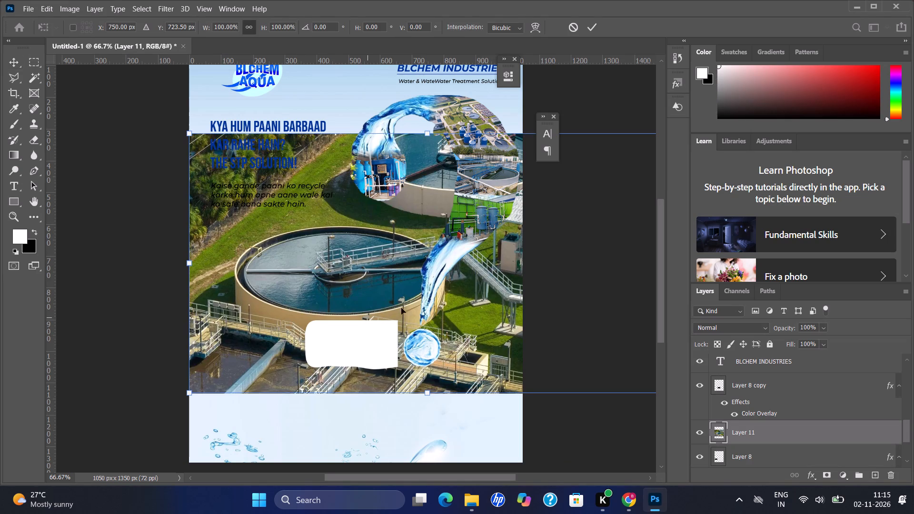
left_click_drag(189, 138, 356, 266)
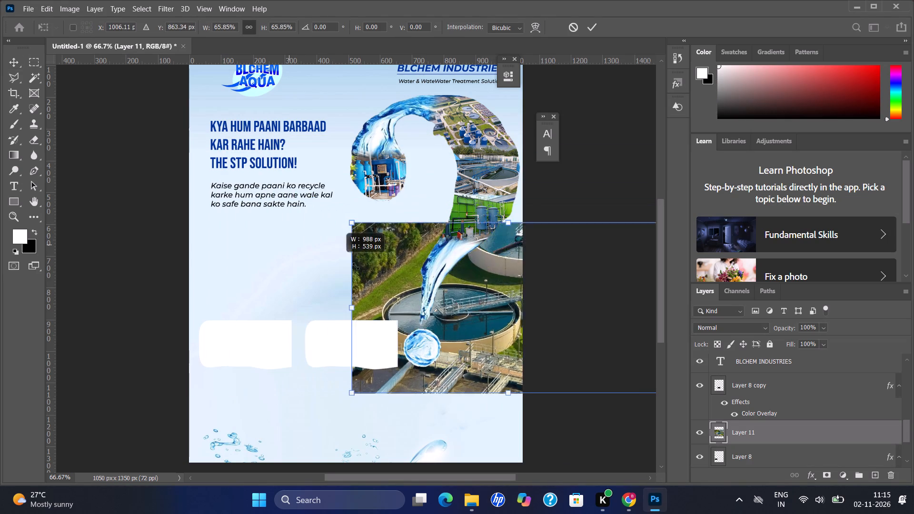
left_click_drag(356, 266, 374, 273)
left_click_drag(502, 333, 310, 308)
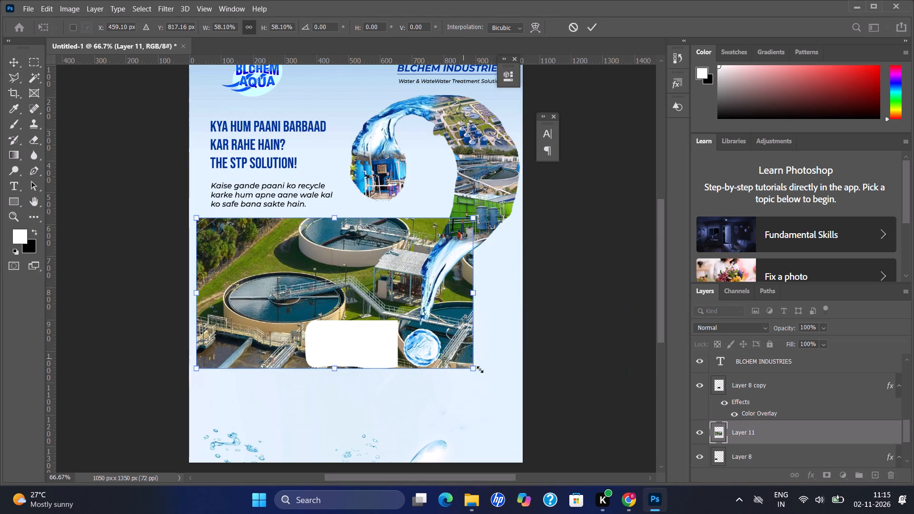
left_click_drag(475, 370, 329, 311)
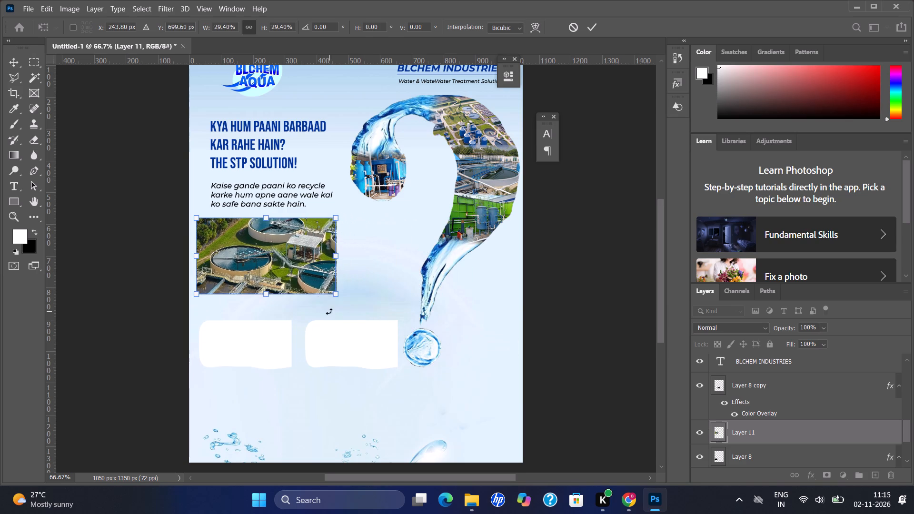
left_click_drag(275, 249, 295, 319)
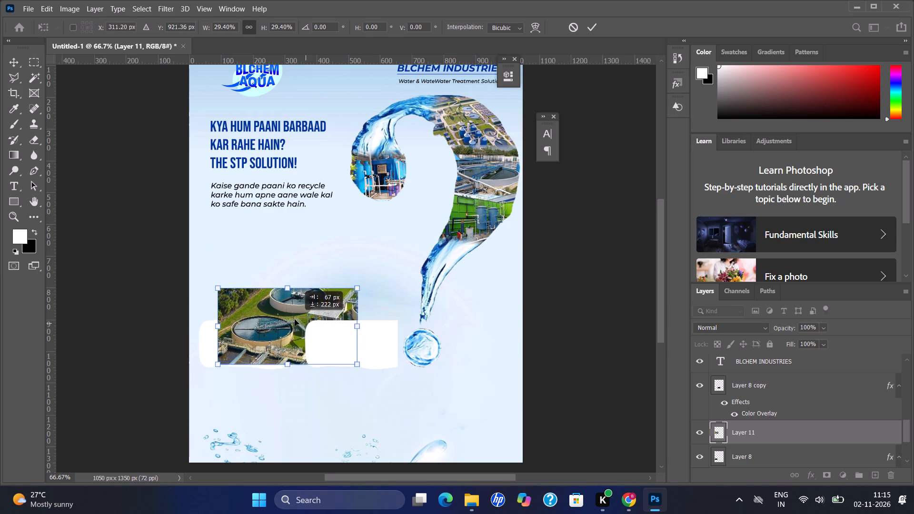
left_click_drag(295, 319, 274, 329)
left_click_drag(334, 376, 319, 375)
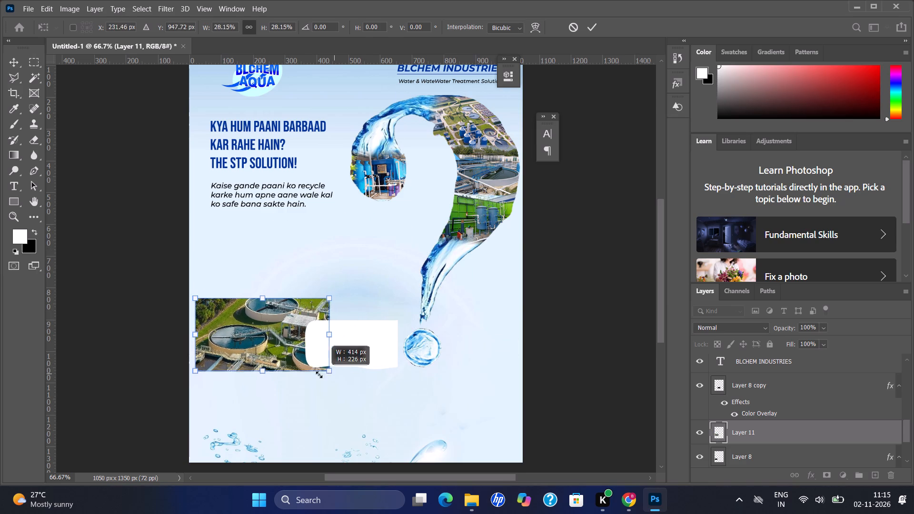
left_click_drag(319, 375, 301, 376)
left_click_drag(259, 334, 258, 345)
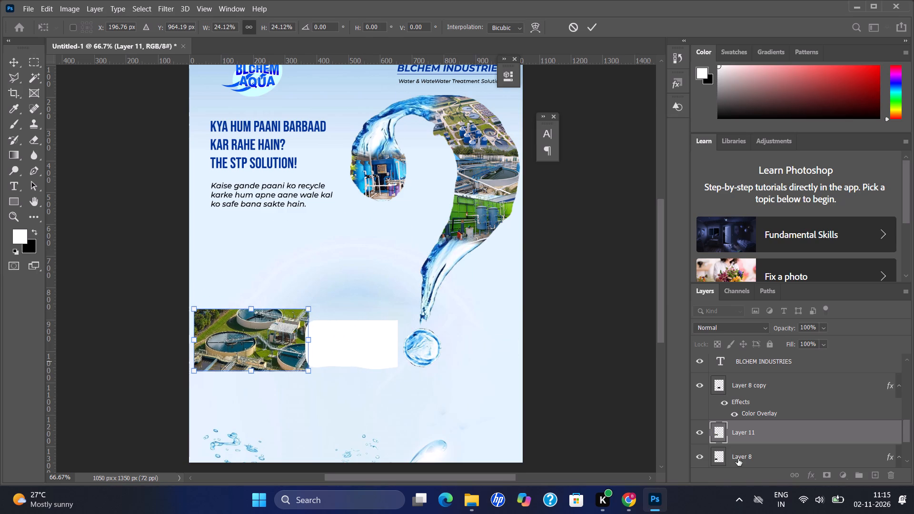
right_click(769, 437)
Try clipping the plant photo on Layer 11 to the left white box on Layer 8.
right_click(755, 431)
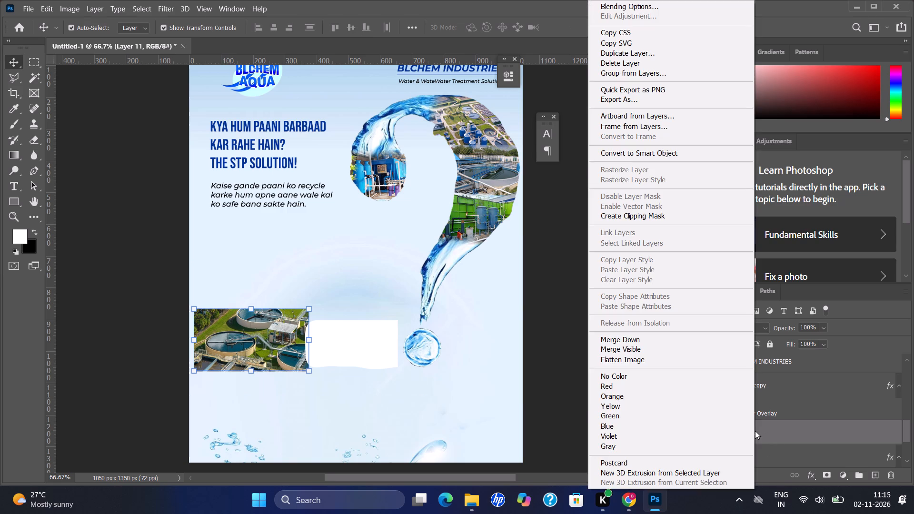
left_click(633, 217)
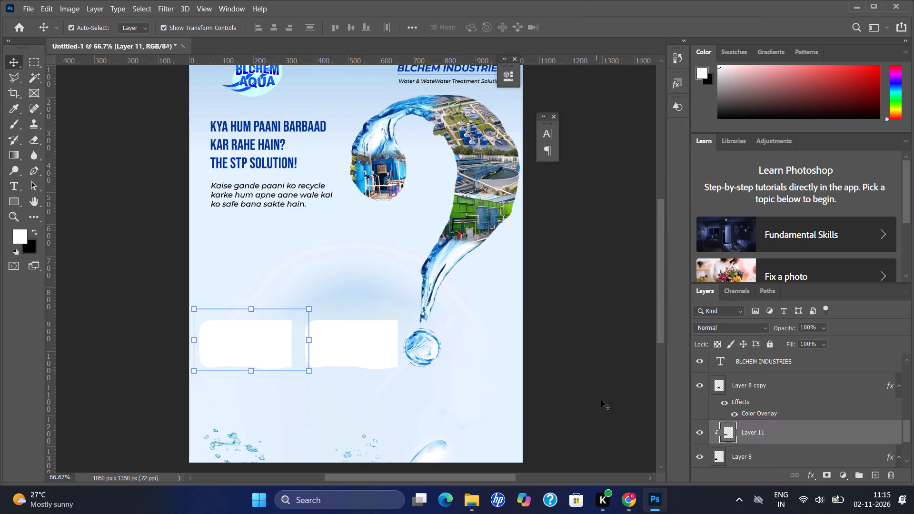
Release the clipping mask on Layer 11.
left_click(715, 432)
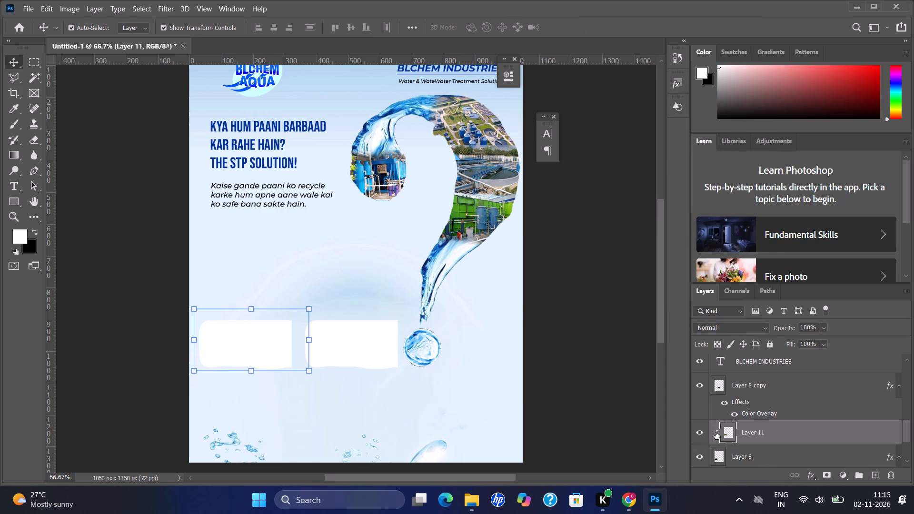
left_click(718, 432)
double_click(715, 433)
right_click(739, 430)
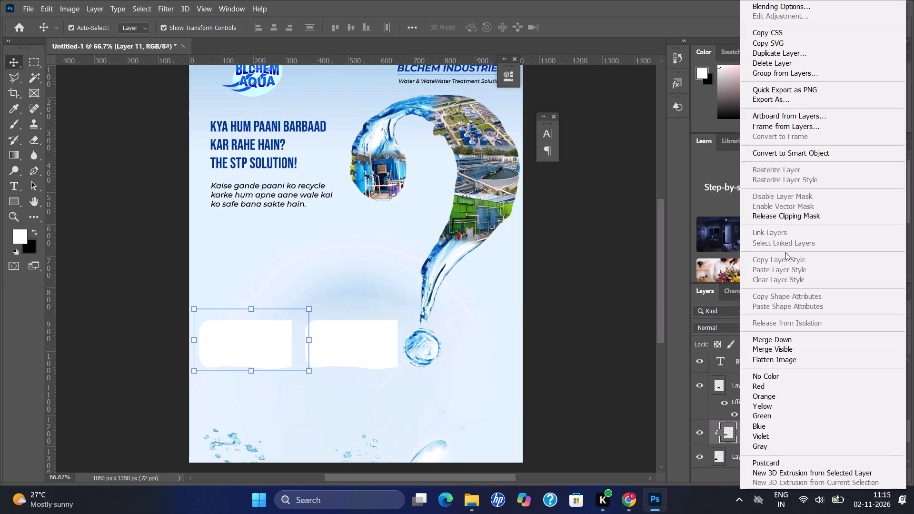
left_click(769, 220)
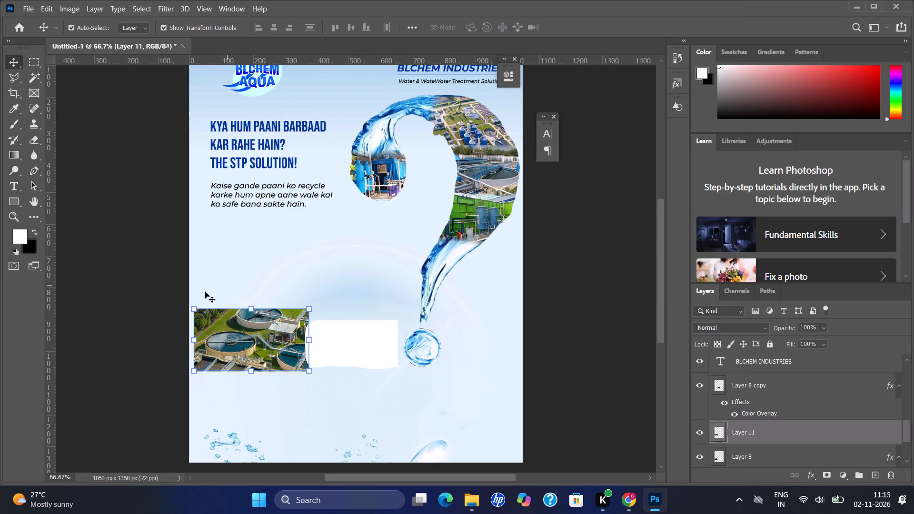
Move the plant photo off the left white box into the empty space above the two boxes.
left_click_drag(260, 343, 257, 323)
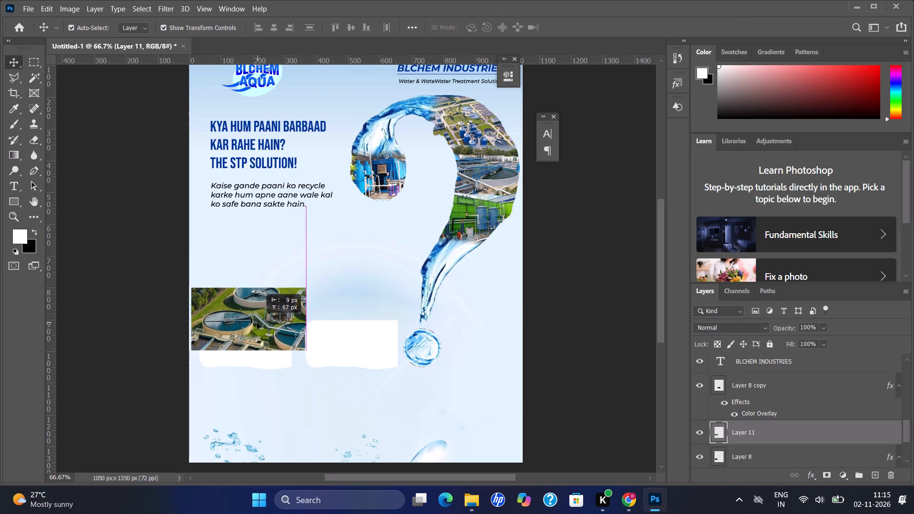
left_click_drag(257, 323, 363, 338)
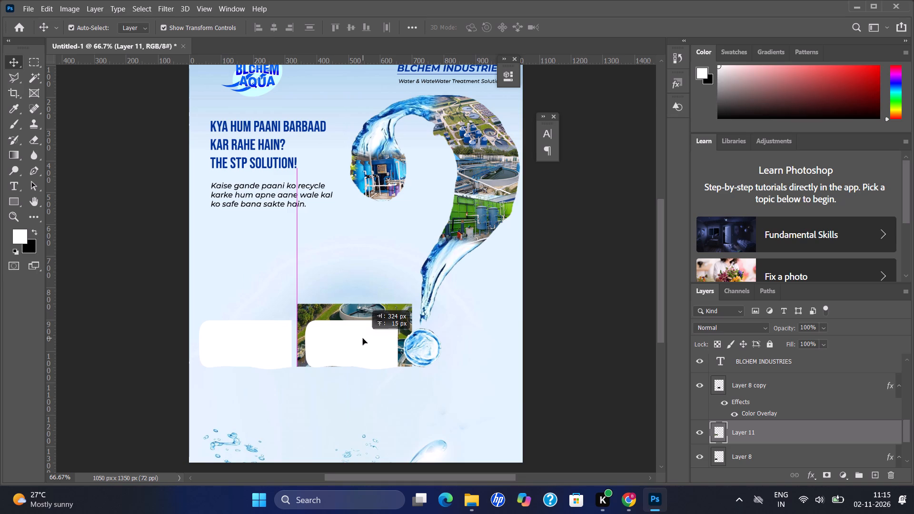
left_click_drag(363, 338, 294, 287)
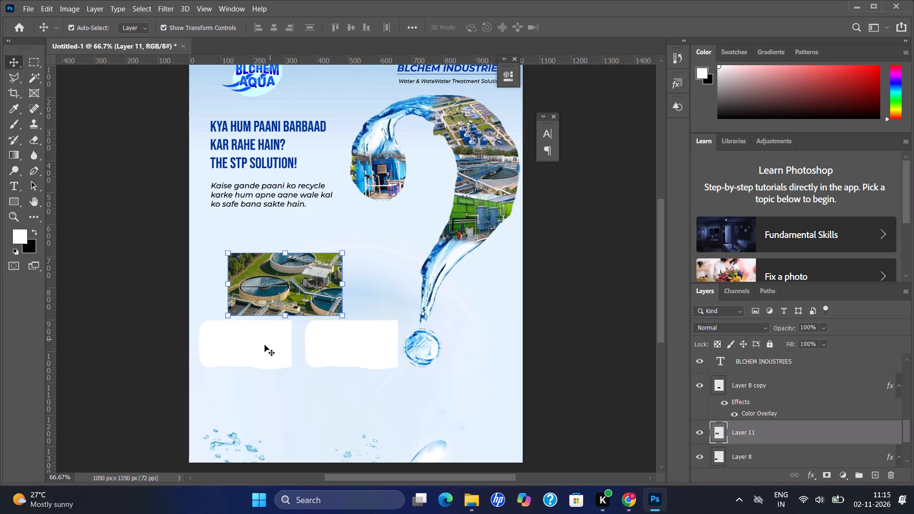
Check which layer holds the left white box and toggle the visibility of Layer 11 above it.
key("v")
left_click(246, 345)
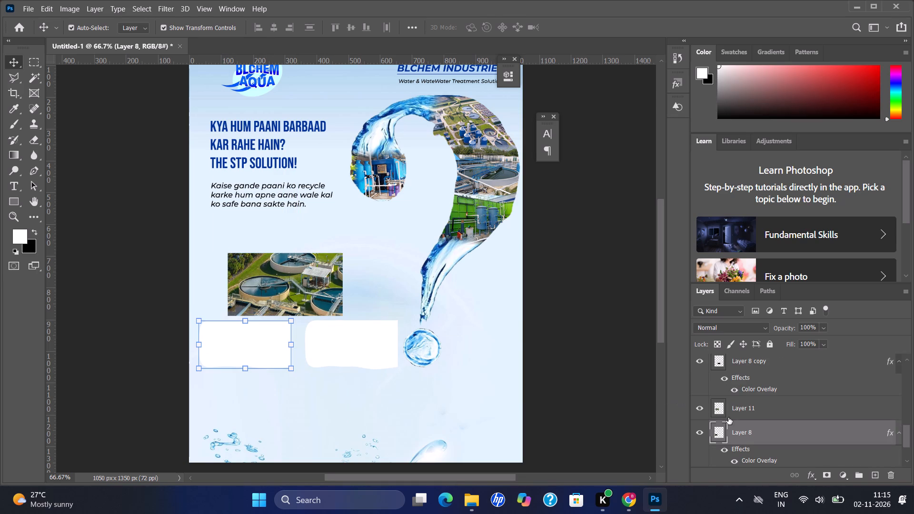
left_click(697, 410)
left_click(697, 410)
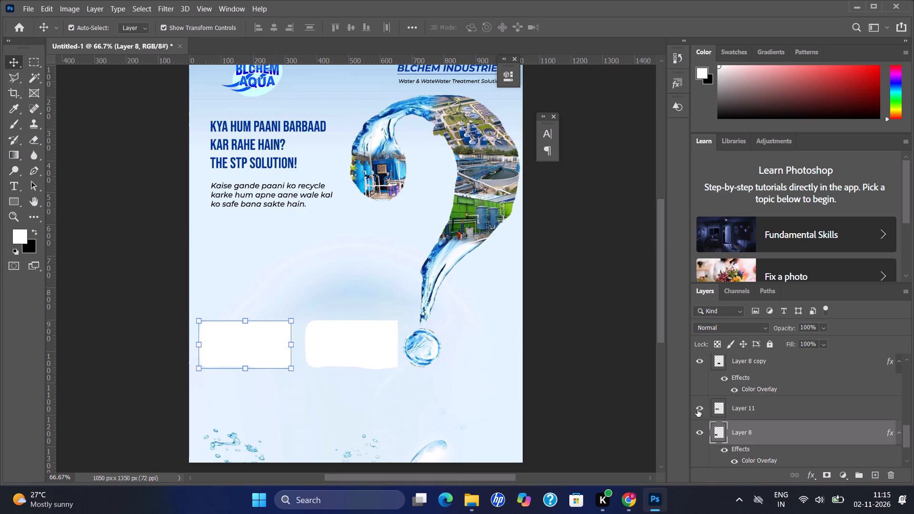
Move the plant photo on Layer 11 over the left white box and clip it to Layer 8.
left_click(755, 411)
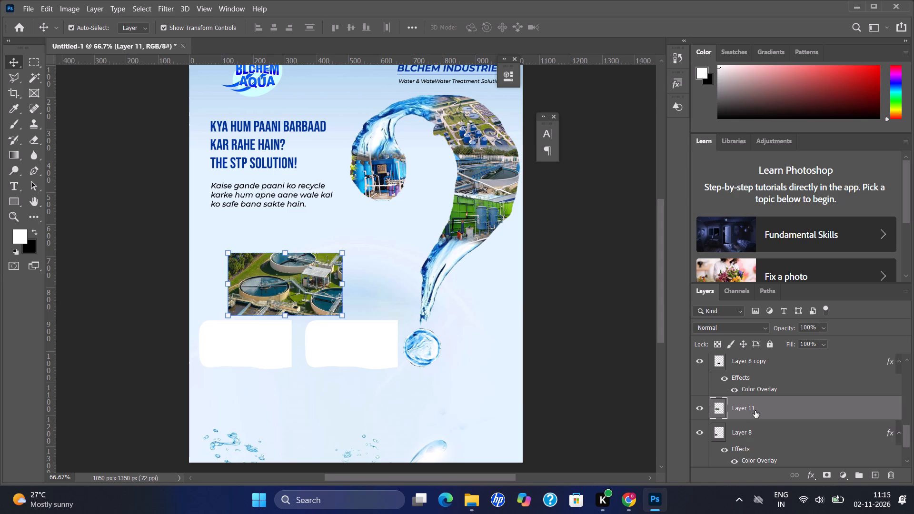
left_click_drag(290, 289, 257, 336)
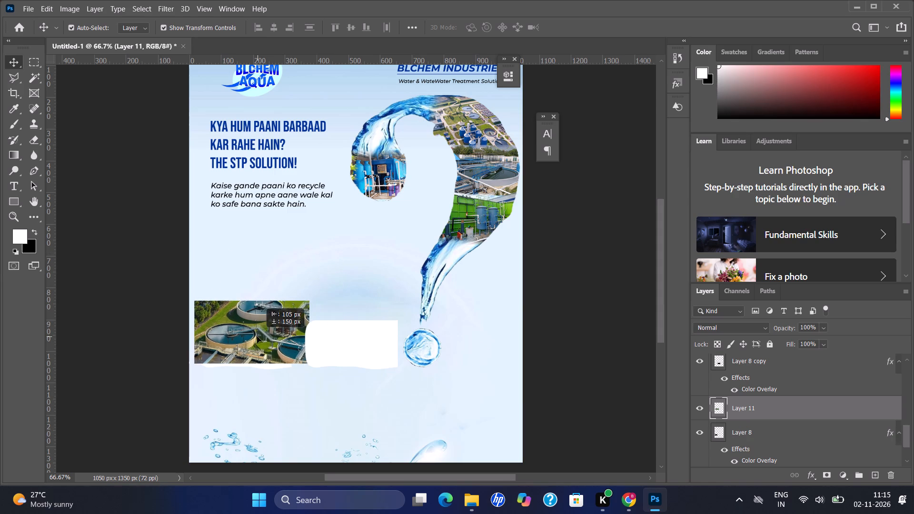
left_click_drag(257, 336, 248, 344)
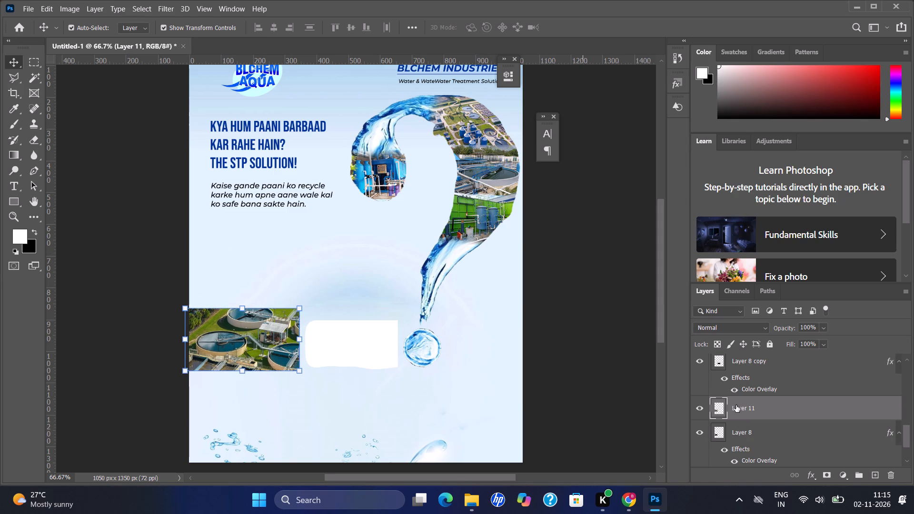
right_click(736, 405)
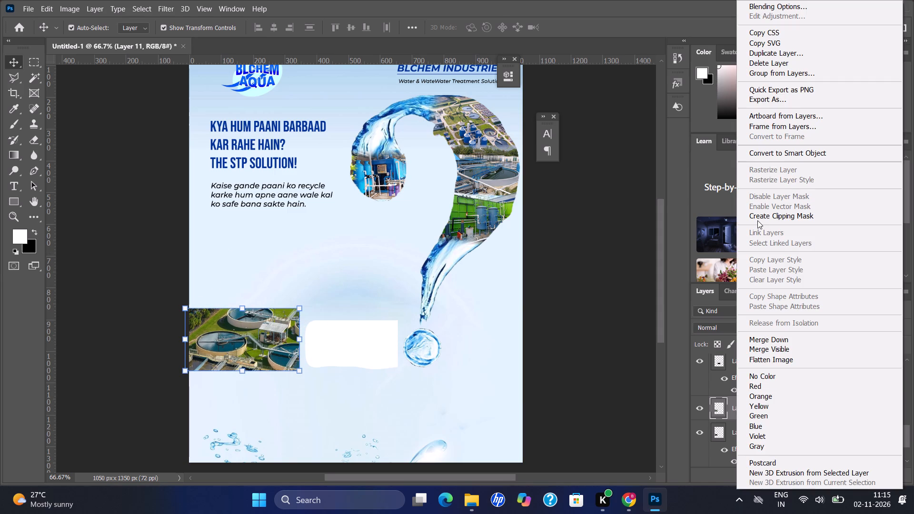
left_click(757, 220)
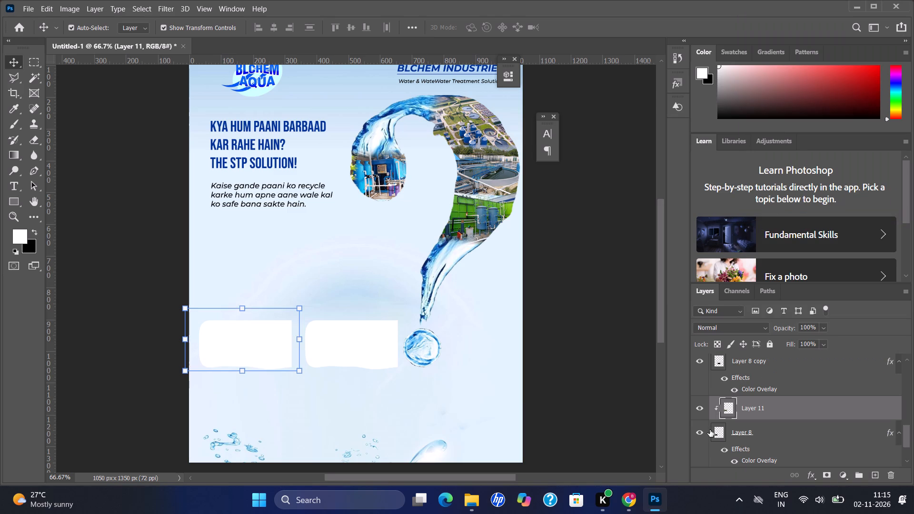
Hide the Color Overlay effect on Layer 8.
left_click(731, 461)
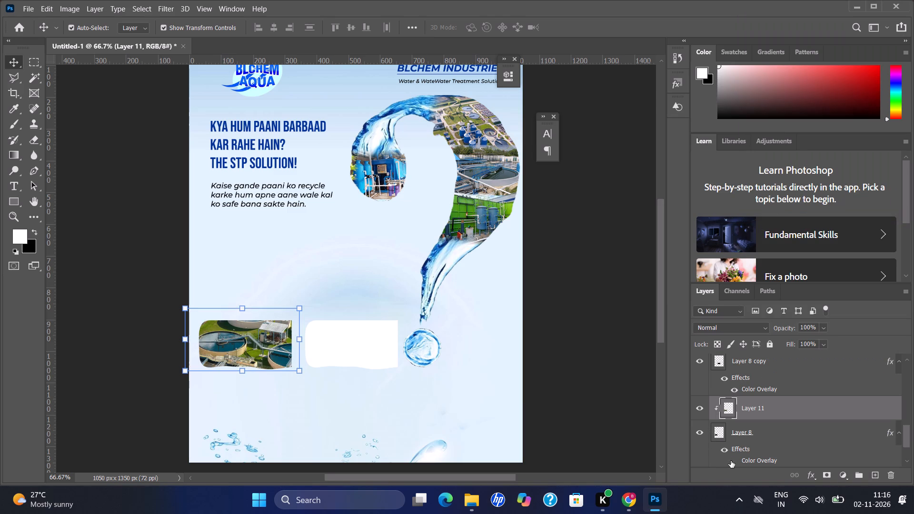
Scale the clipped plant photo to about 94% and reposition it so it fills the left box.
key("ctrl+t")
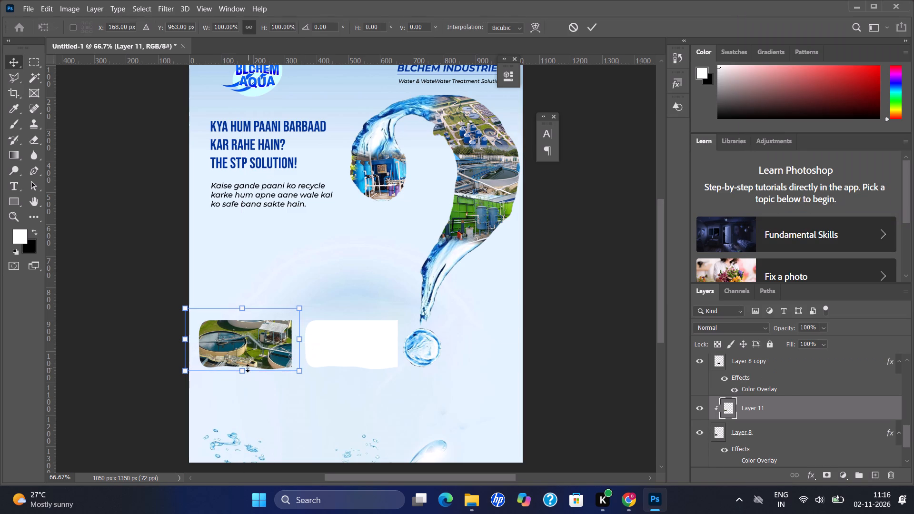
left_click_drag(297, 368, 282, 360)
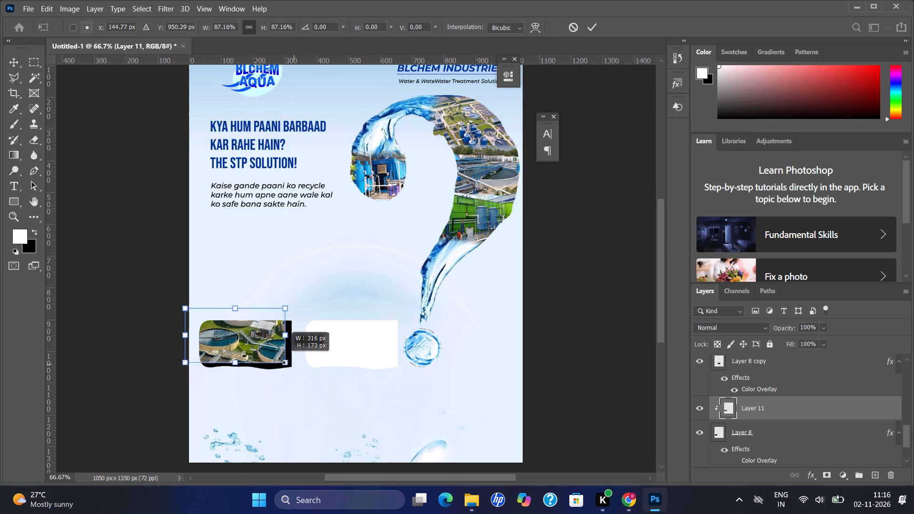
left_click_drag(282, 360, 288, 366)
left_click_drag(254, 353, 261, 356)
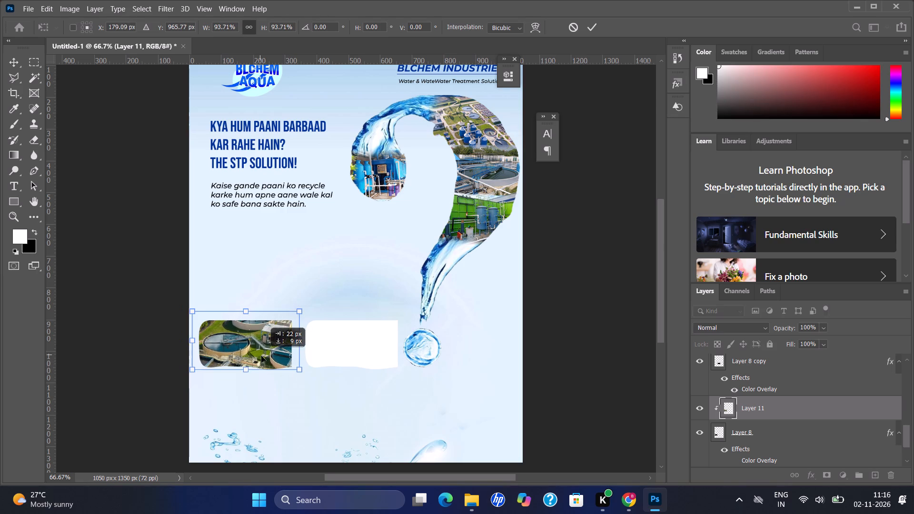
left_click_drag(261, 356, 259, 364)
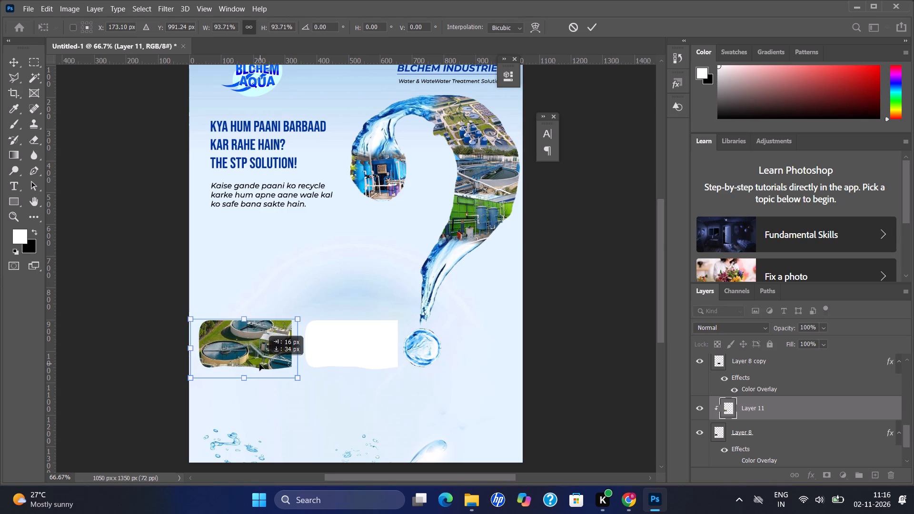
left_click_drag(259, 364, 259, 364)
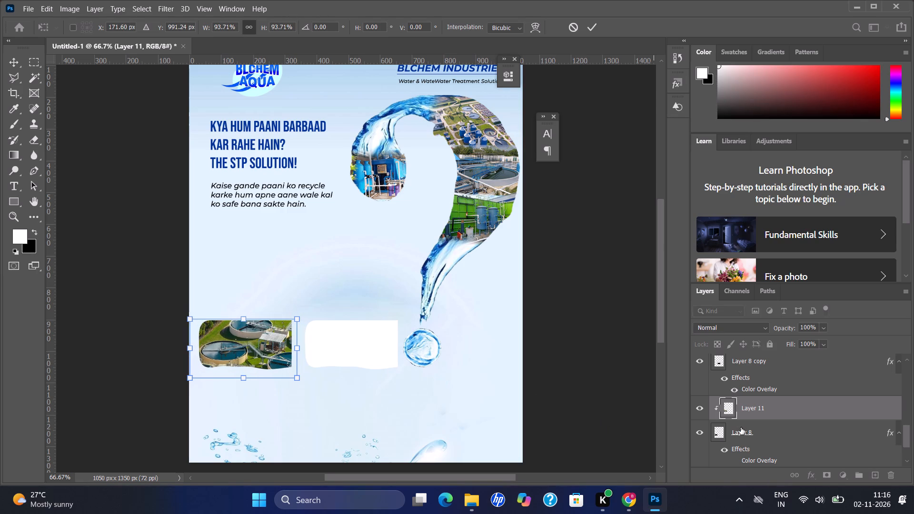
Enlarge Layer 11 and Layer 8 together to about 112% and shift the photo box slightly toward the poster's left edge.
left_click(741, 427, "ctrl")
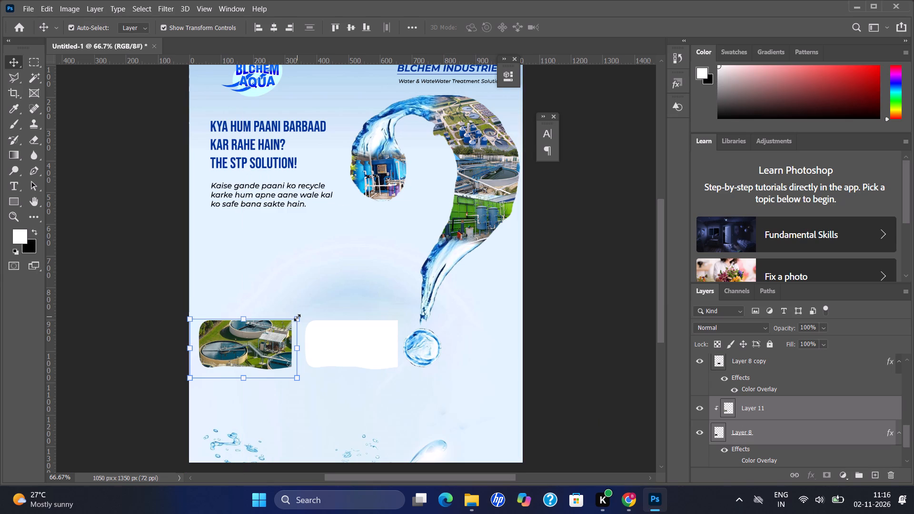
left_click_drag(296, 320, 305, 308)
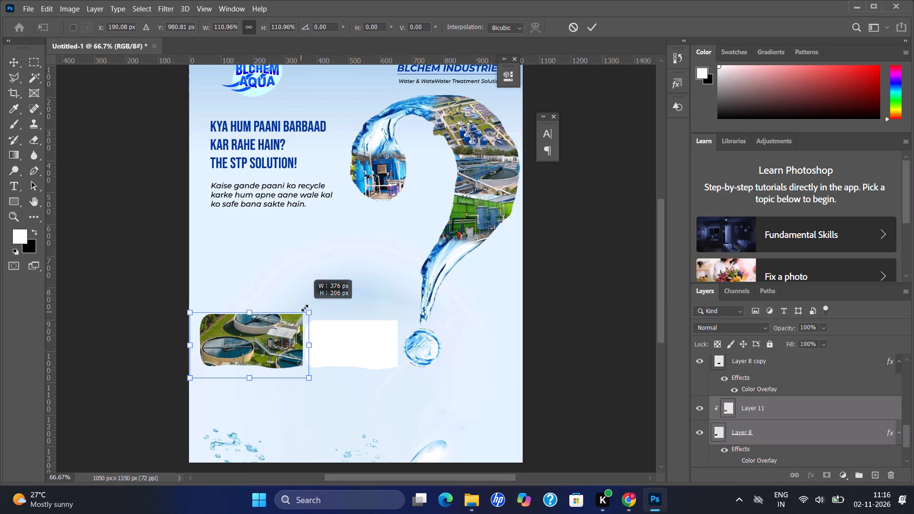
left_click_drag(305, 308, 305, 306)
left_click_drag(261, 350, 257, 353)
left_click(260, 346)
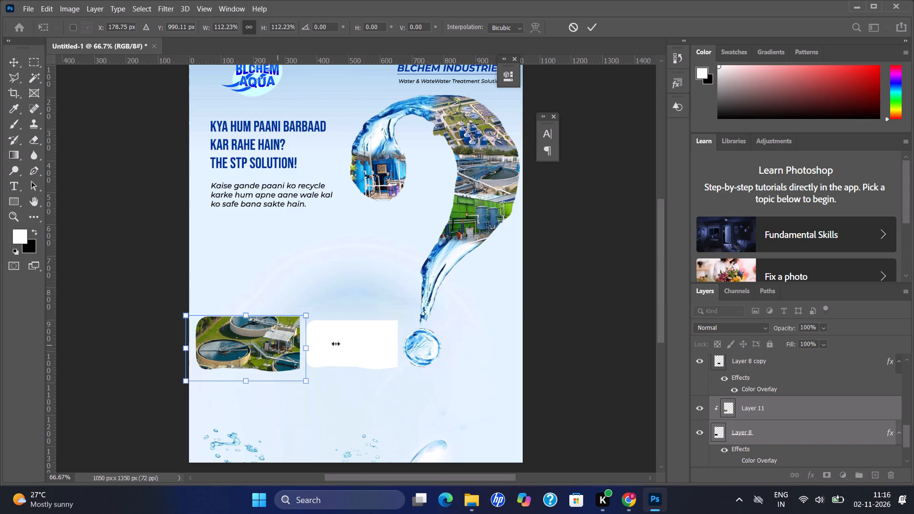
left_click(341, 345)
key("Return")
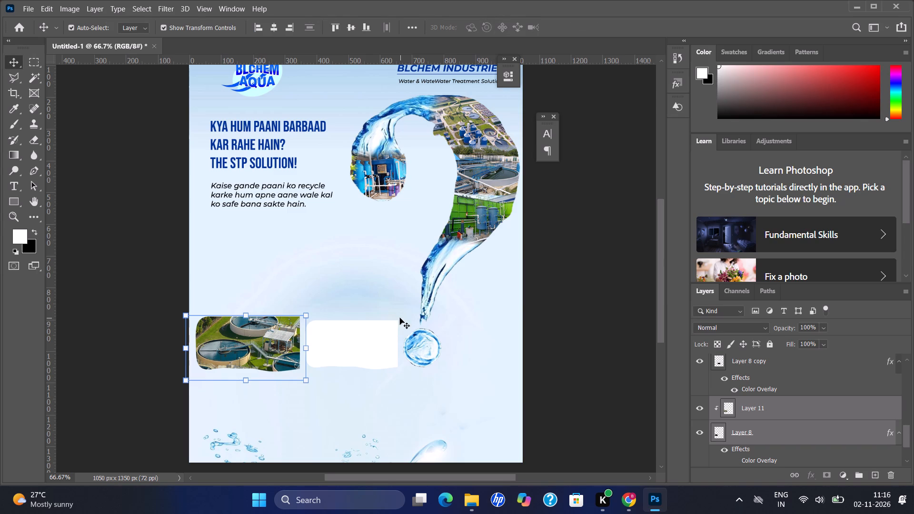
Select the right white box, switch to Chrome, and copy the V Aqua package STP plant image from the image results.
left_click(380, 328)
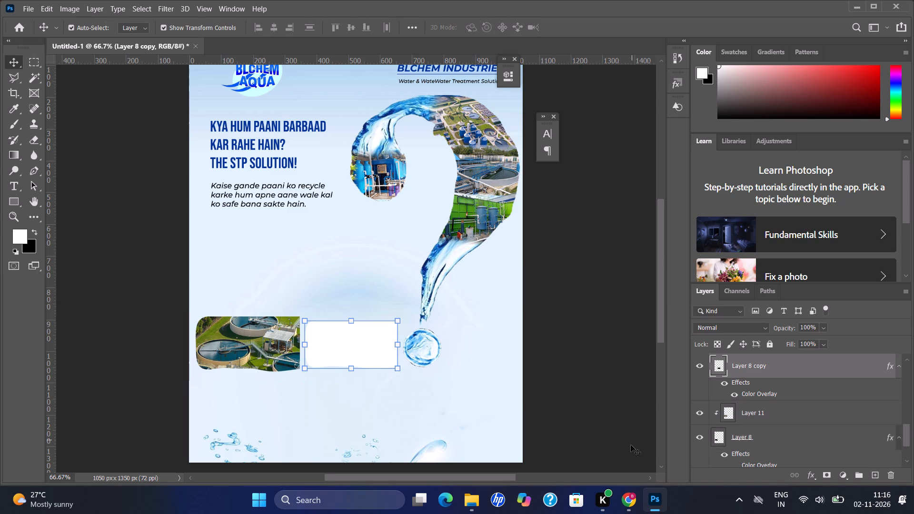
left_click(620, 503)
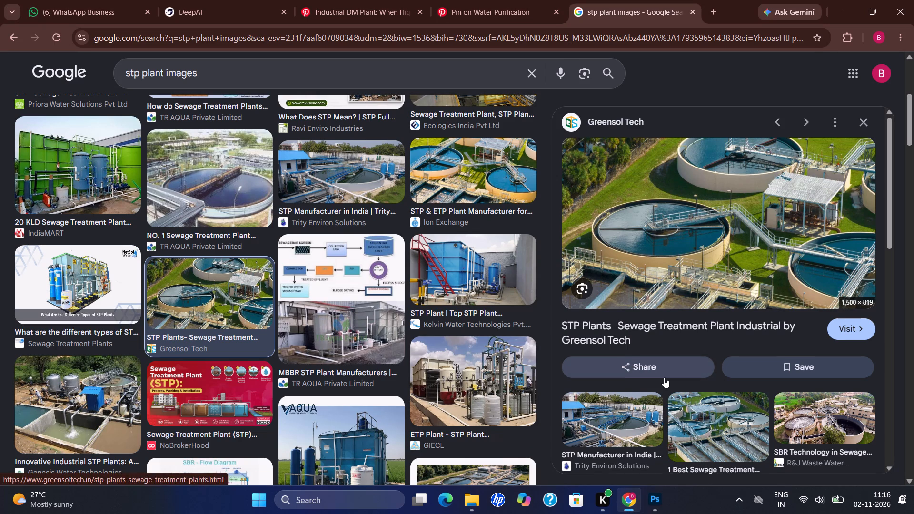
scroll(664, 377, "down", 4)
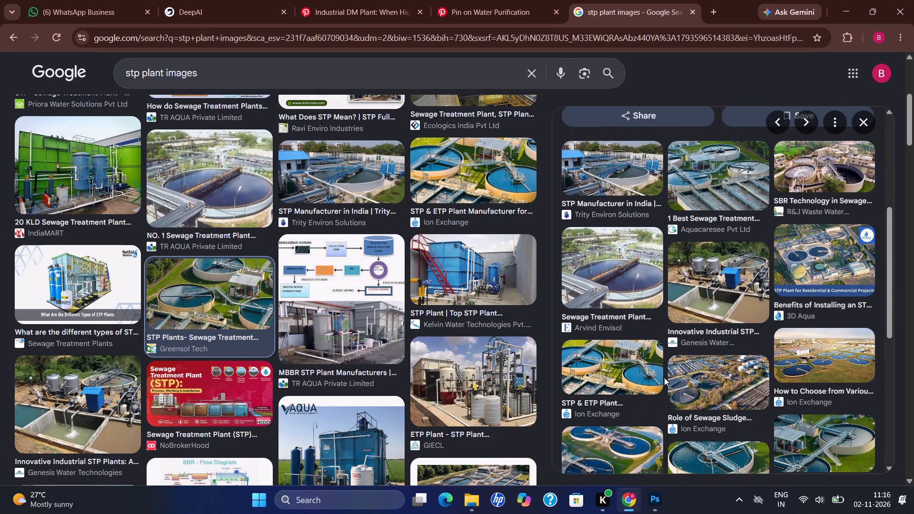
scroll(664, 377, "down", 3)
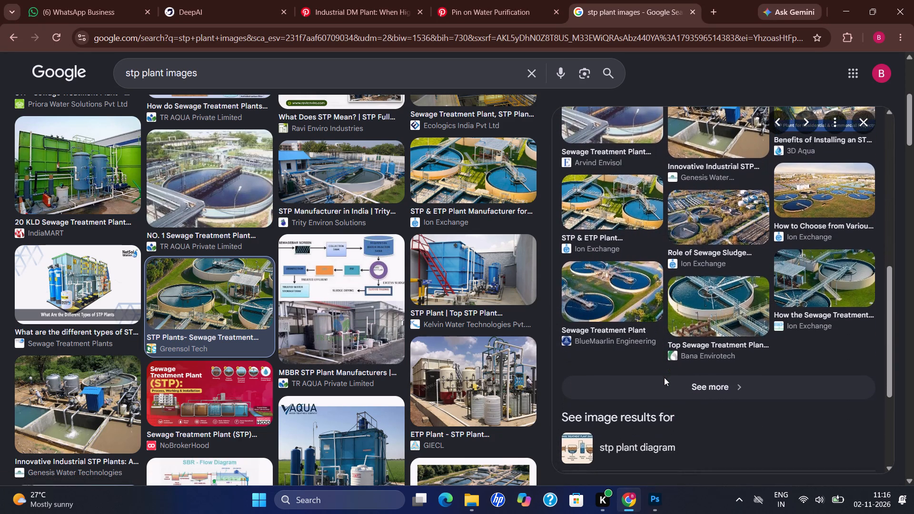
scroll(664, 377, "down", 1)
scroll(477, 418, "down", 1)
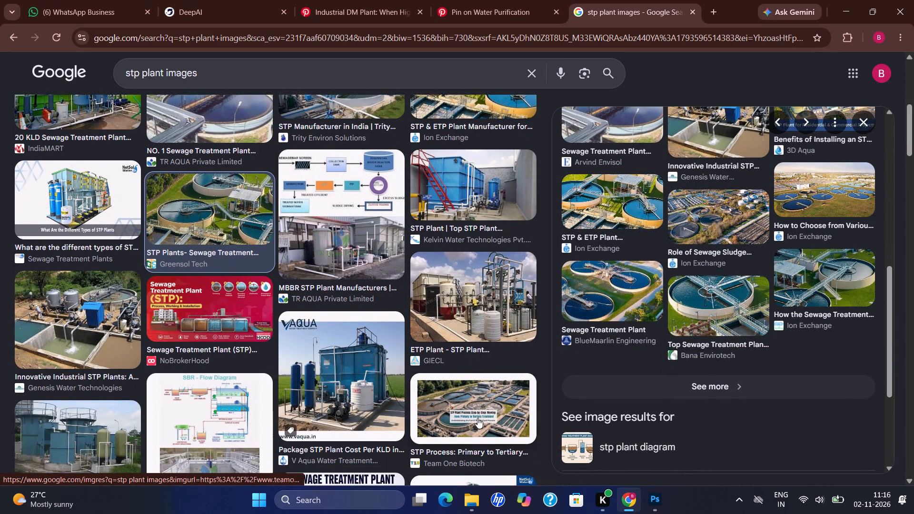
scroll(477, 418, "down", 1)
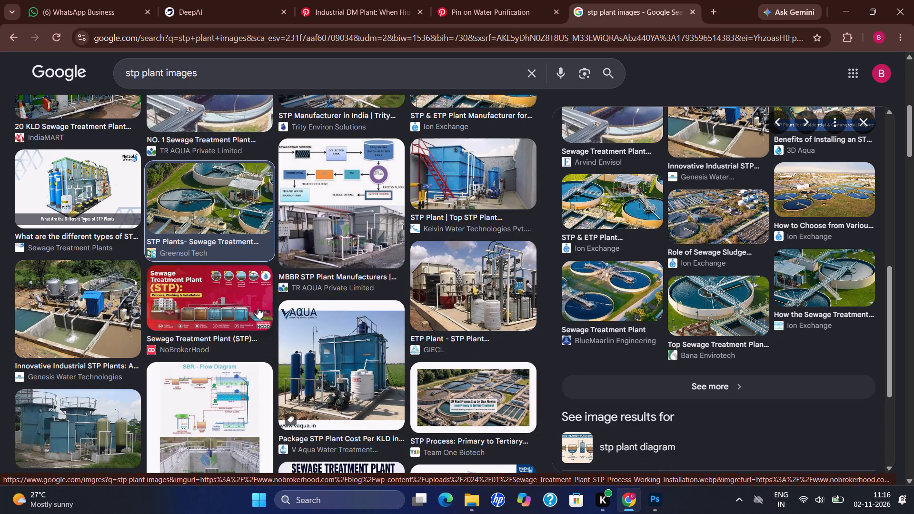
left_click(354, 366)
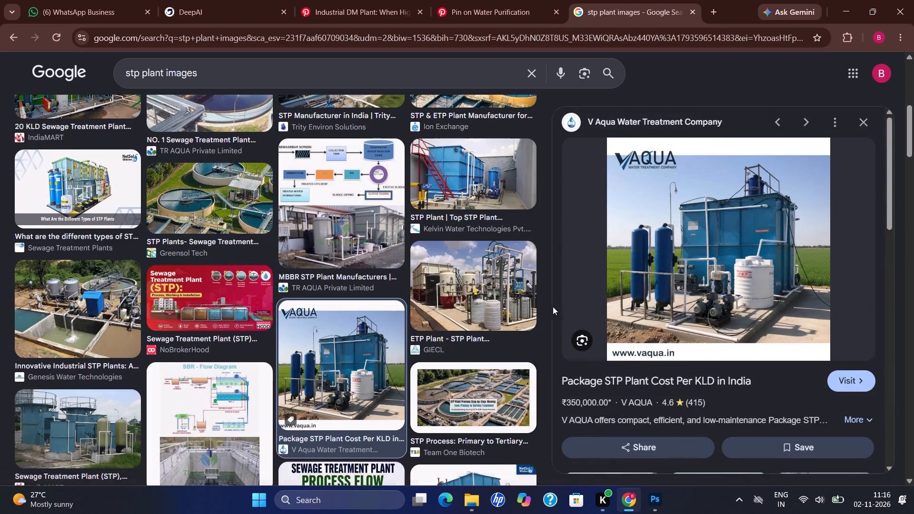
right_click(695, 267)
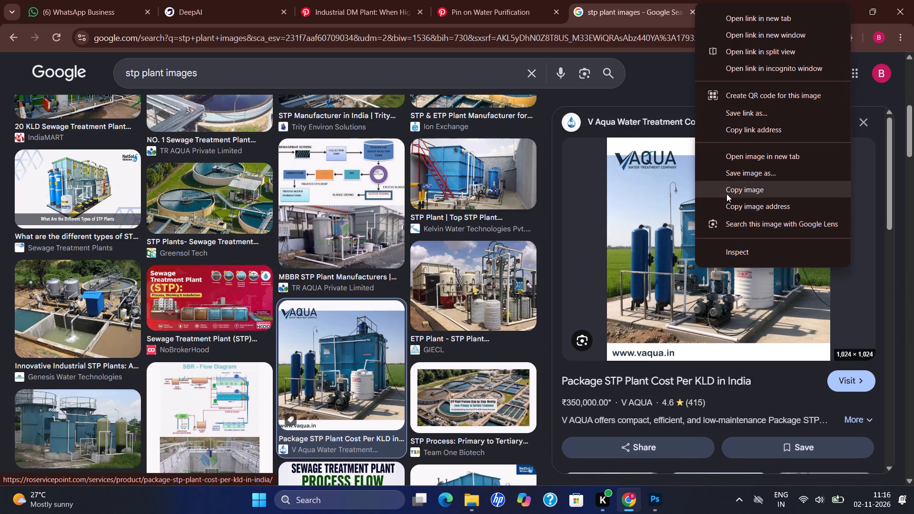
left_click(726, 194)
Switch back to Photoshop, paste the copied plant image above Layer 8 copy and move it down over the poster's lower half.
left_click(653, 504)
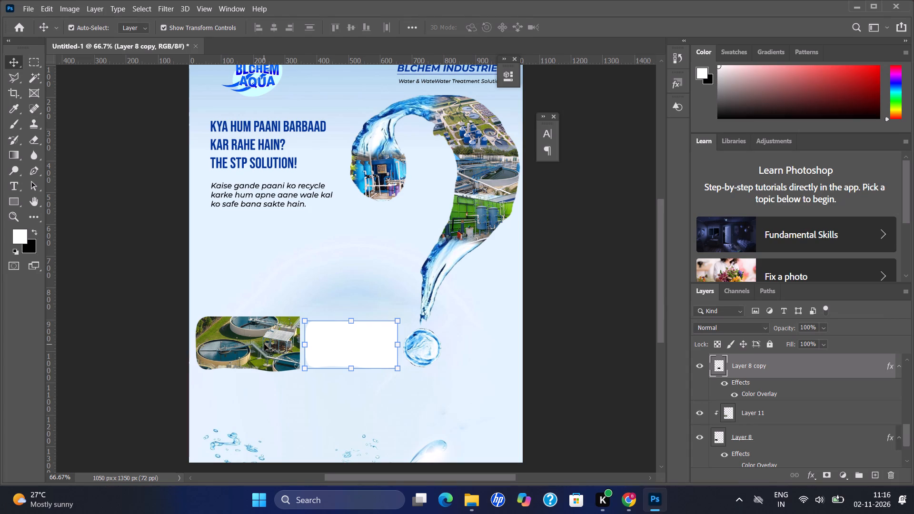
key("ctrl+v")
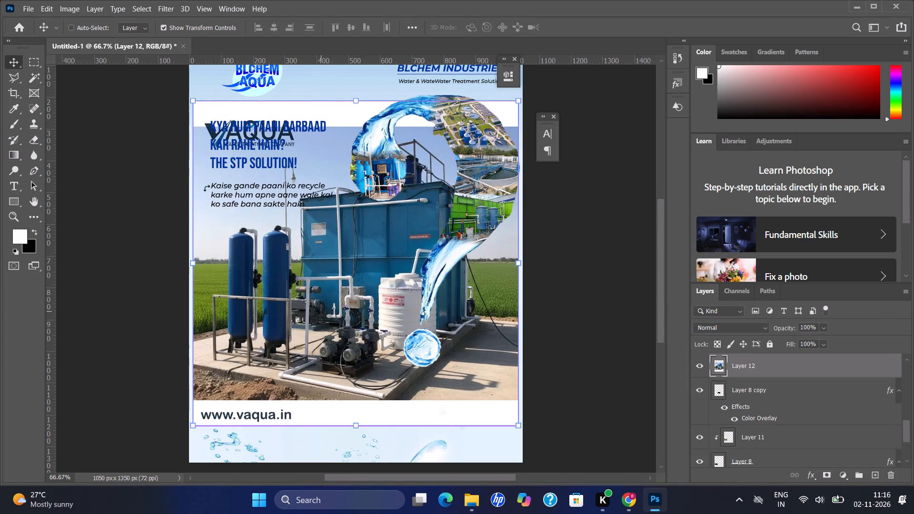
left_click_drag(319, 238, 326, 375)
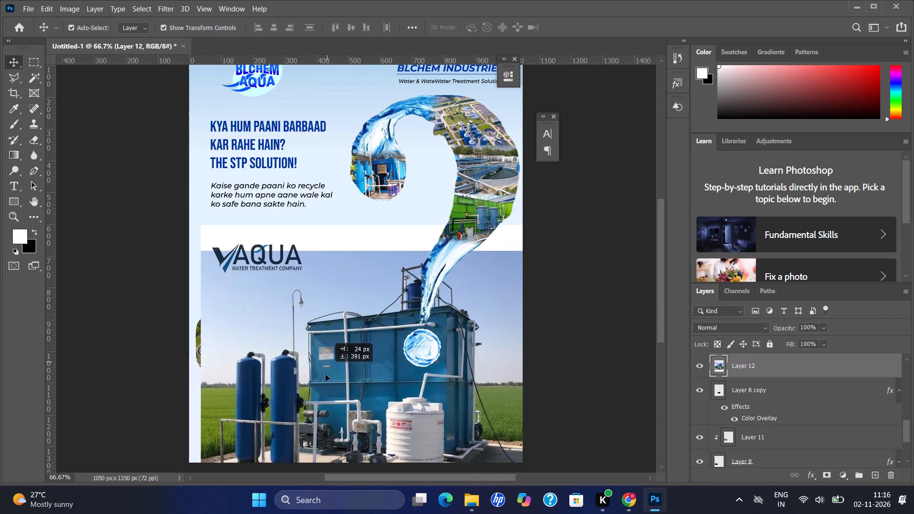
left_click_drag(326, 375, 321, 364)
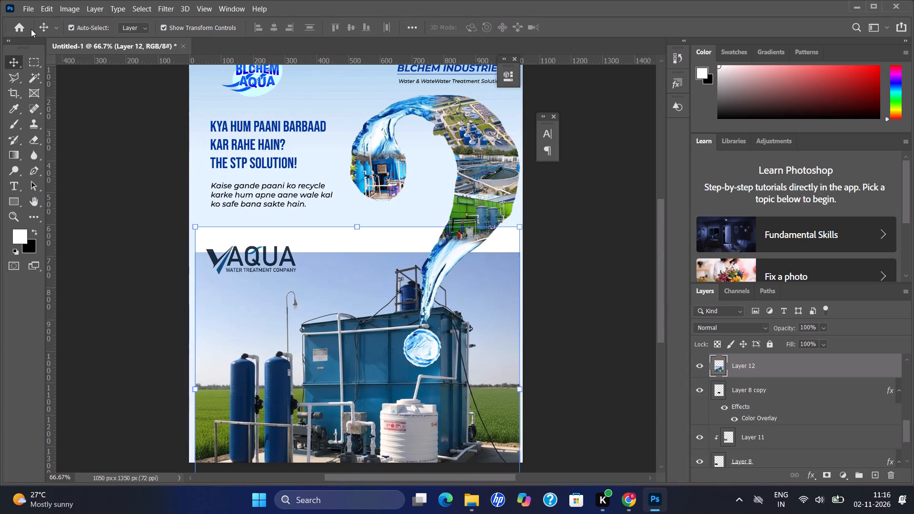
Outline the V AQUA logo area at the top of the pasted plant image with the Polygonal Lasso and delete it.
left_click(11, 76)
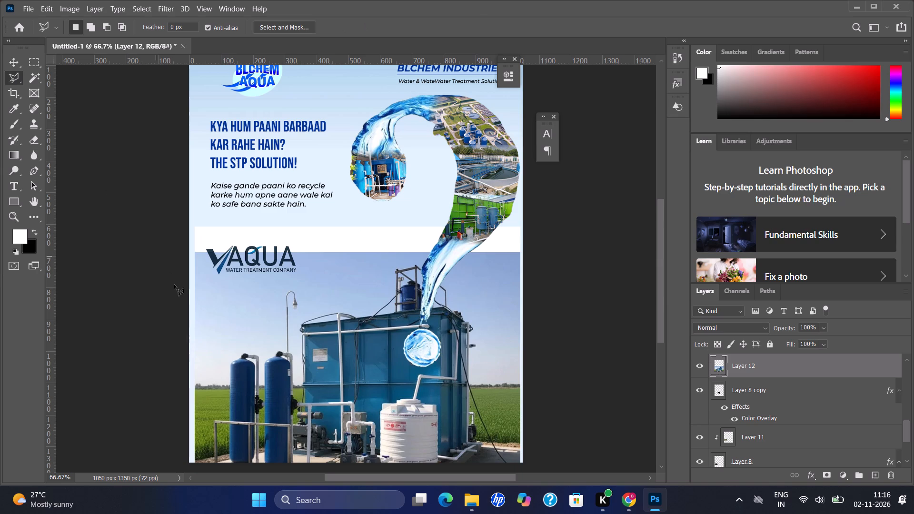
left_click_drag(174, 281, 191, 279)
left_click(191, 279)
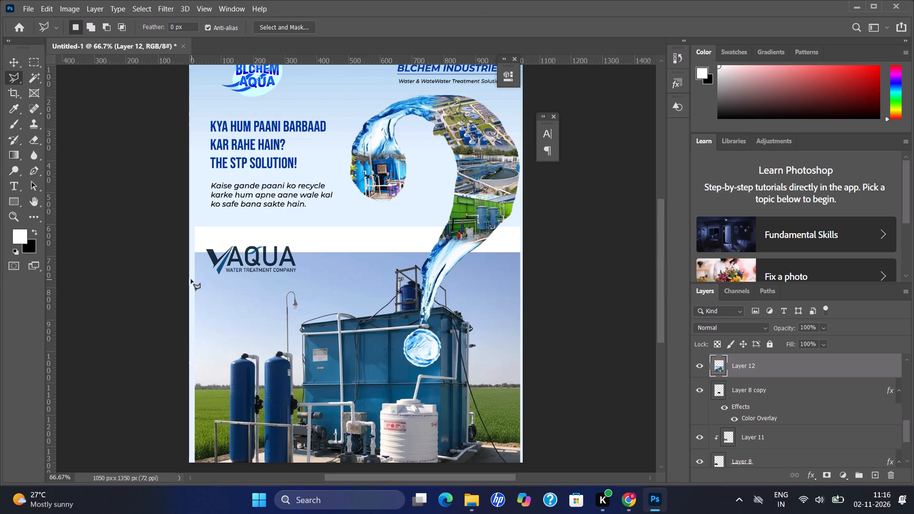
left_click(191, 279)
left_click_drag(349, 279, 376, 275)
left_click(376, 275)
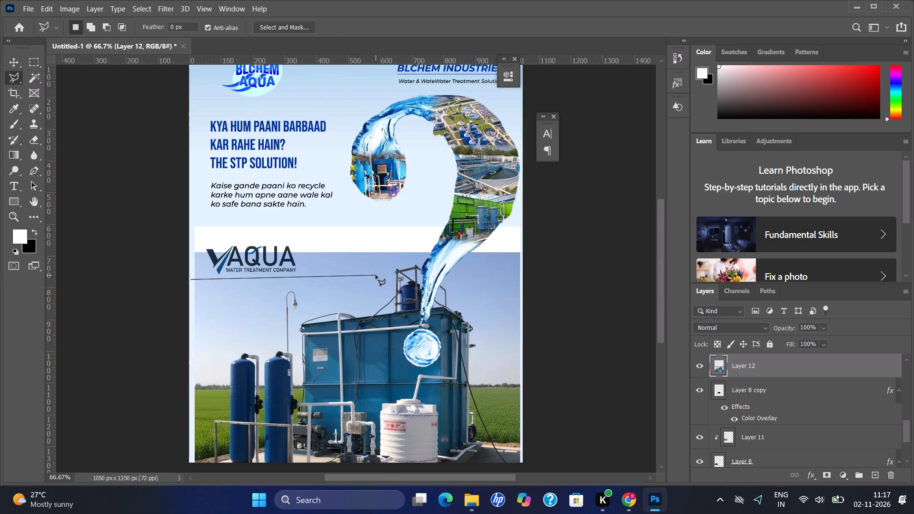
left_click(417, 257)
left_click(418, 233)
left_click(200, 225)
left_click(191, 280)
key("BackSpace")
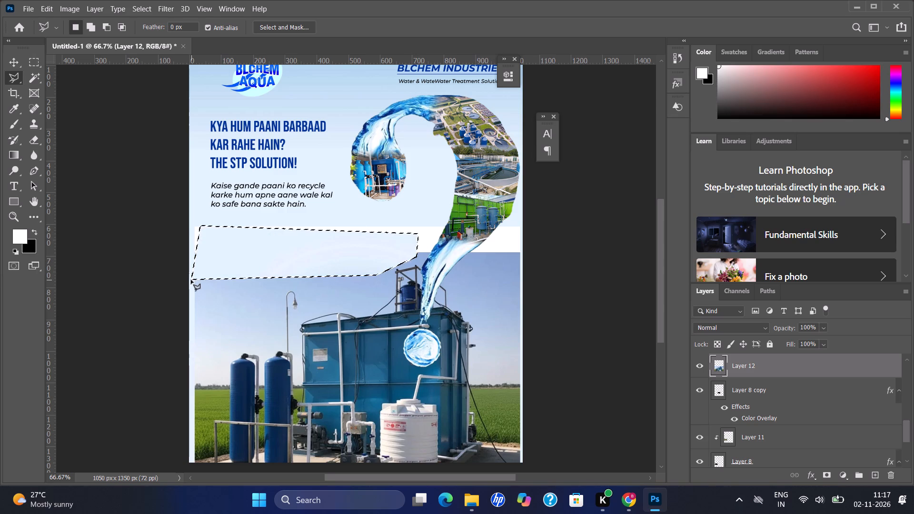
Nudge the lasso selection outline slightly upward.
key("Up")
key("Up")
key("Up")
key("Up")
key("Up")
key("Up")
key("Up")
key("Up")
key("Up")
key("Up")
key("Up")
key("Up")
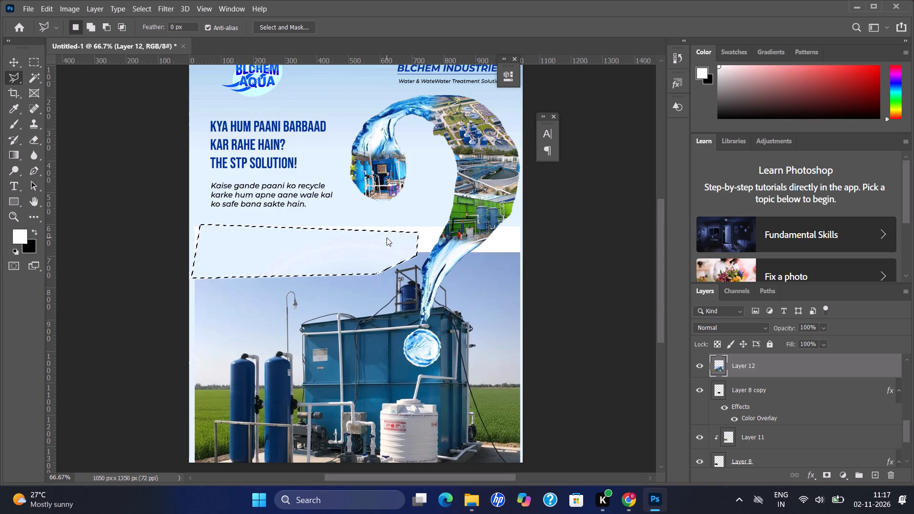
Delete the lassoed area at the top of the plant image and clear the selection.
key("BackSpace")
key("ctrl+d")
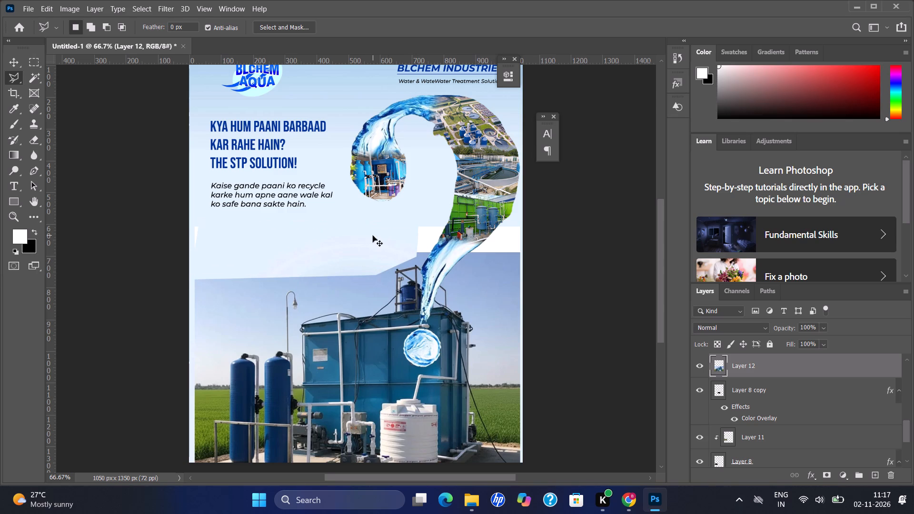
Select the leftover white strip at the plant image's upper right with the Rectangular Marquee, delete it and deselect.
left_click(33, 61)
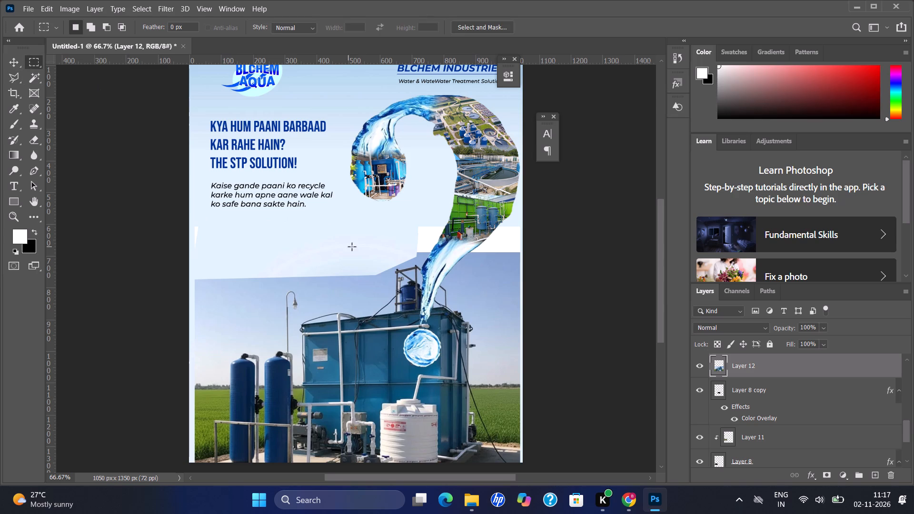
left_click_drag(380, 215, 529, 265)
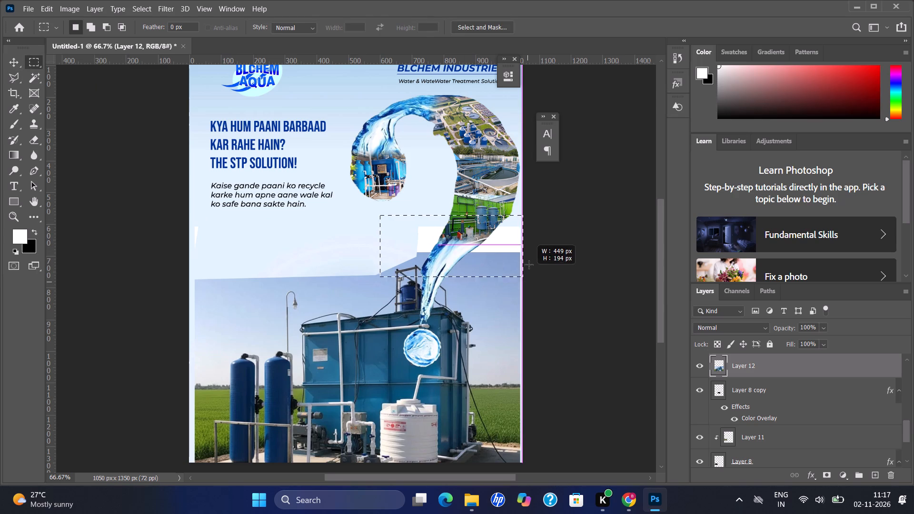
left_click_drag(529, 265, 546, 259)
key("BackSpace")
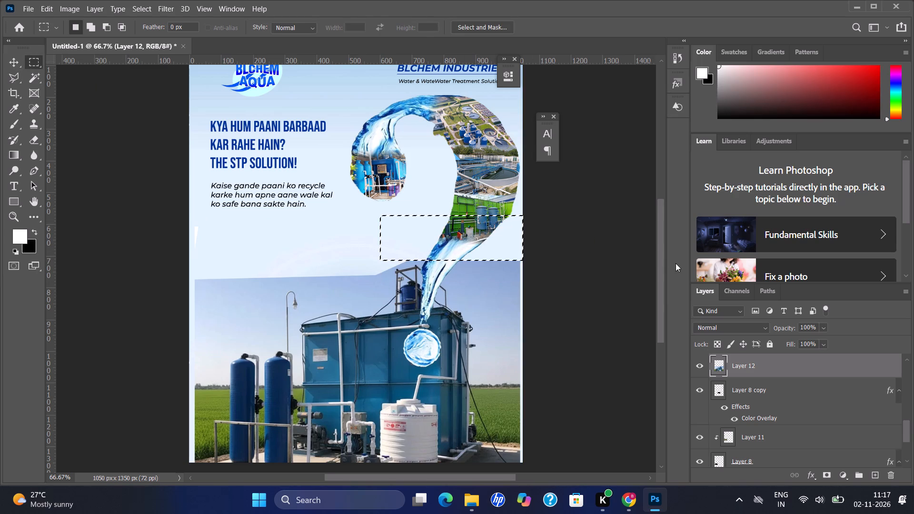
left_click_drag(658, 262, 656, 309)
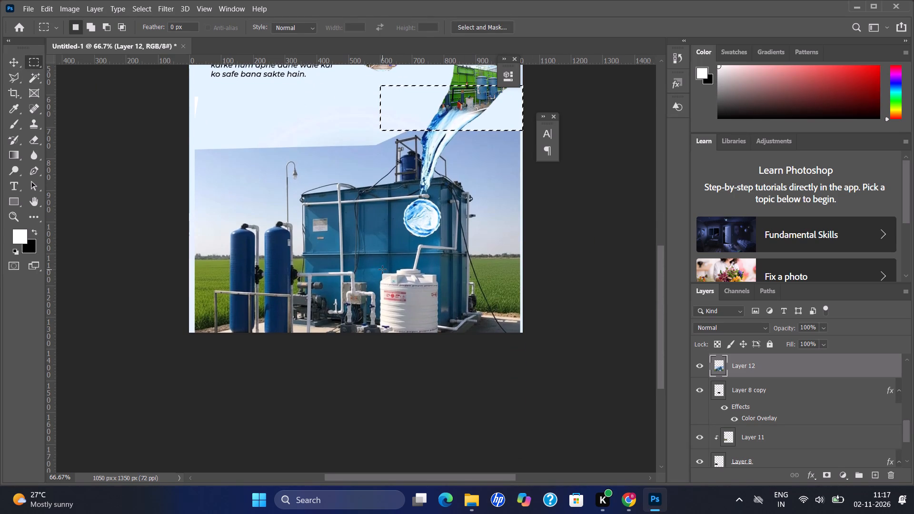
key("ctrl+d")
key("v")
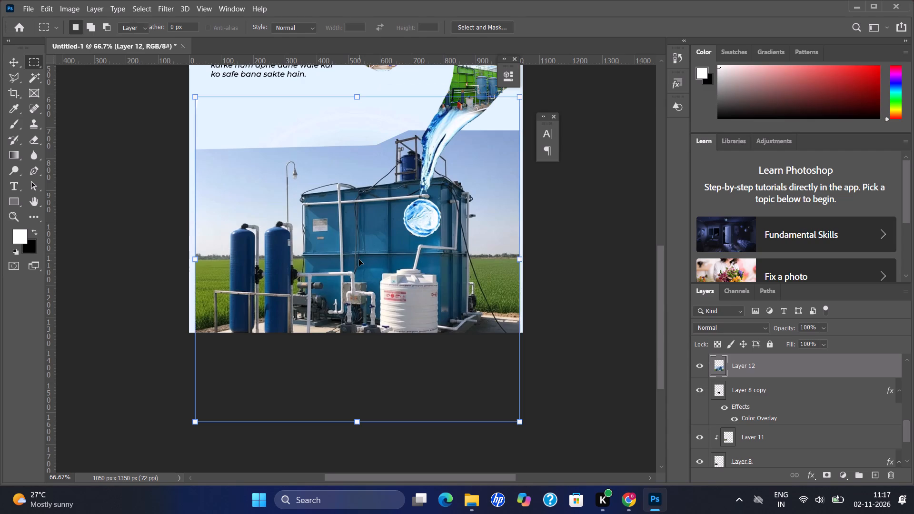
left_click_drag(349, 220, 348, 99)
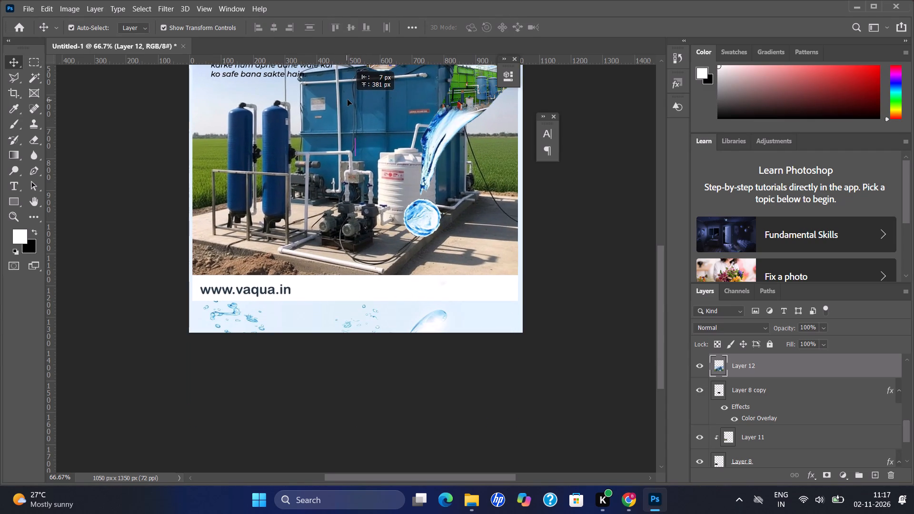
left_click_drag(348, 99, 349, 99)
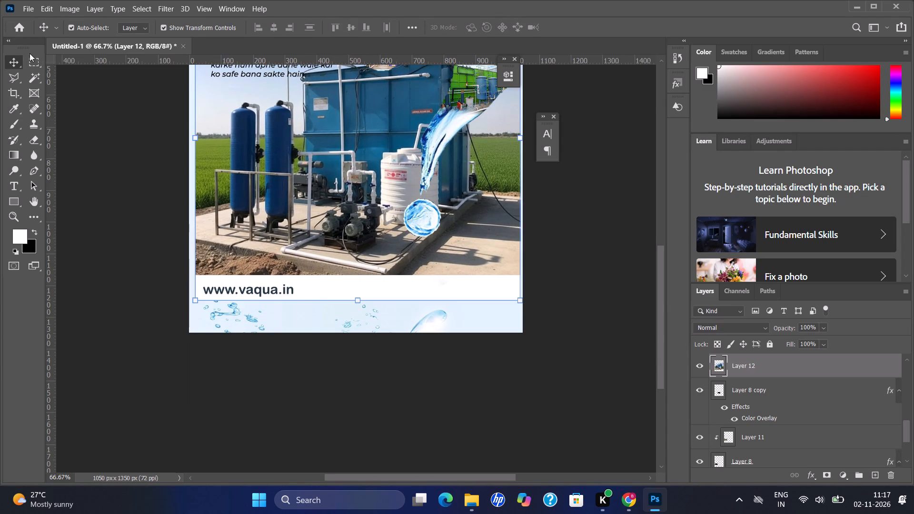
left_click(32, 57)
left_click_drag(171, 276, 224, 291)
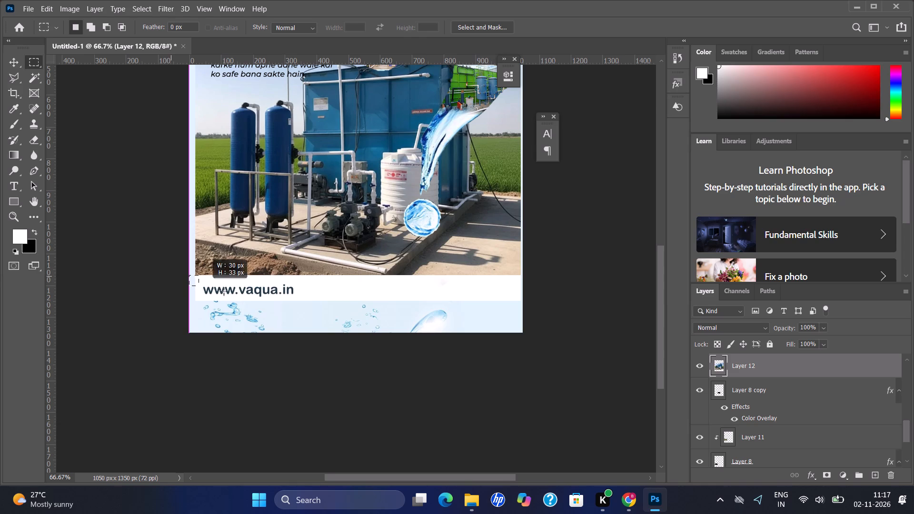
left_click_drag(224, 291, 530, 322)
key("BackSpace")
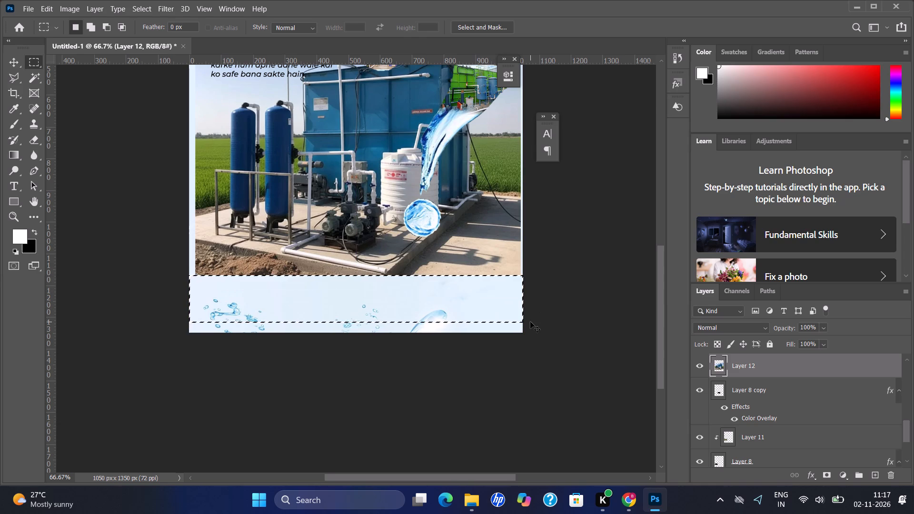
key("ctrl+d")
Scale the plant image down to about 37.7% and position it over the white box beside the clarifier photo.
key("ctrl+minus")
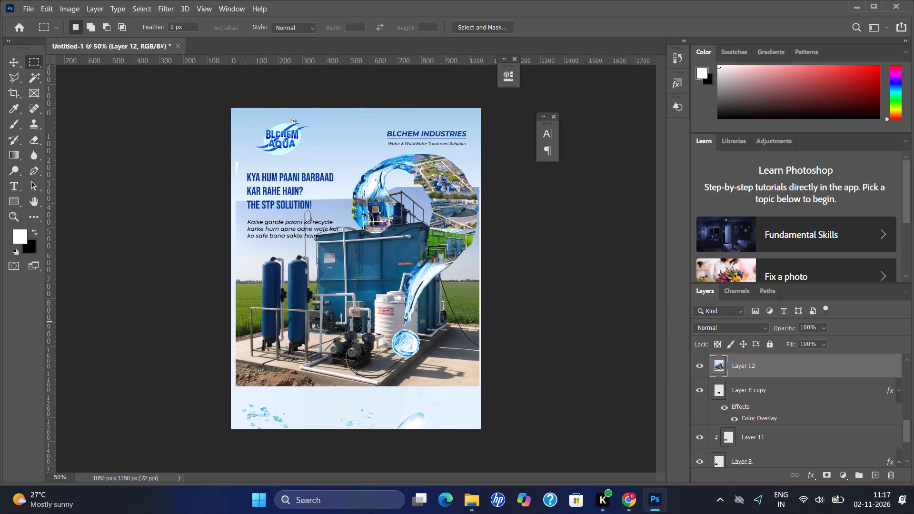
left_click(412, 324)
type("cv")
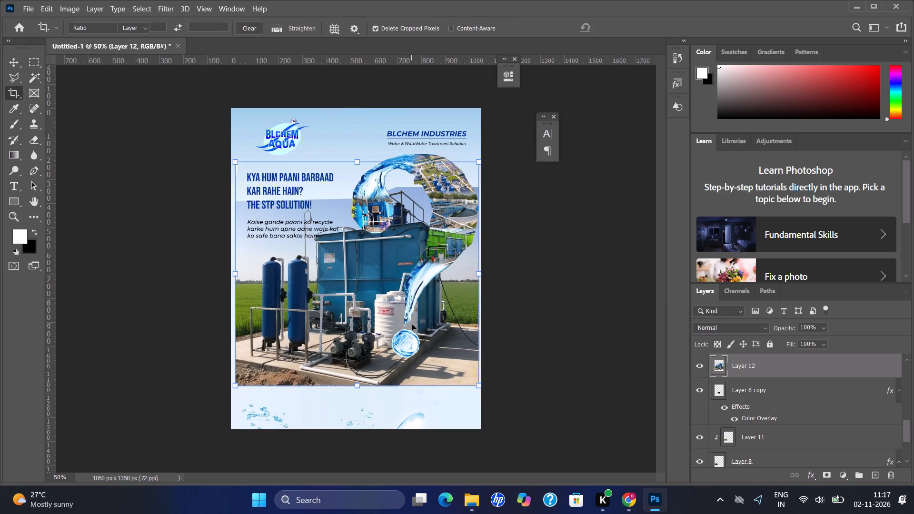
left_click(317, 301)
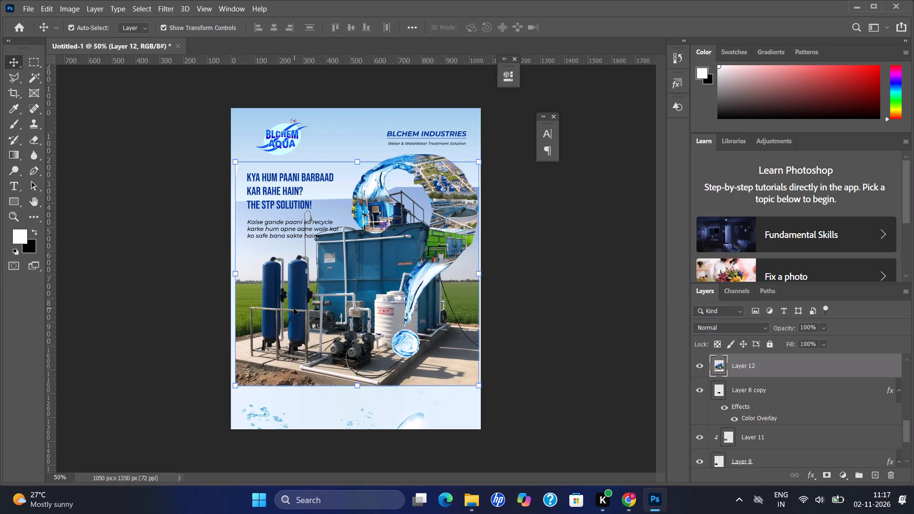
key("ctrl+t")
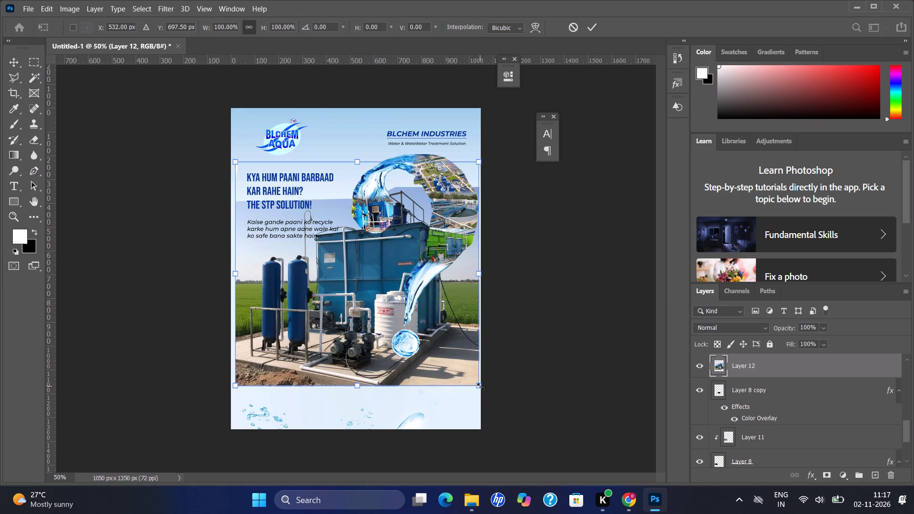
left_click_drag(480, 386, 335, 306)
left_click_drag(303, 247, 351, 343)
left_click_drag(409, 373, 371, 347)
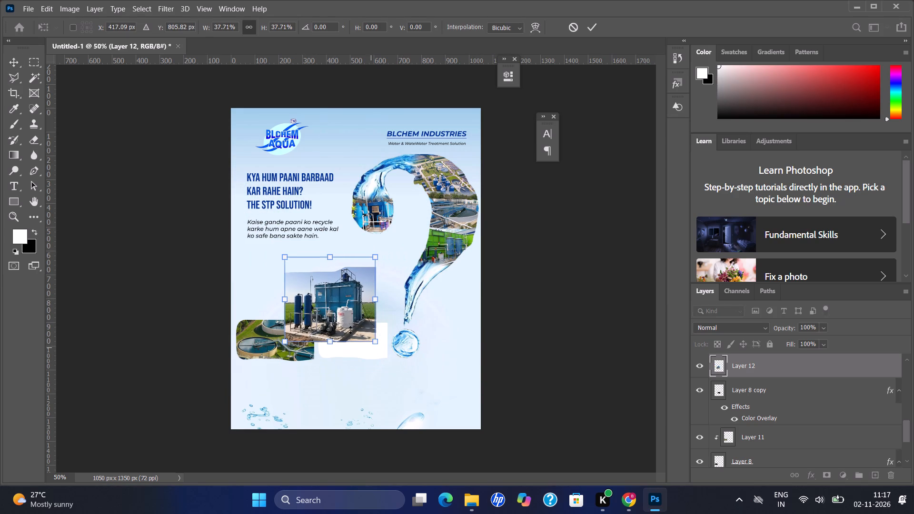
left_click_drag(330, 313, 381, 310)
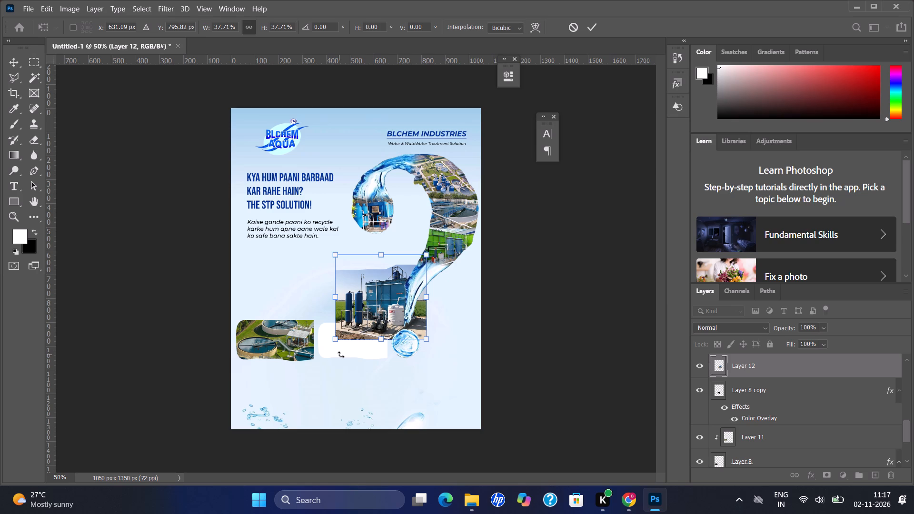
left_click_drag(368, 316, 348, 334)
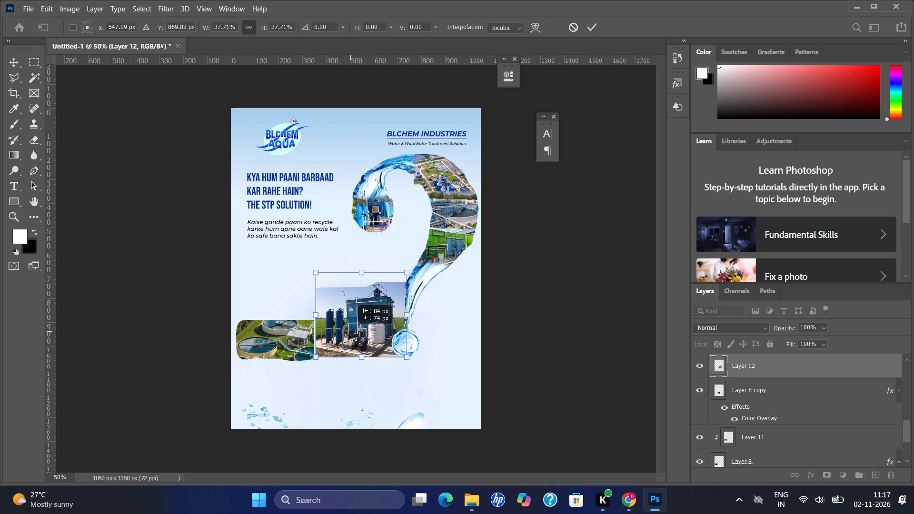
left_click_drag(348, 334, 348, 335)
Clip Layer 12 to Layer 8 copy with a clipping mask and hide Layer 8 copy's Color Overlay.
right_click(765, 370)
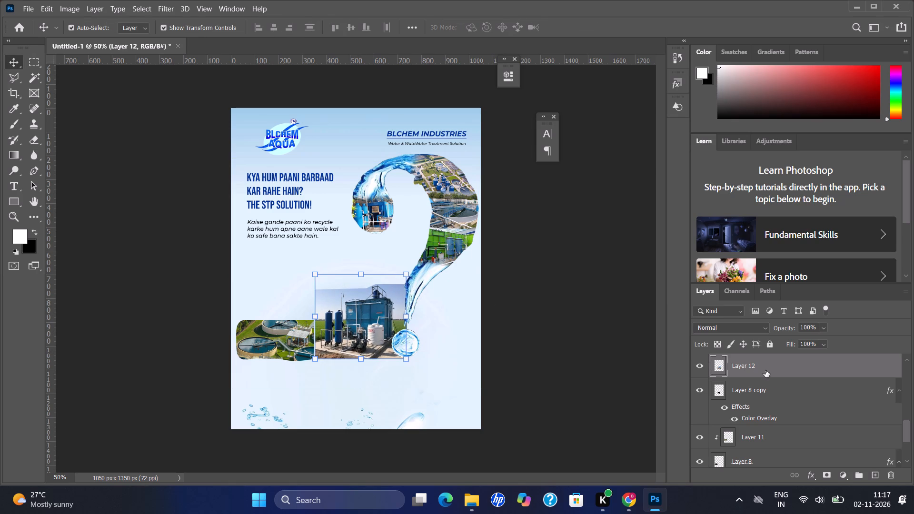
right_click(758, 367)
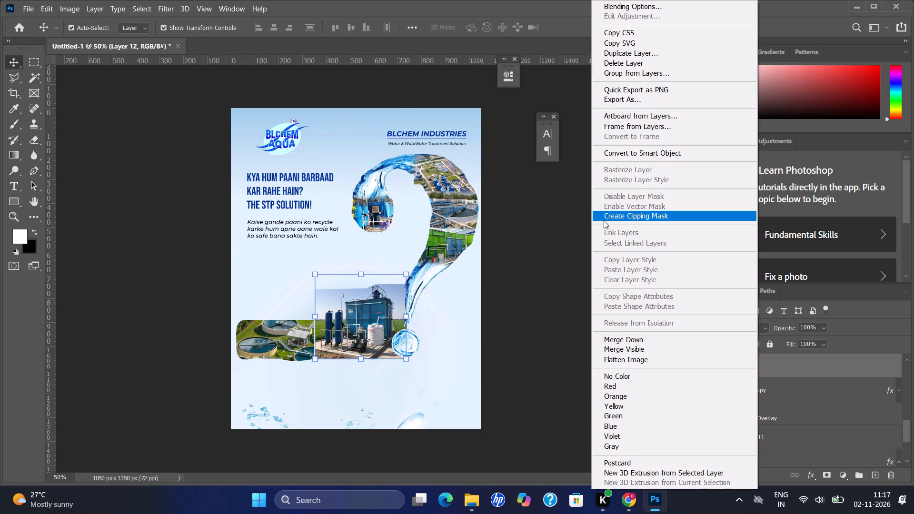
left_click(604, 220)
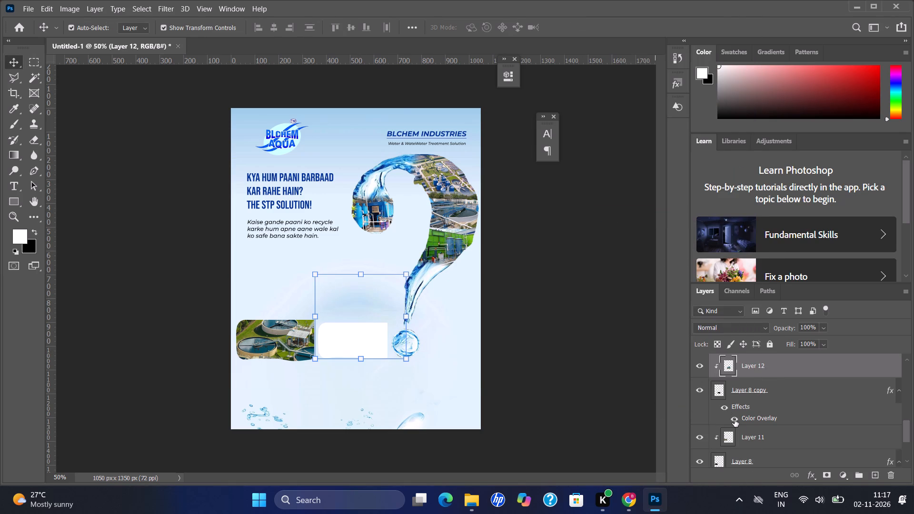
left_click(735, 420)
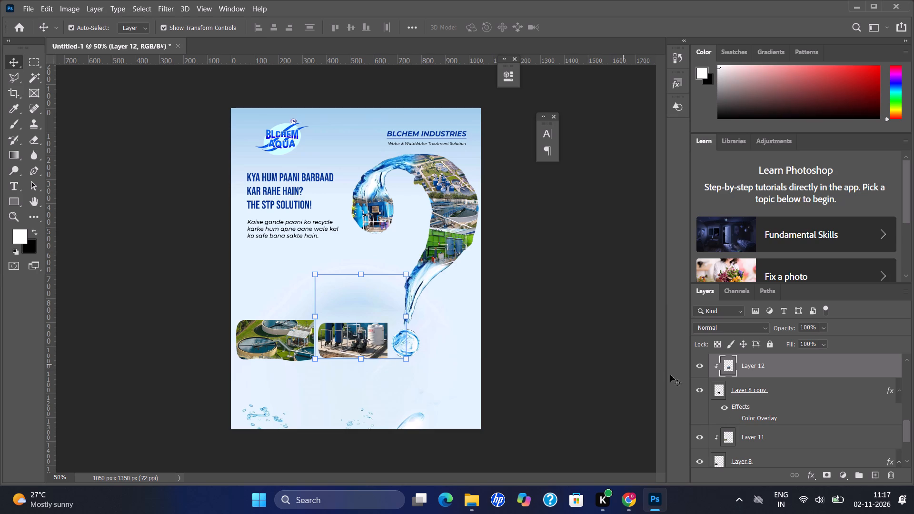
Scale Layer 12 and Layer 8 copy together to about 115% and align the box with the clarifier photo beside it.
left_click(755, 394, "ctrl")
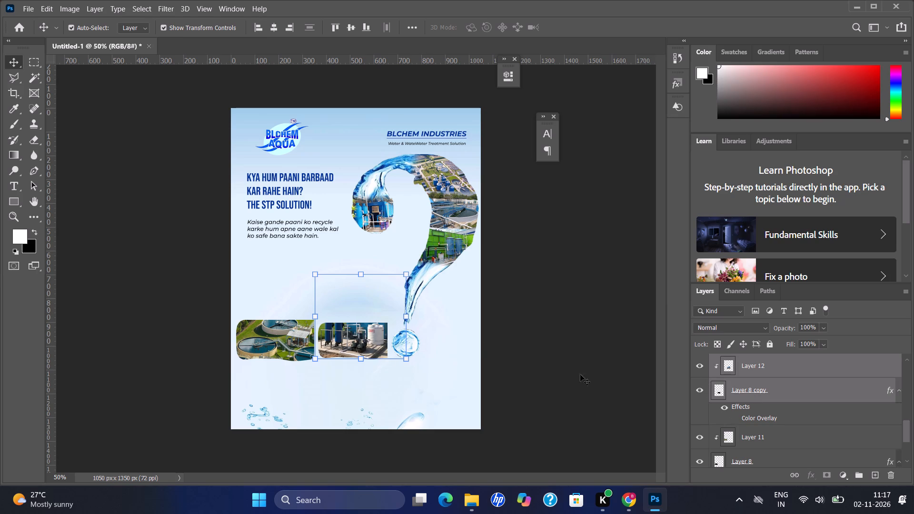
left_click_drag(405, 277, 413, 256)
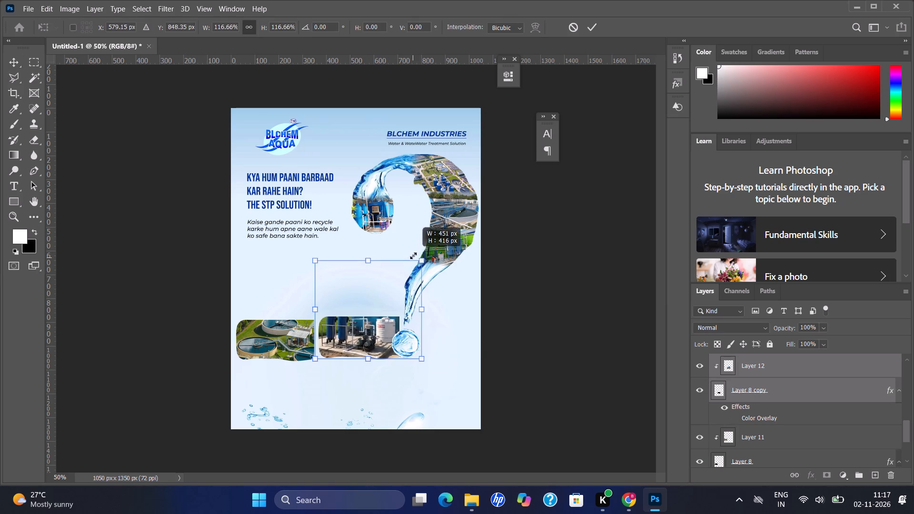
left_click_drag(413, 256, 417, 249)
left_click_drag(350, 336, 349, 340)
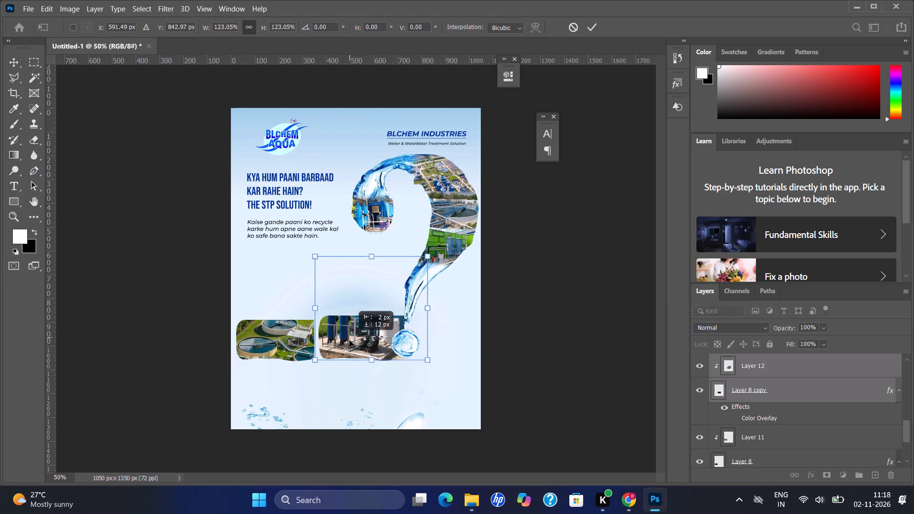
left_click_drag(349, 340, 350, 342)
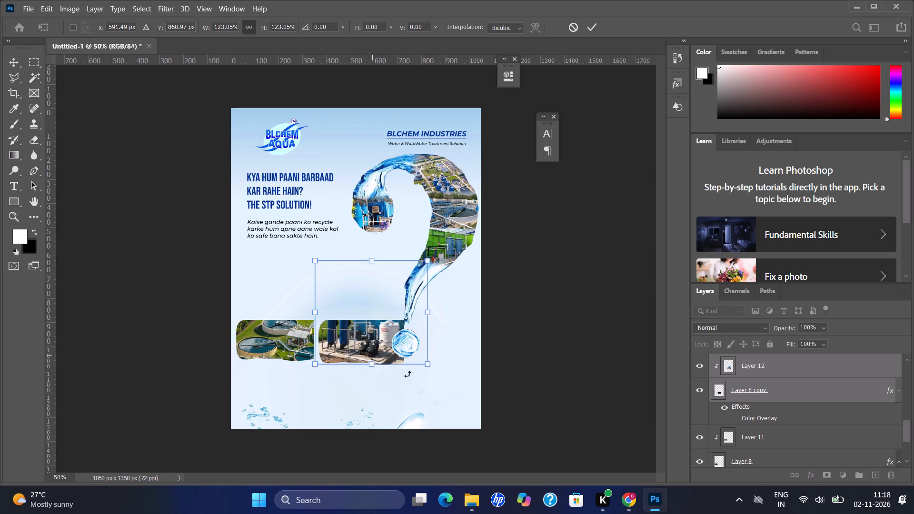
left_click_drag(429, 366, 421, 368)
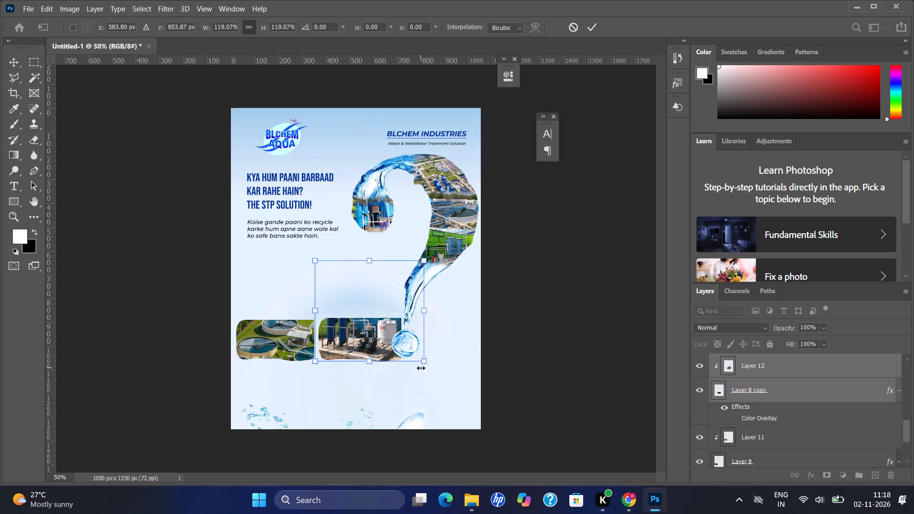
left_click(368, 330)
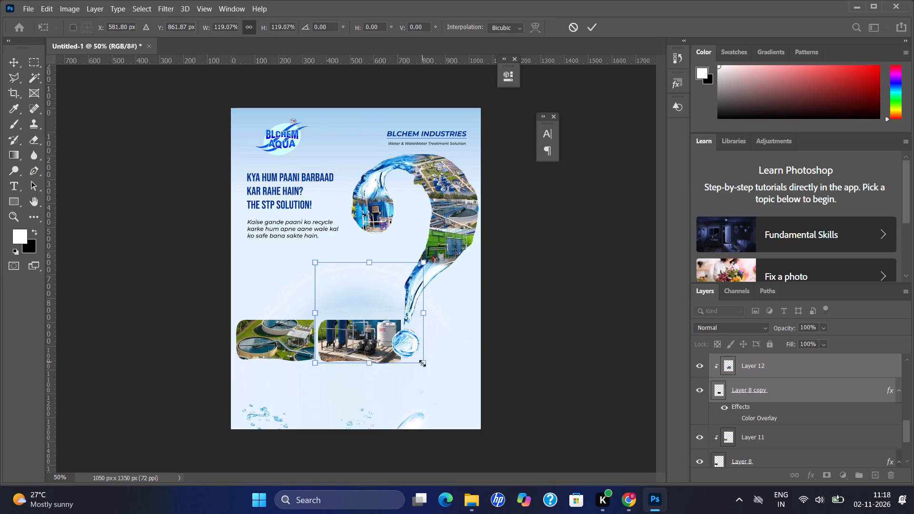
left_click_drag(422, 363, 415, 364)
key("Down")
key("Down")
key("Down")
key("Down")
key("Down")
key("Down")
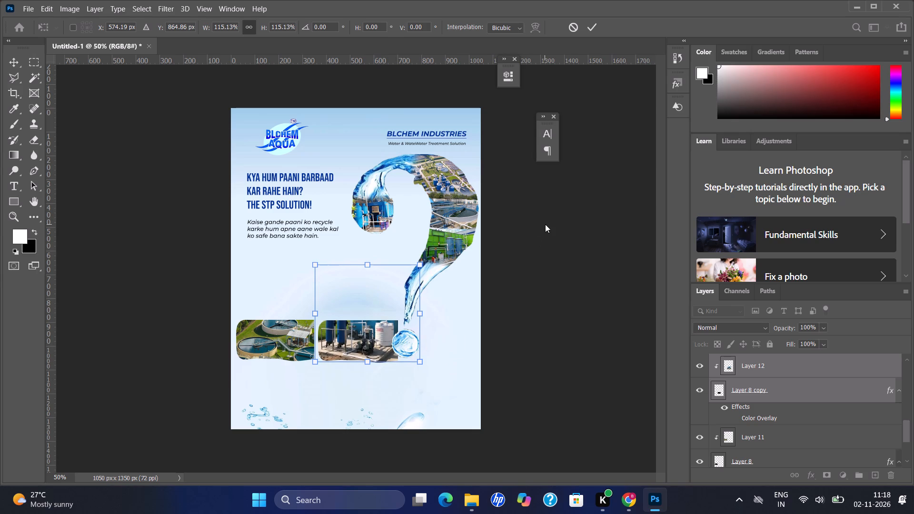
key("Up")
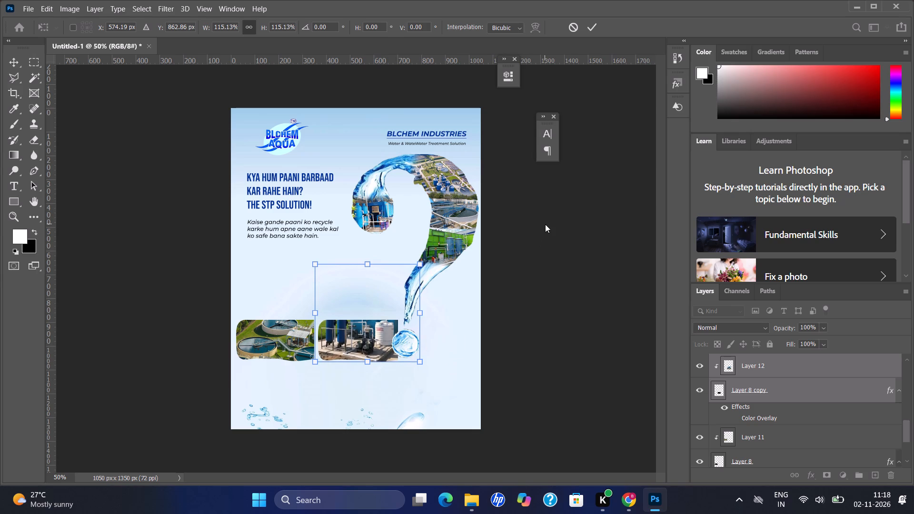
key("Return")
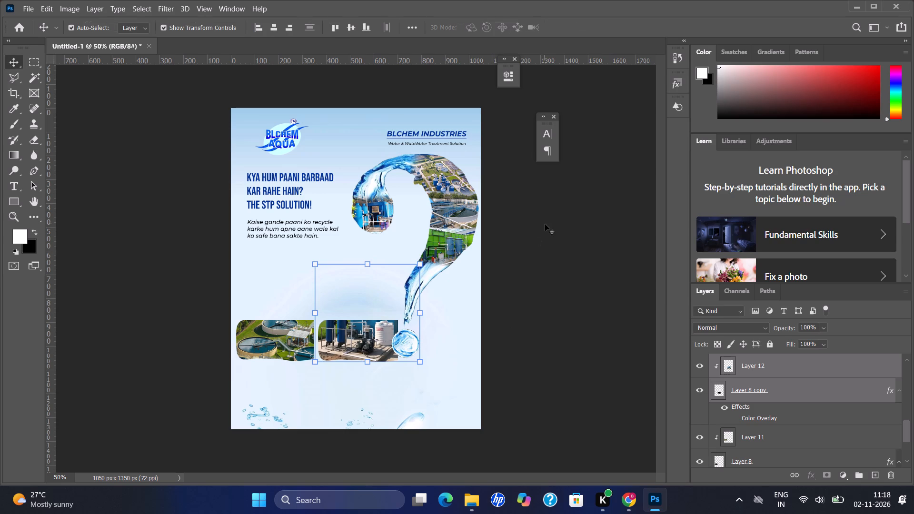
Scale Layer 12's plant photo alone down to about 79.8% inside the box beside the clarifier photo.
left_click(377, 355)
left_click(736, 361)
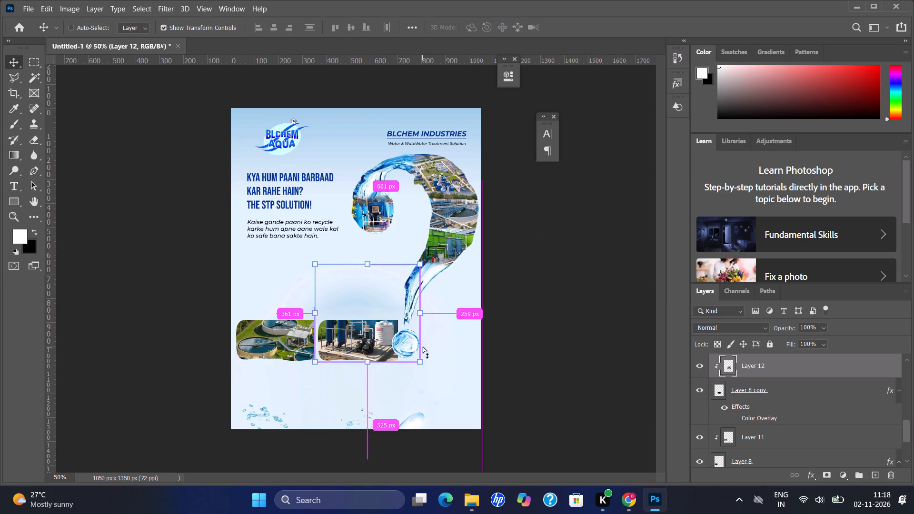
key("ctrl+equal")
key("ctrl+equal")
left_click(372, 416)
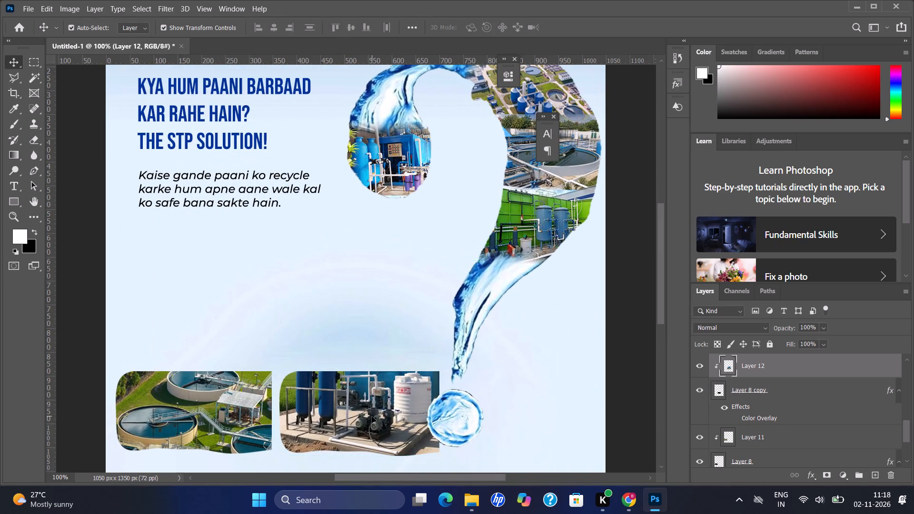
left_click_drag(487, 261, 477, 281)
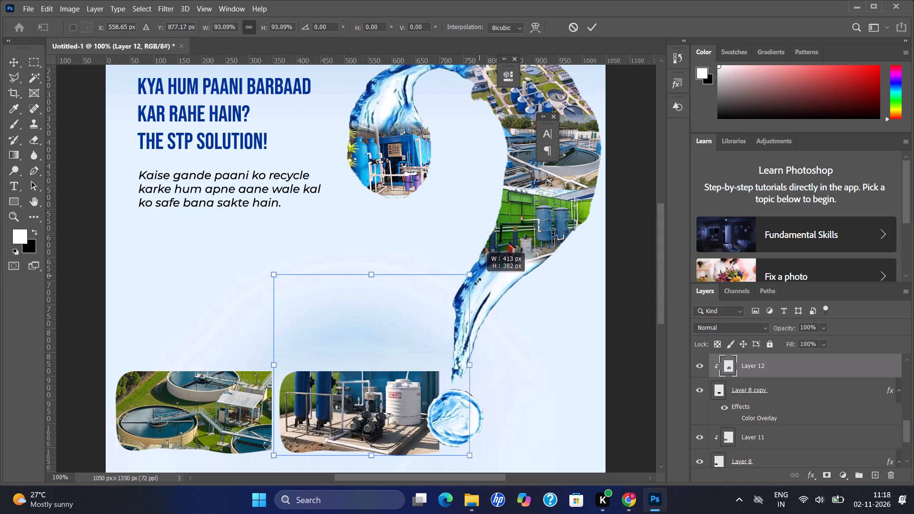
left_click_drag(477, 281, 466, 324)
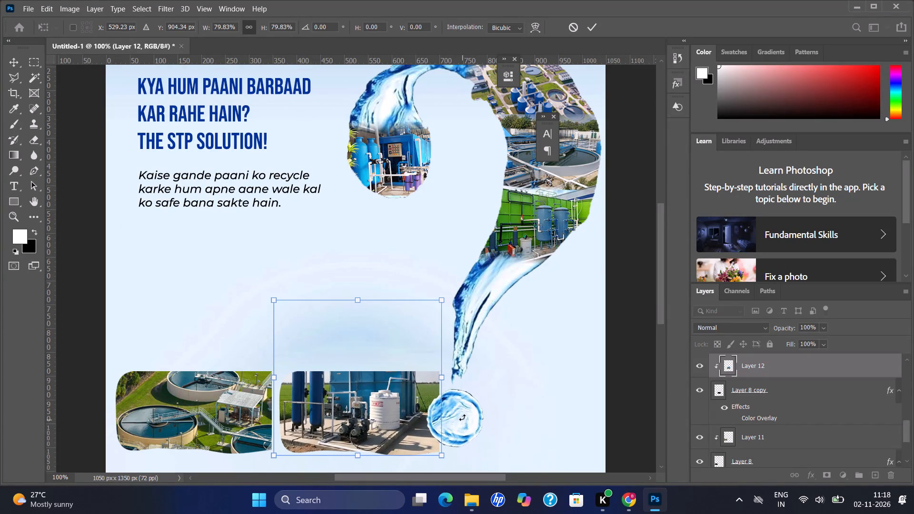
key("v")
key("Return")
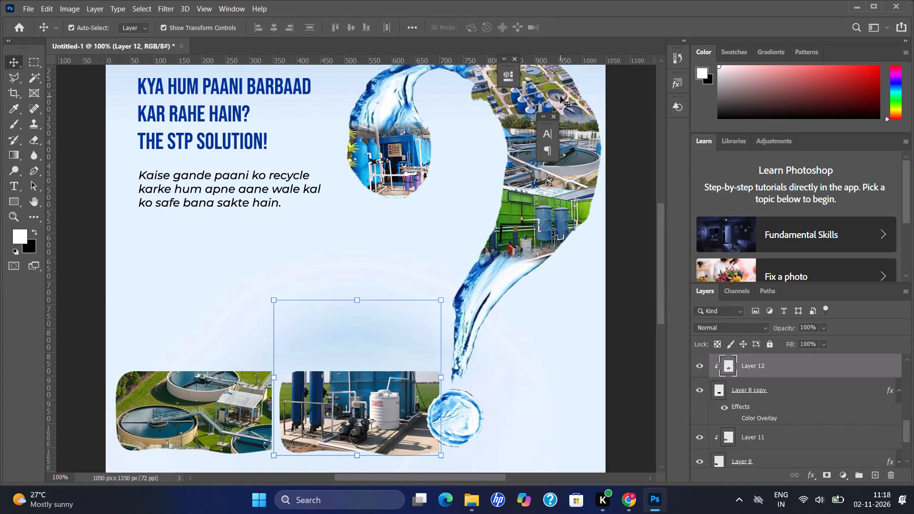
Scale the Layer 10 water drop down to about 56.9% and place it just below the question mark's tip, clear of the plant photo.
left_click(459, 405)
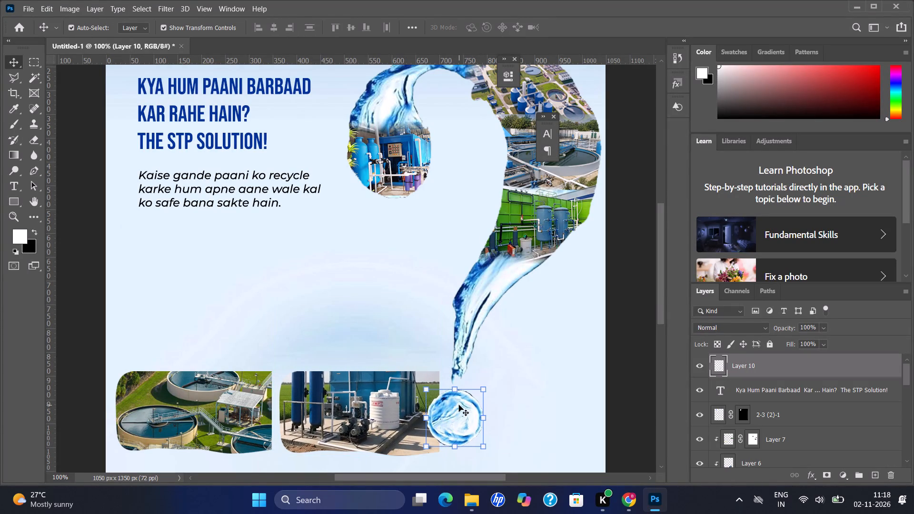
key("ctrl+t")
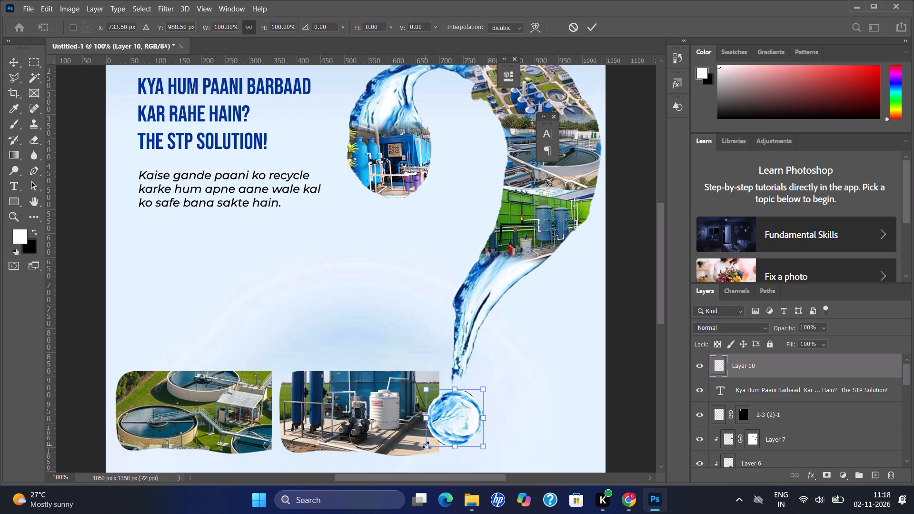
left_click_drag(423, 448, 425, 428)
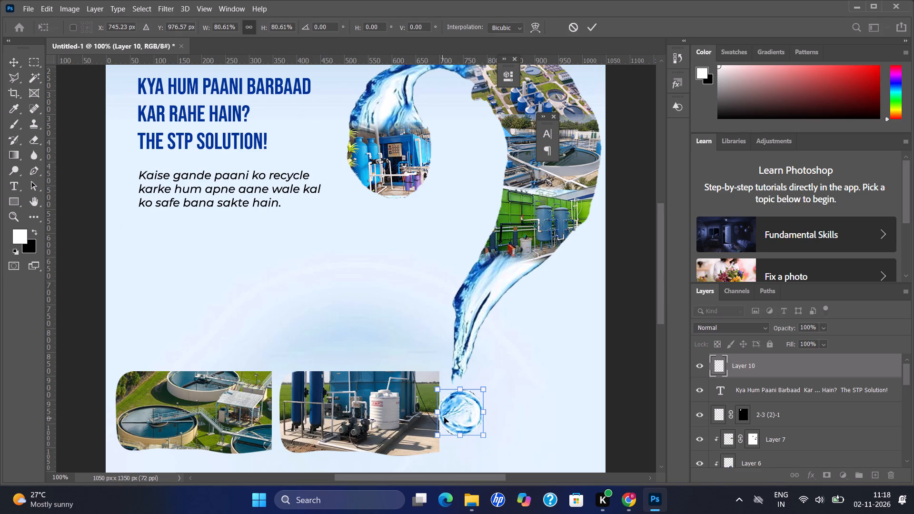
left_click_drag(462, 415, 461, 402)
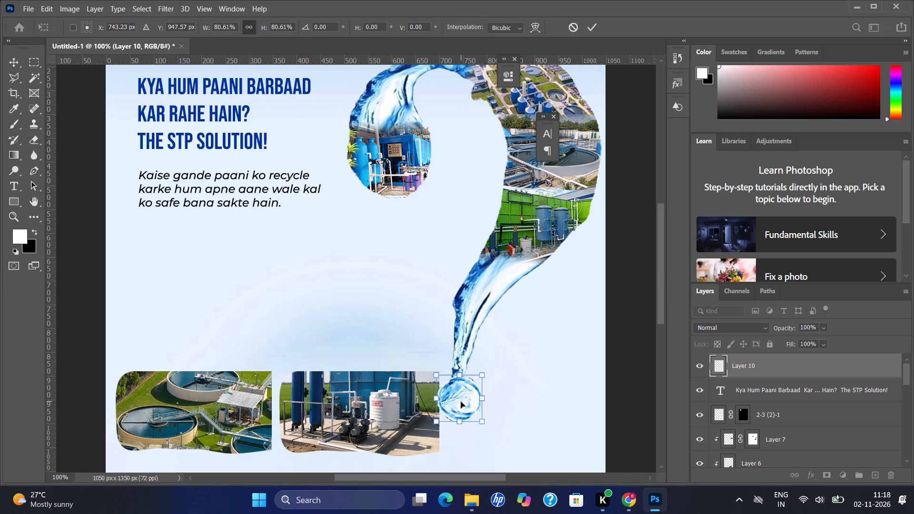
left_click_drag(432, 421, 441, 410)
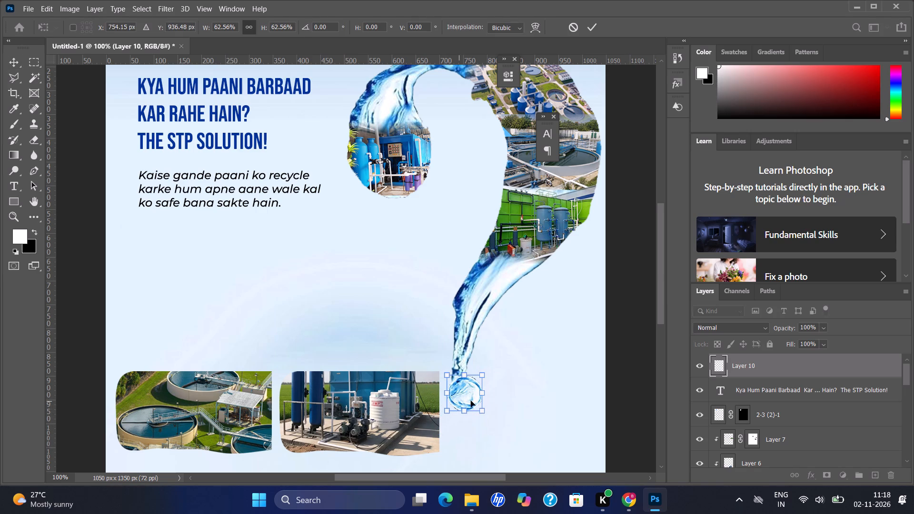
left_click_drag(481, 410, 475, 410)
left_click_drag(472, 403, 471, 405)
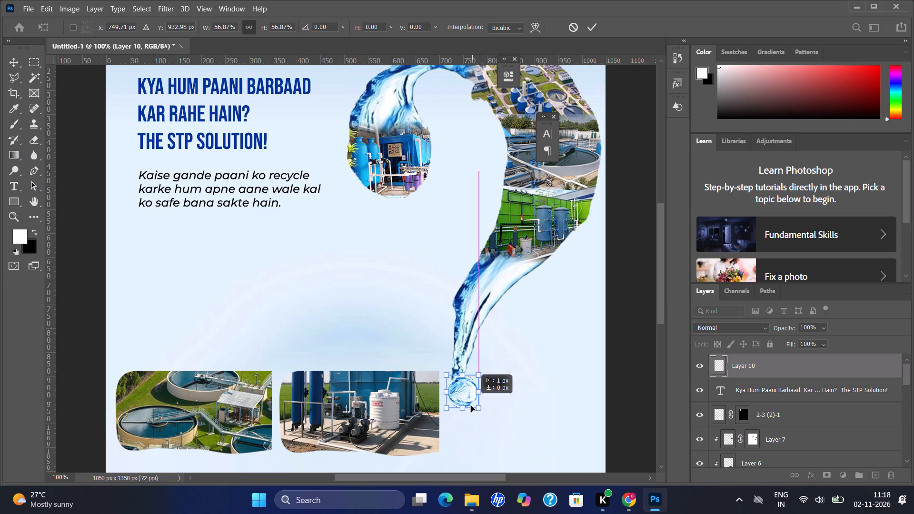
left_click_drag(471, 405, 466, 416)
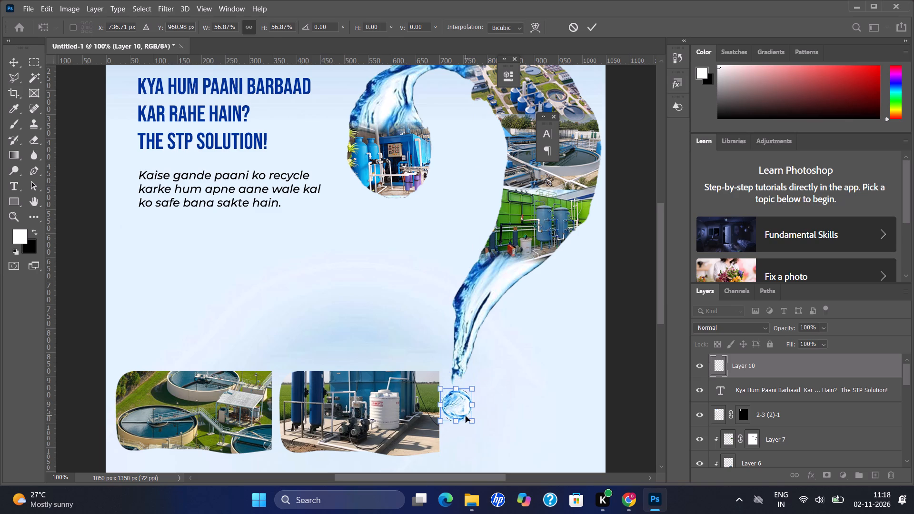
key("Return")
left_click_drag(662, 287, 661, 274)
key("ctrl+minus")
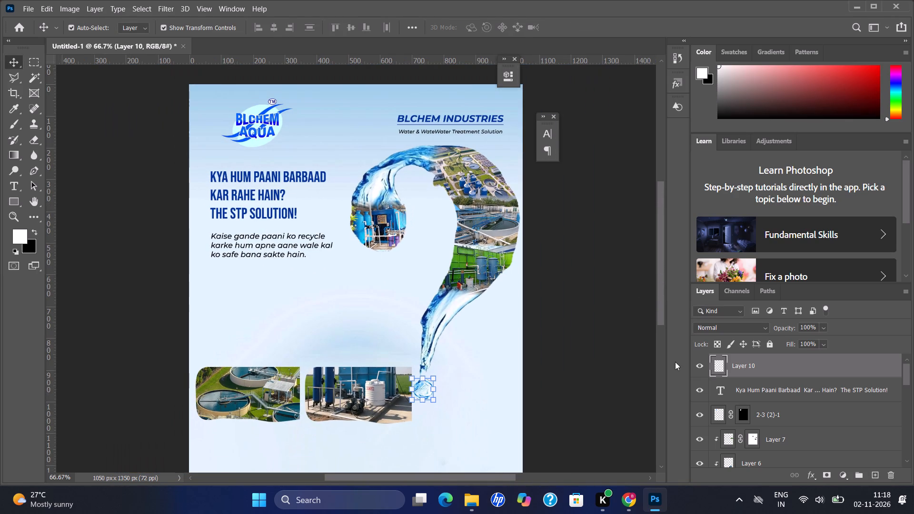
Switch to Chrome and search Google for "stp plant lgana kyu zruri h in hinglish".
left_click(633, 503)
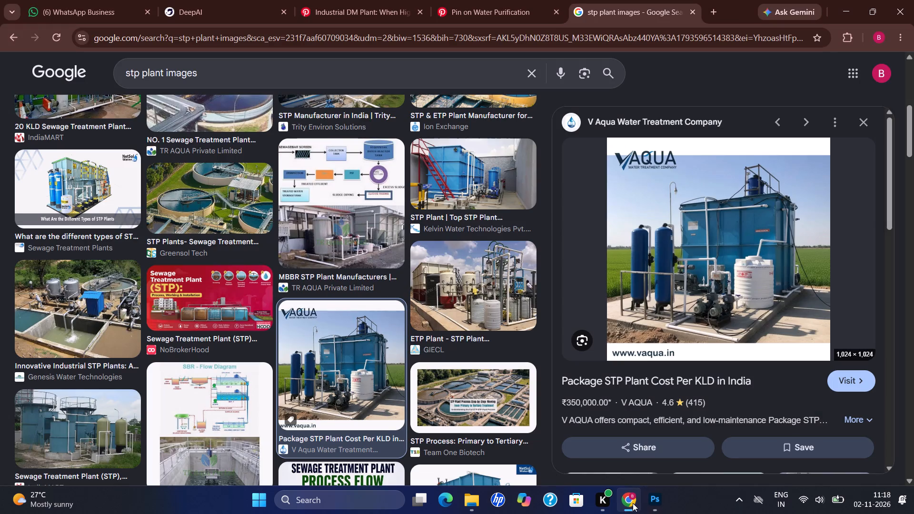
left_click(498, 1)
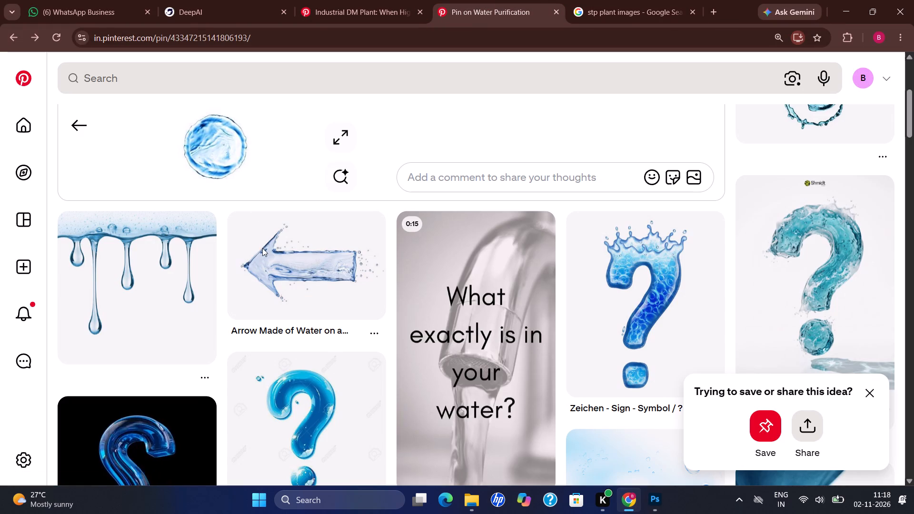
scroll(262, 248, "down", 5)
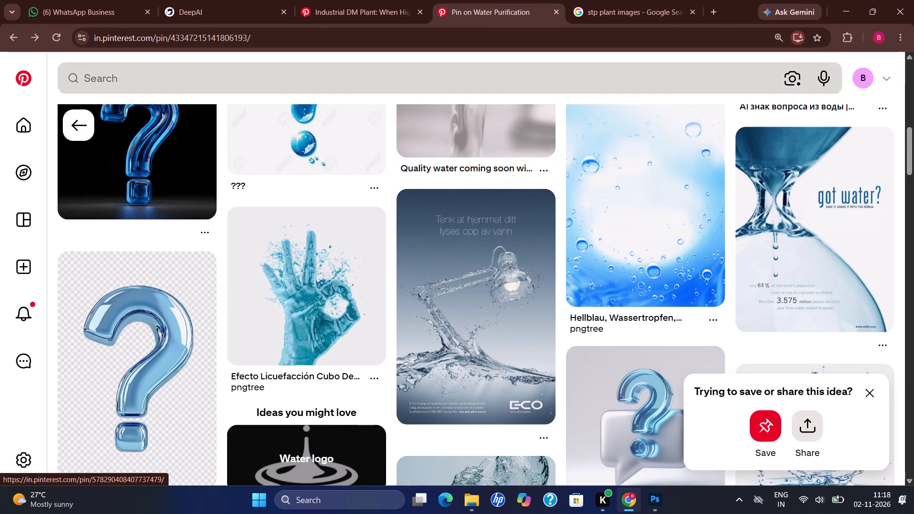
left_click(578, 0)
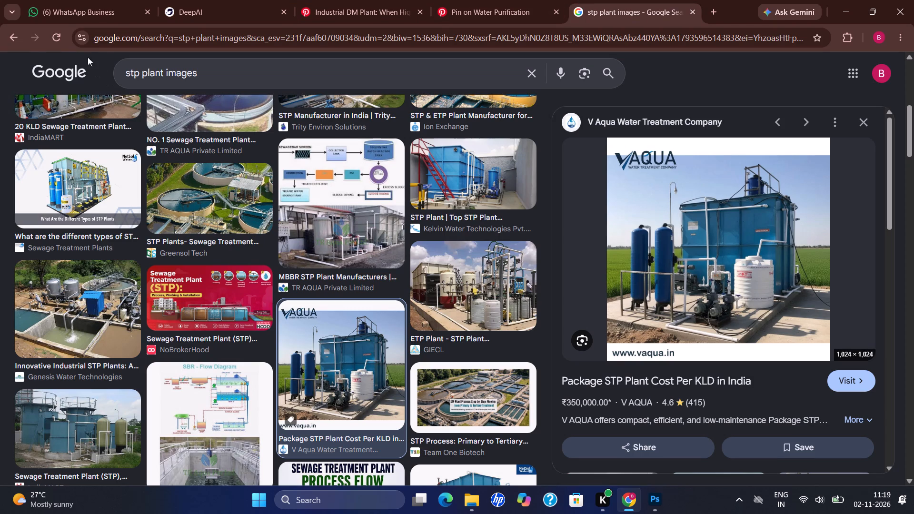
left_click(198, 68)
left_click_drag(198, 68, 91, 64)
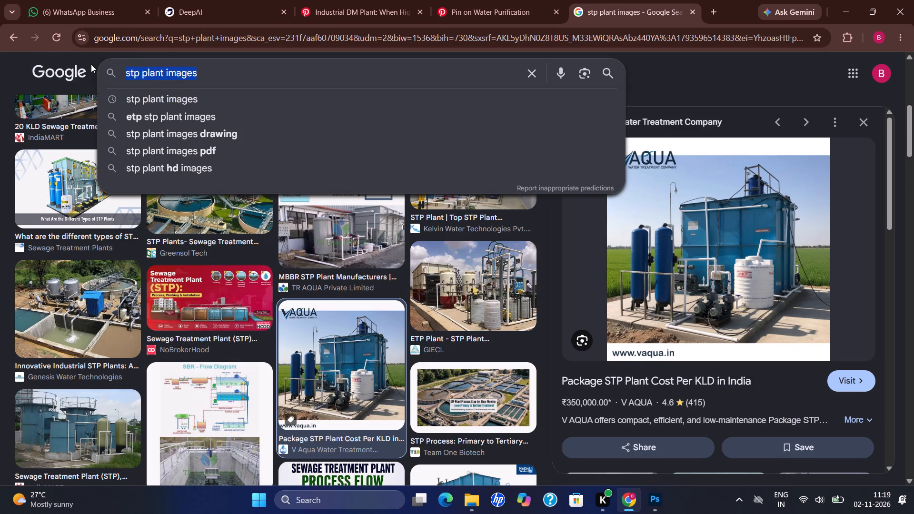
type("stp pkla")
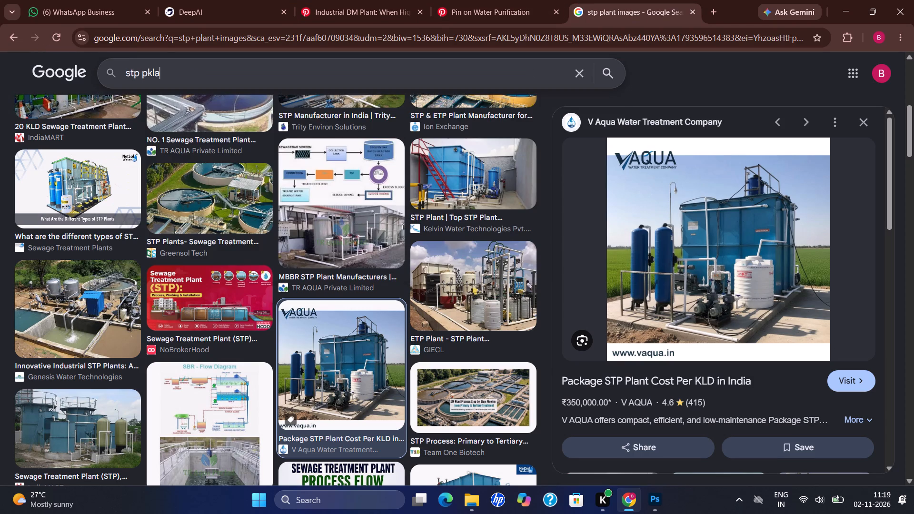
key("BackSpace")
key("BackSpace")
key("BackSpace")
type("lant lgana kyu zruri h in hinglish")
key("Return")
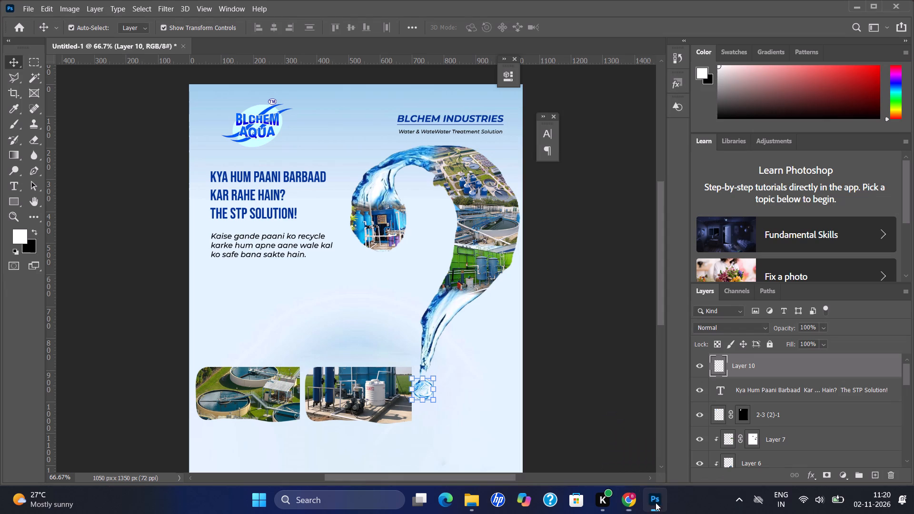
left_click(233, 257)
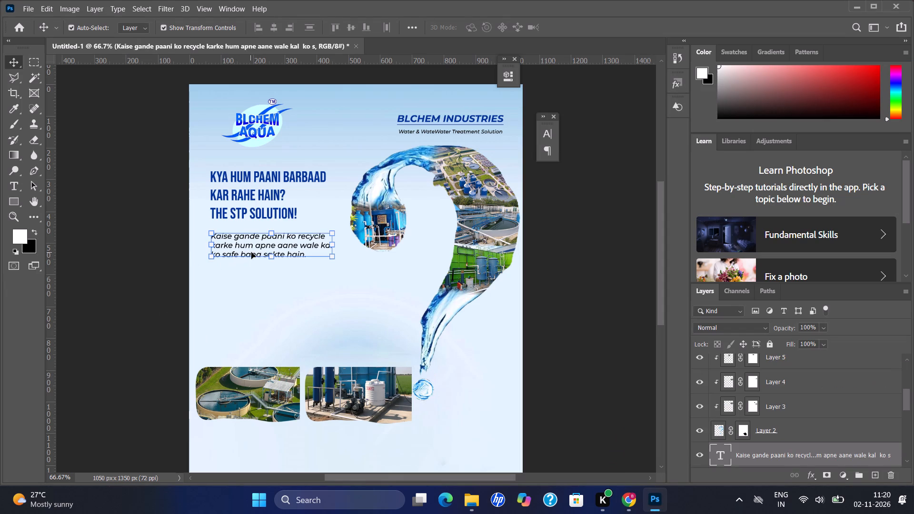
left_click_drag(263, 248, 262, 285, "alt")
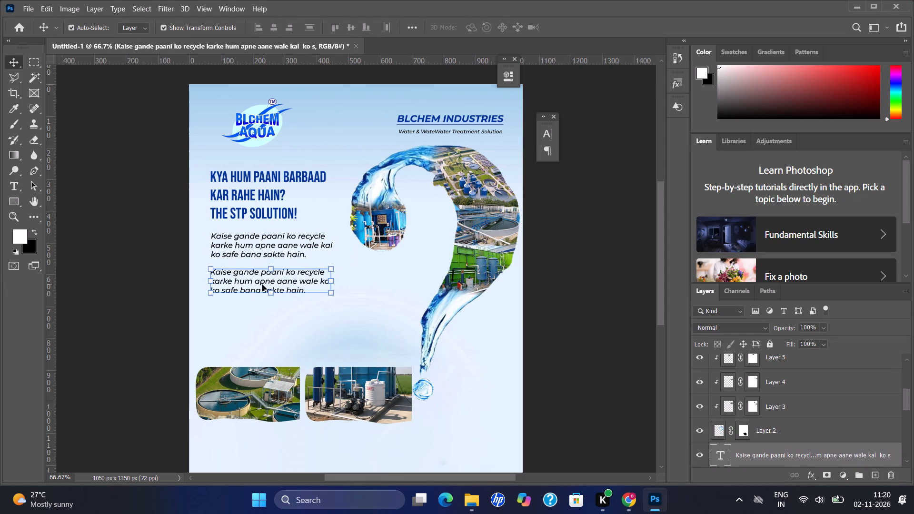
triple_click(262, 285)
key("ctrl+v")
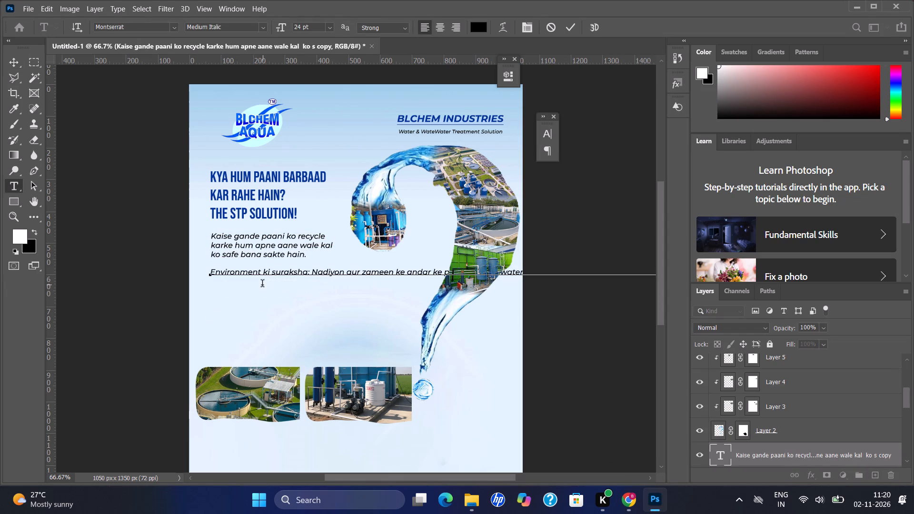
Break the Environment ki suraksha text into three lines, after "zameen ke andar" and after "ganda hone se".
left_click(398, 275)
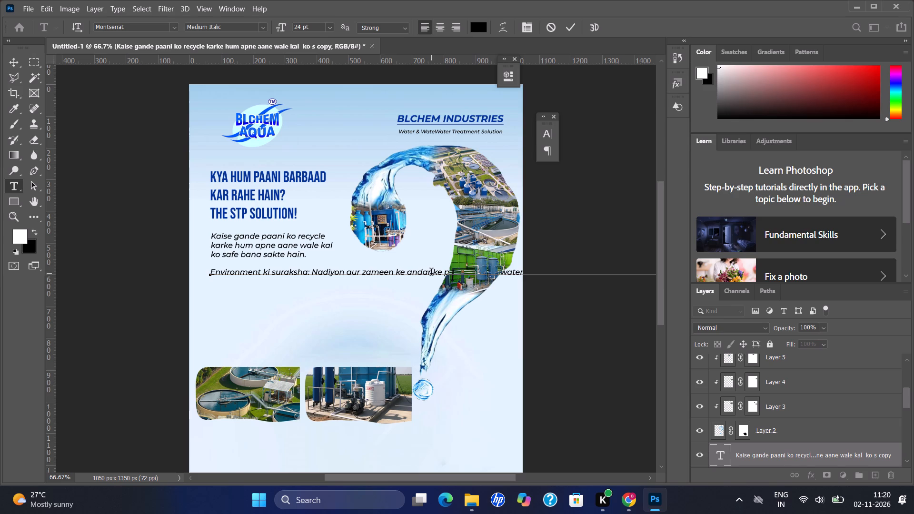
left_click(431, 273)
key("Return")
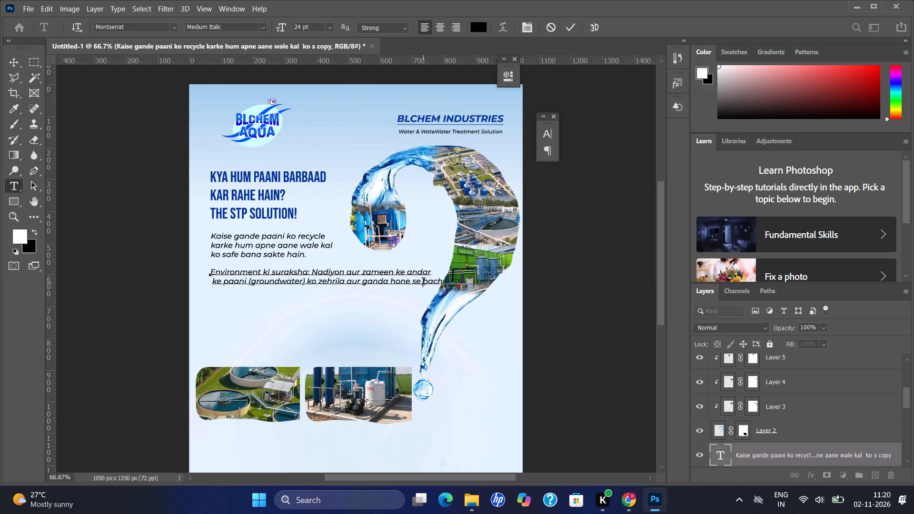
left_click(423, 283)
key("Return")
Remove the leading spaces from the Environment ki suraksha text's second and third lines, keeping the third line starting at "bachata hai.".
left_click(215, 284)
left_click(214, 284)
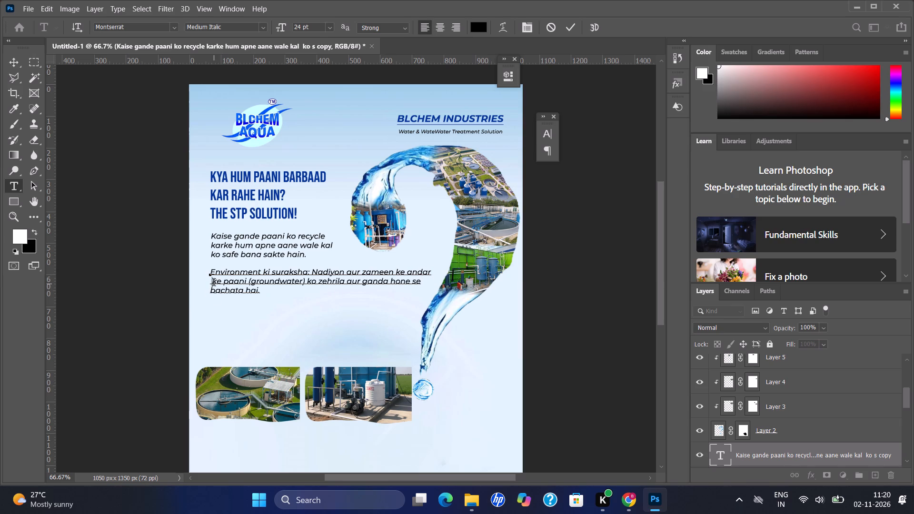
key("BackSpace")
left_click(212, 292)
key("BackSpace")
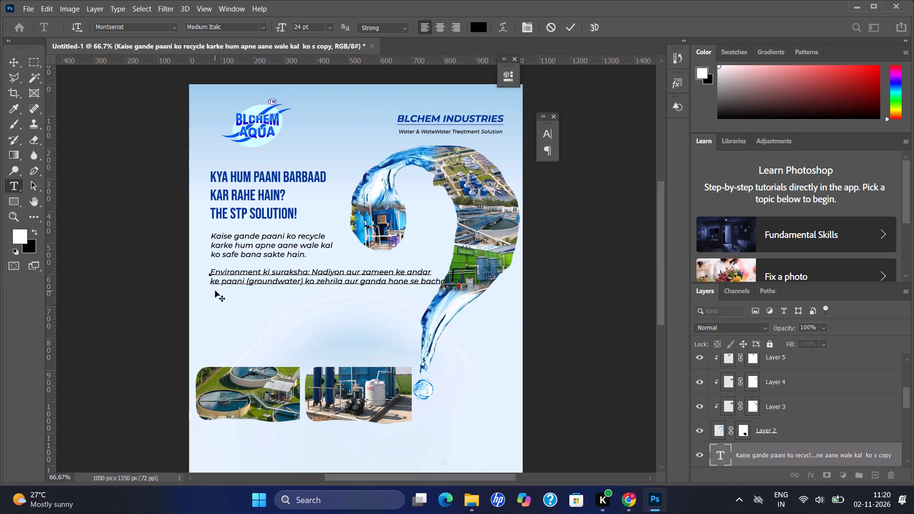
key("Return")
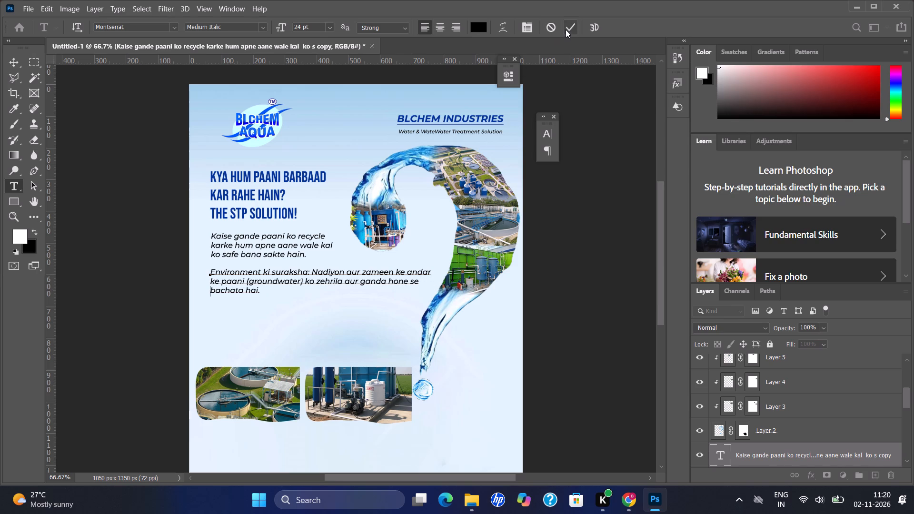
left_click(566, 29)
Move the Kaise gande paani paragraph up close under the heading, aligned with its left edge, and shift the Environment ki suraksha paragraph up slightly.
left_click(284, 284)
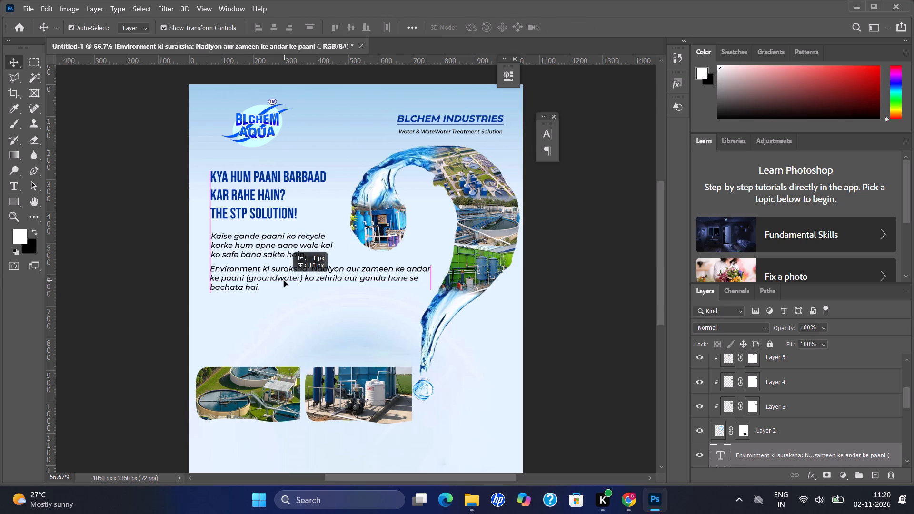
left_click(280, 249)
left_click_drag(280, 248, 278, 245)
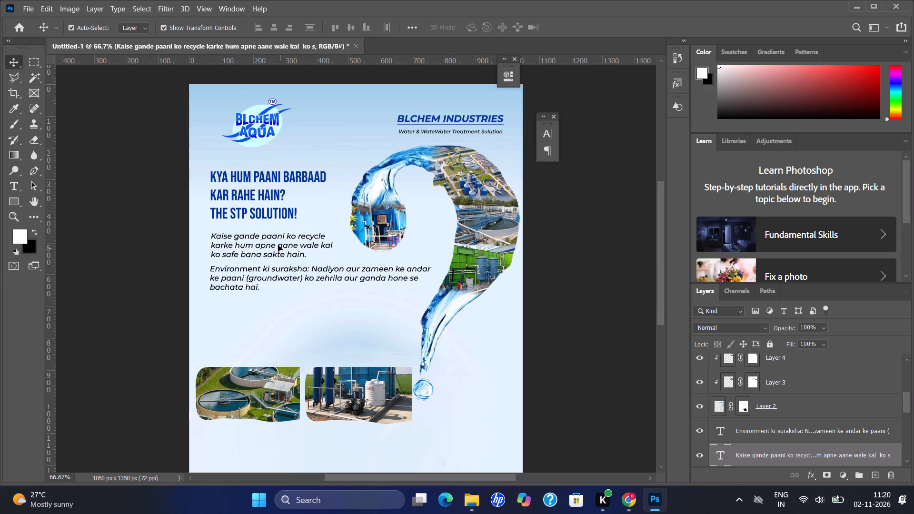
left_click_drag(278, 245, 279, 241)
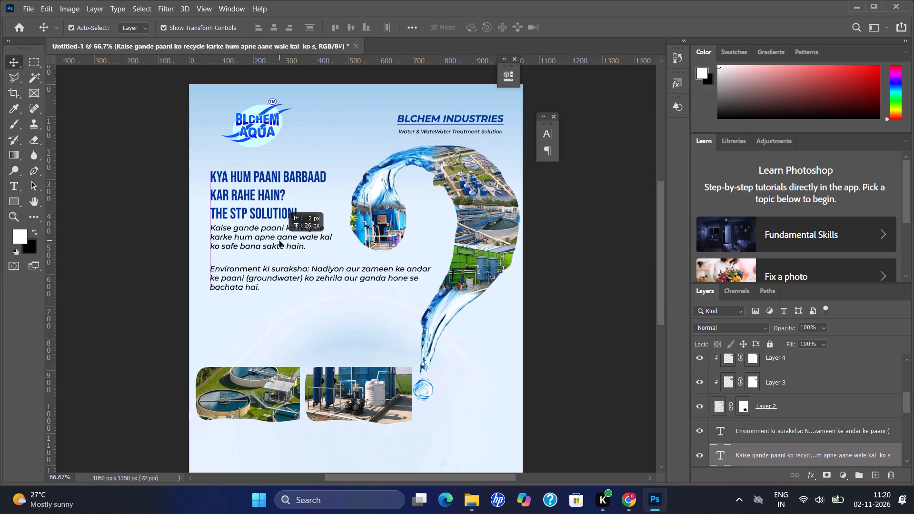
left_click_drag(279, 241, 279, 242)
left_click(278, 277)
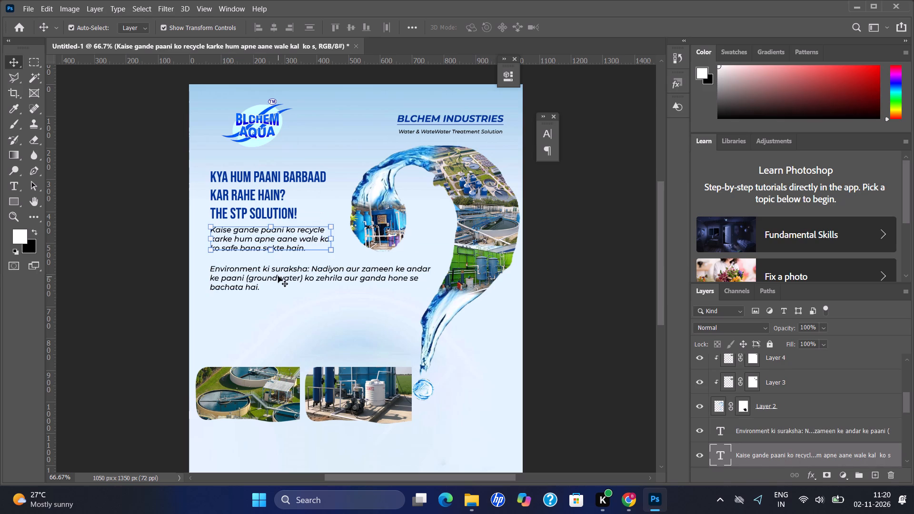
Underline the whole Kaise gande paani paragraph.
triple_click(277, 244)
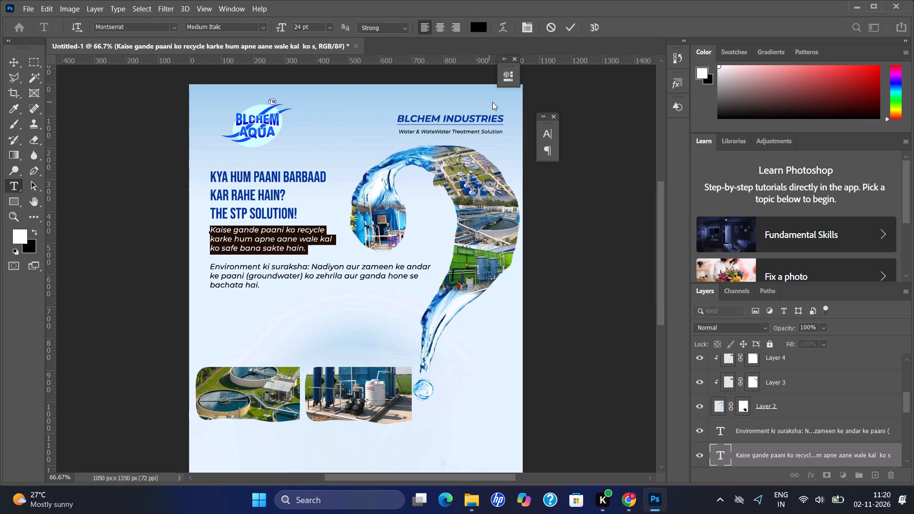
key("ctrl+t")
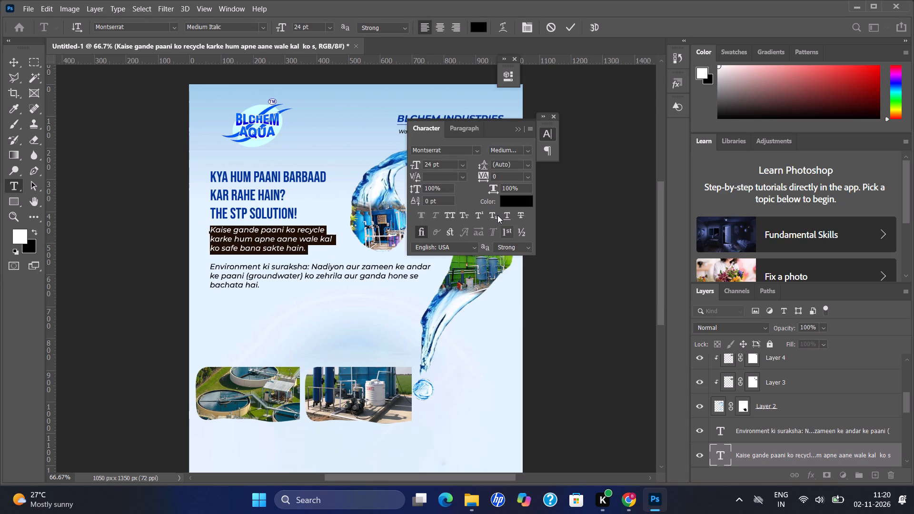
left_click(508, 215)
left_click(508, 215)
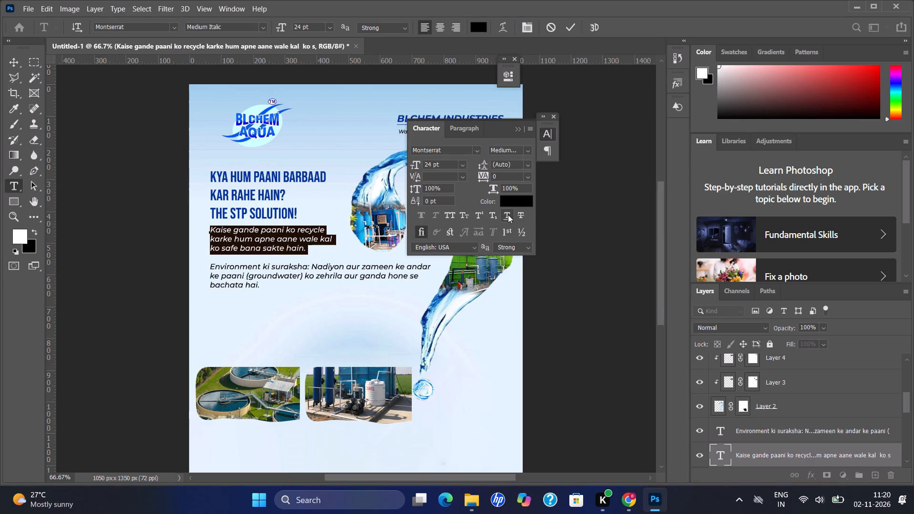
left_click(508, 215)
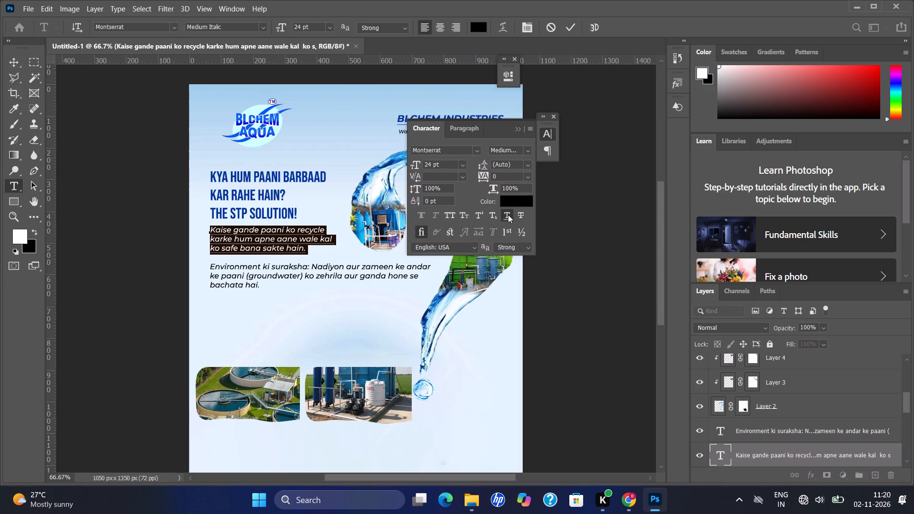
left_click(604, 231)
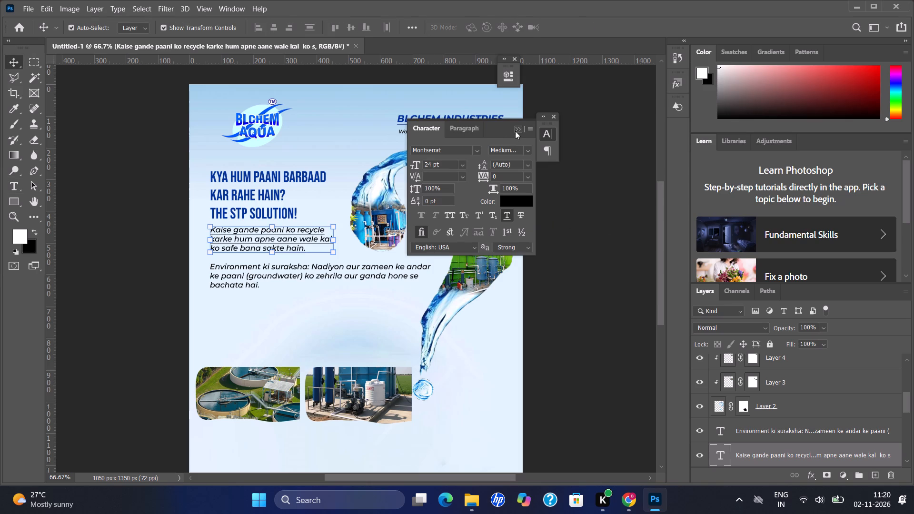
left_click(515, 131)
Nudge the Environment ki suraksha paragraph vertically to fine-tune its gap below the underlined paragraph.
left_click(355, 274)
key("Up")
key("Up")
key("Up")
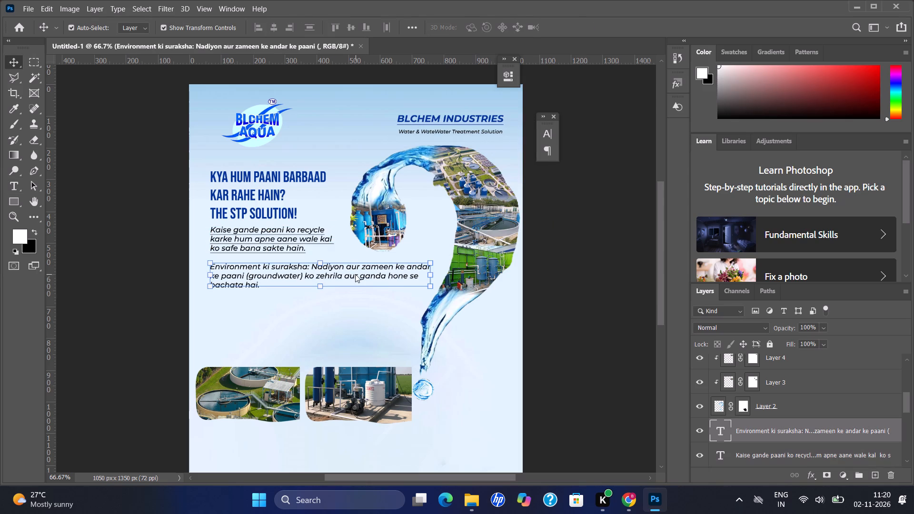
key("Down")
key("Down")
key("Down")
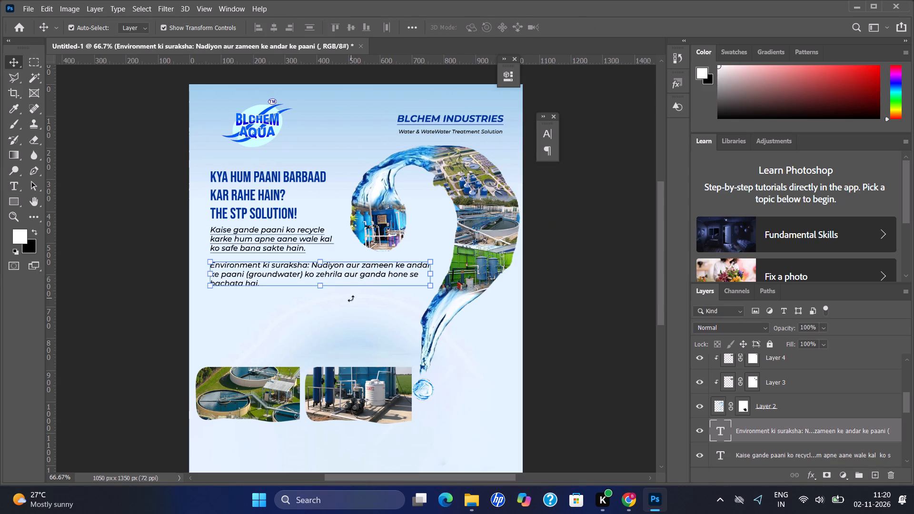
key("Down")
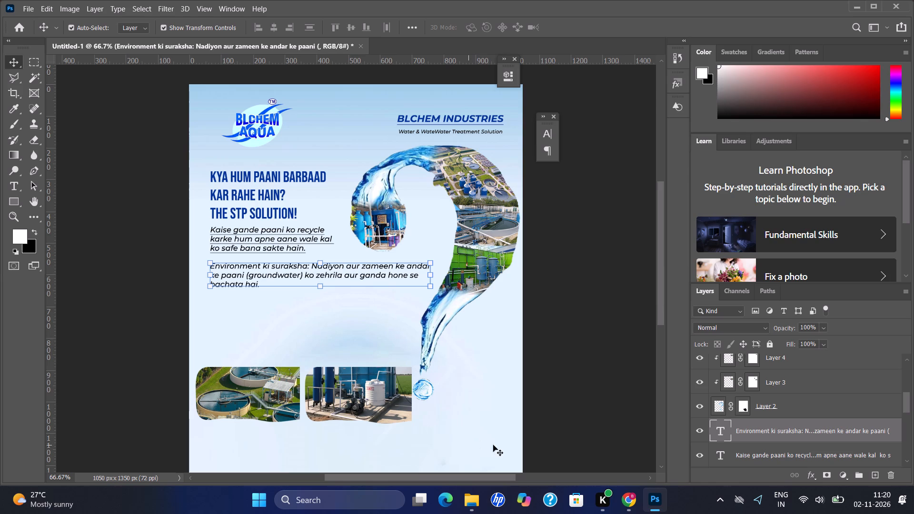
Switch to Chrome and copy the complete "Paani ki bachat" bullet from the shortened AI Mode answer.
left_click(632, 504)
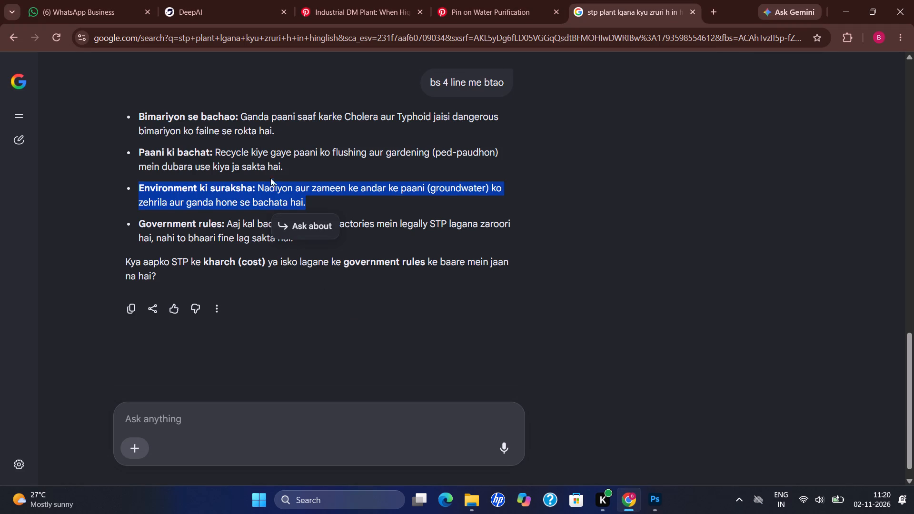
left_click_drag(283, 168, 185, 152)
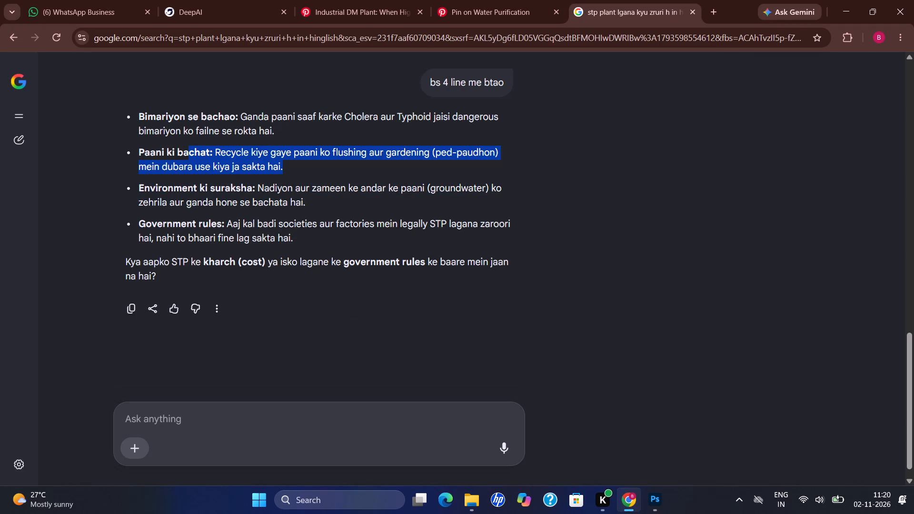
left_click_drag(185, 152, 137, 149)
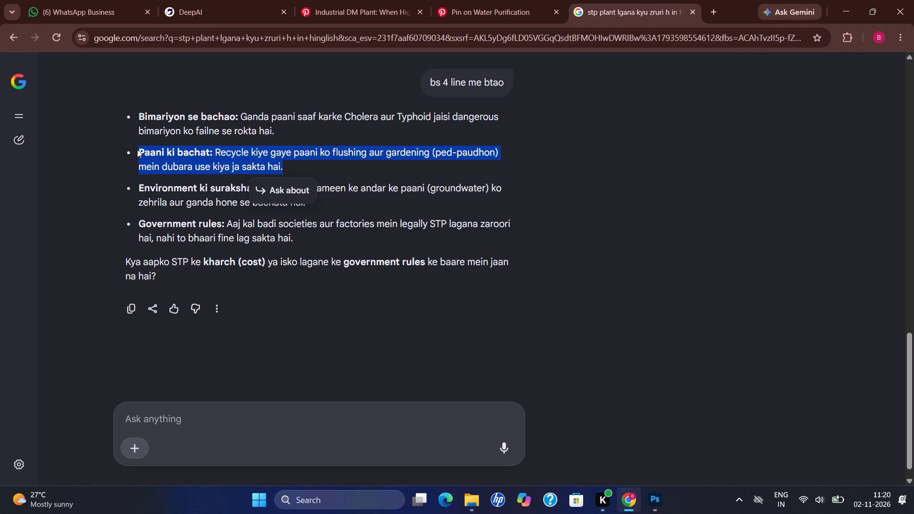
key("ctrl+c")
Back in Photoshop, nudge the Environment ki suraksha paragraph up slightly.
left_click(661, 500)
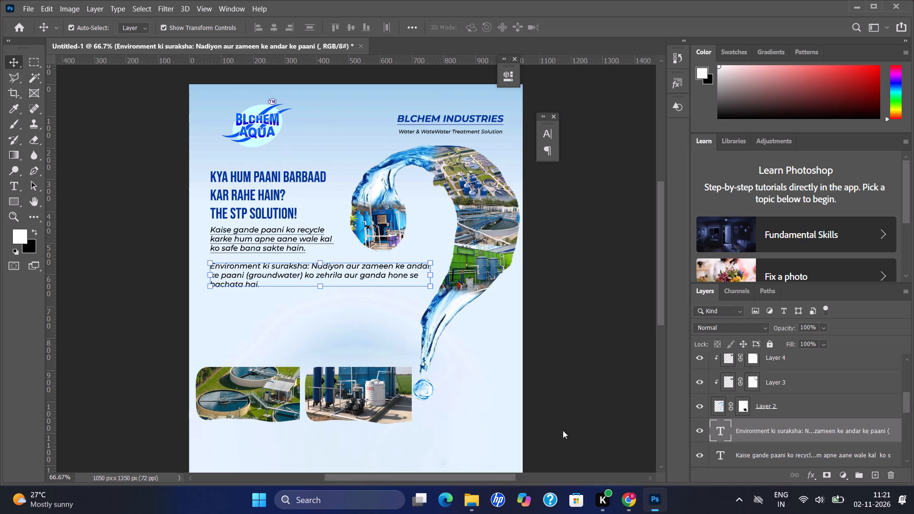
key("Up")
key("Up")
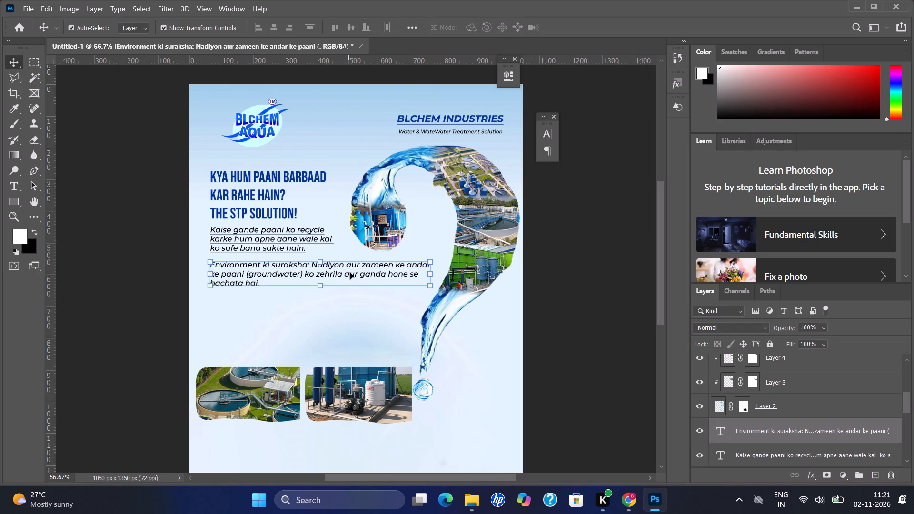
Recolour the Kaise gande paani paragraph dark blue, 003366, starting from the heading's sampled blue.
triple_click(285, 237)
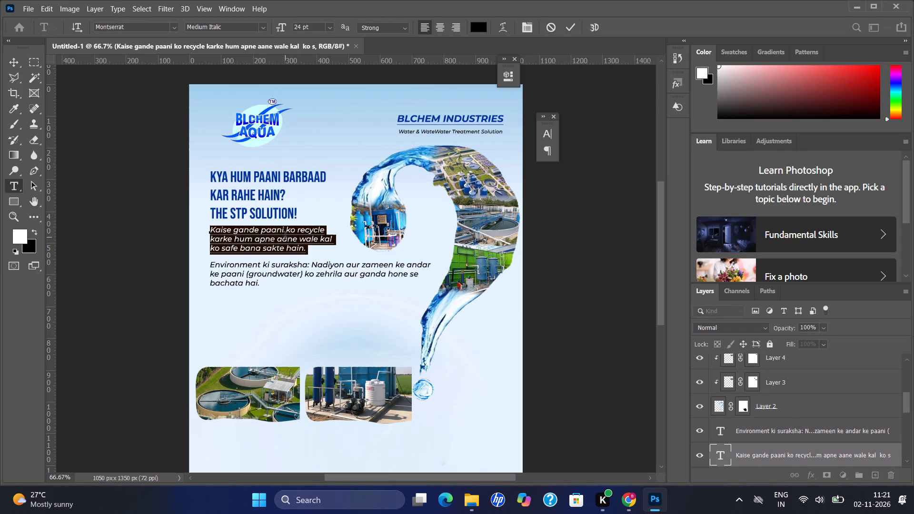
left_click(474, 27)
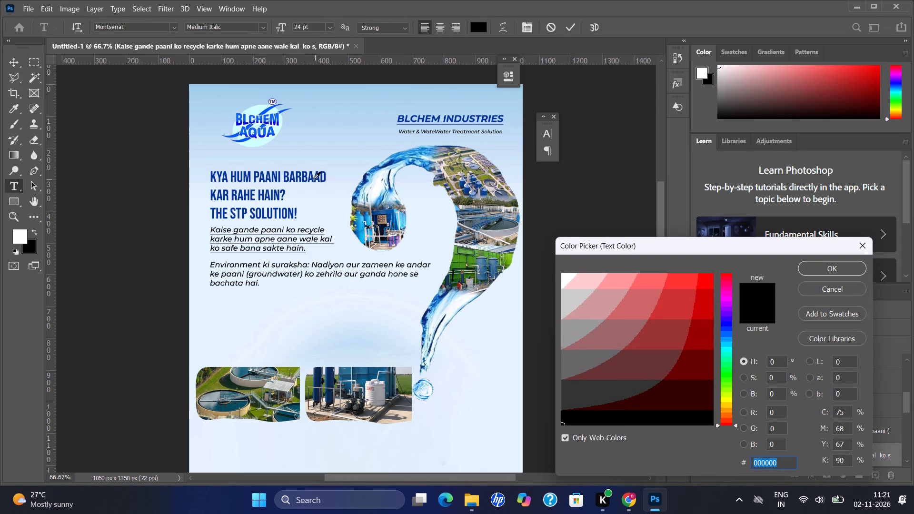
left_click(306, 179)
left_click(306, 177)
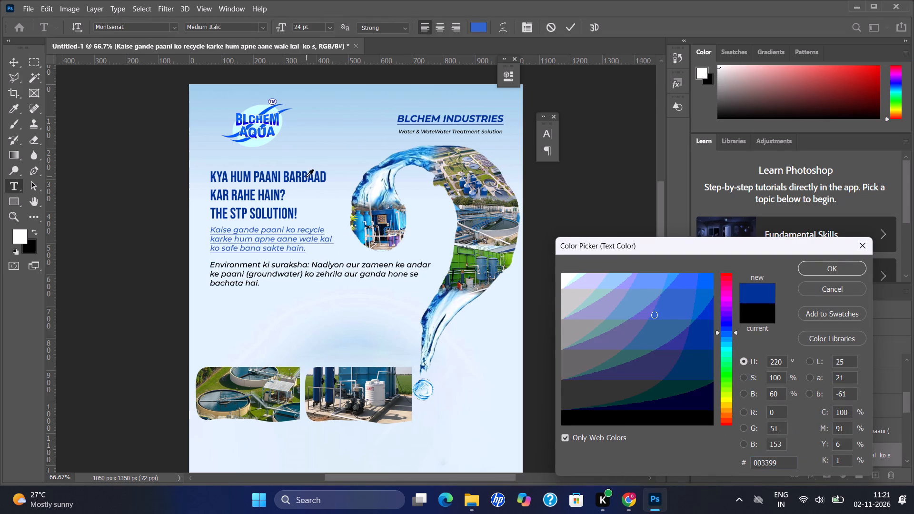
left_click(306, 176)
left_click(306, 175)
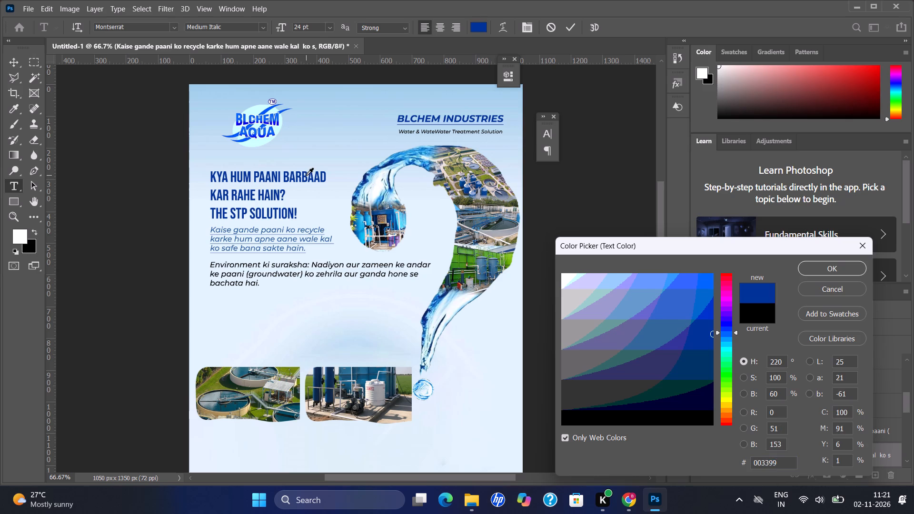
left_click(707, 344)
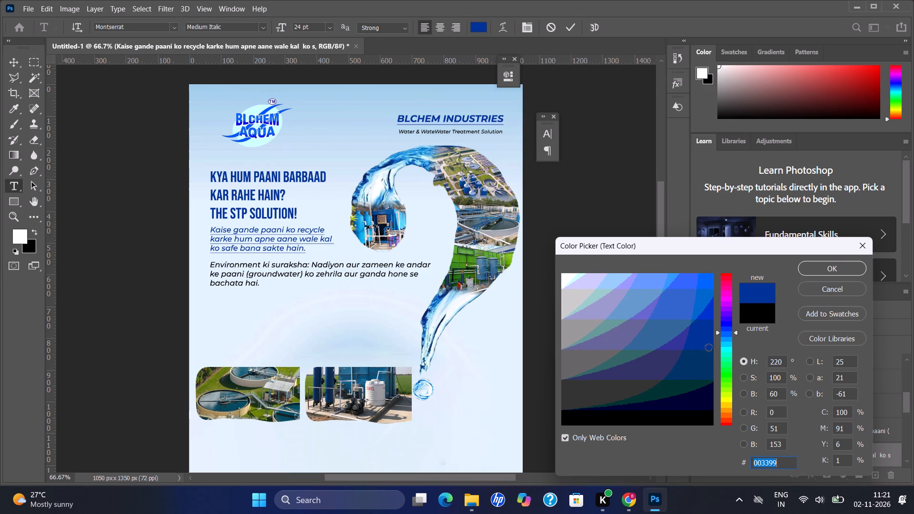
left_click(709, 358)
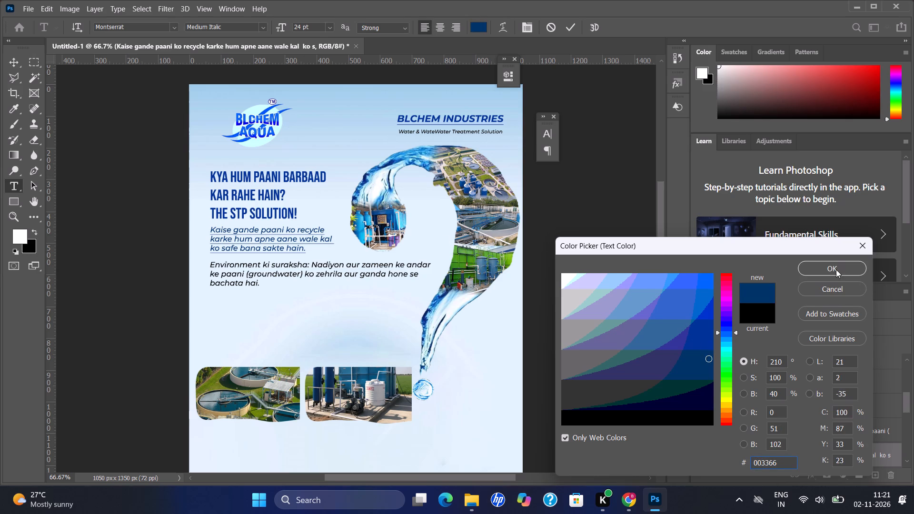
left_click(836, 269)
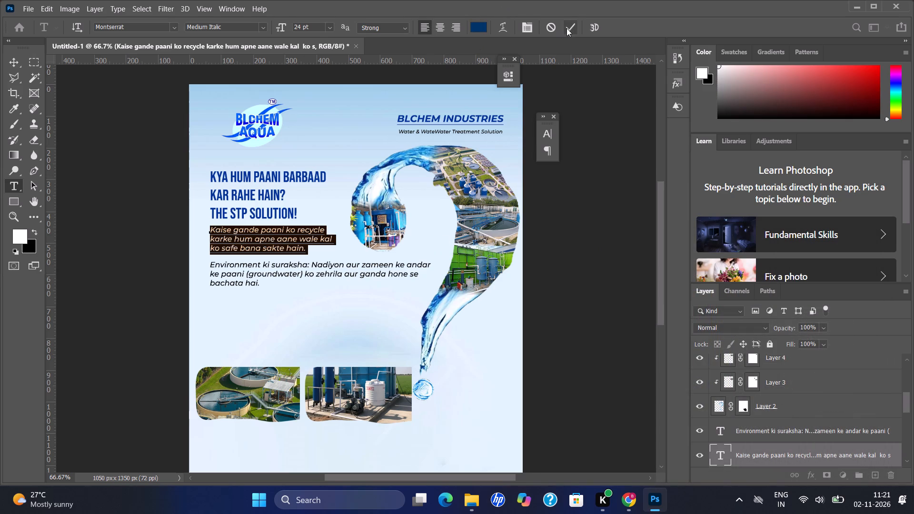
left_click(566, 28)
Duplicate the Environment ki suraksha paragraph just below itself and replace the copy's text with the copied Paani ki bachat line.
left_click(320, 274)
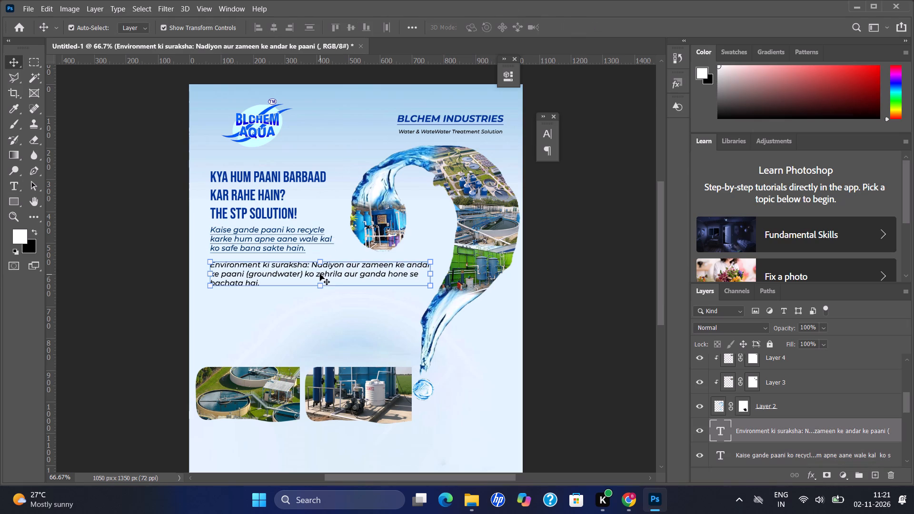
left_click_drag(320, 274, 319, 304, "alt")
triple_click(319, 304)
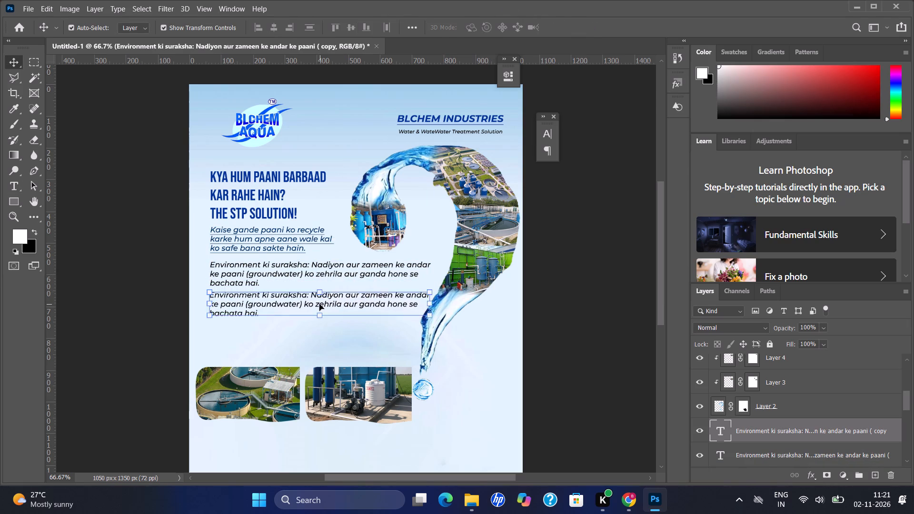
key("ctrl+v")
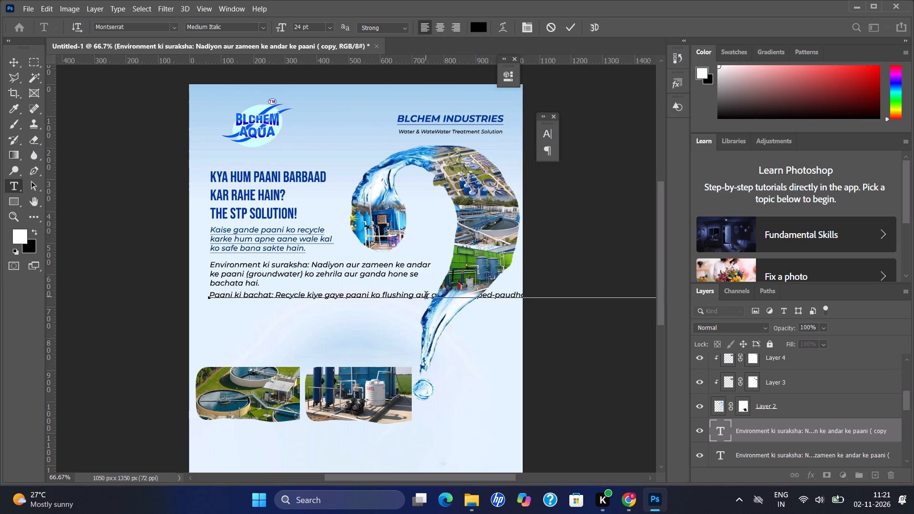
Break the Paani ki bachat text into three lines, after "flushing aur" and after "kiya ja", with no leading spaces.
left_click(430, 297)
key("Return")
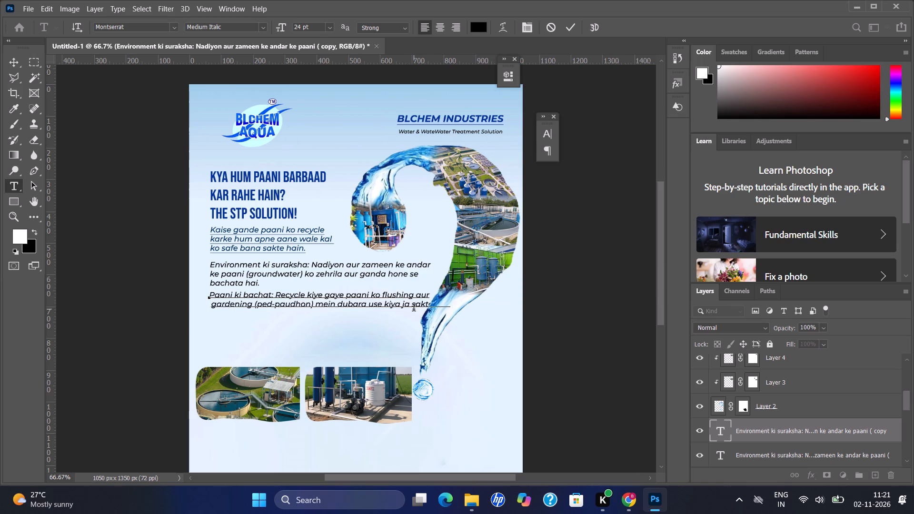
left_click(409, 306)
key("Return")
left_click(210, 303)
key("BackSpace")
key("Down")
key("Right")
key("BackSpace")
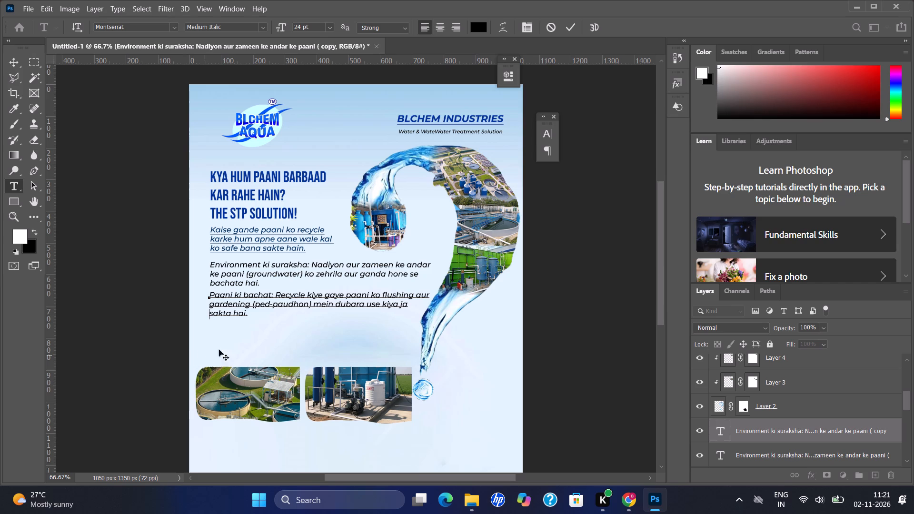
left_click(568, 27)
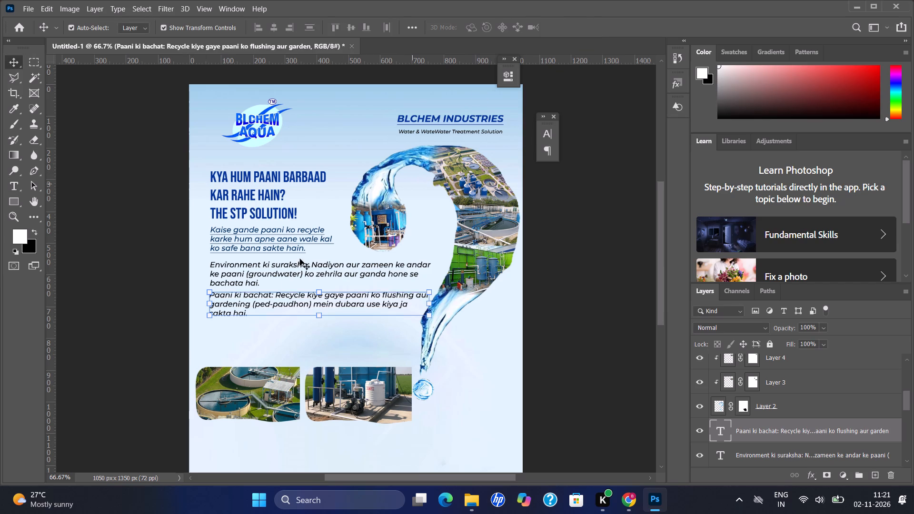
Underline only the label "Environment ki suraksha:" at the start of its paragraph.
double_click(310, 267)
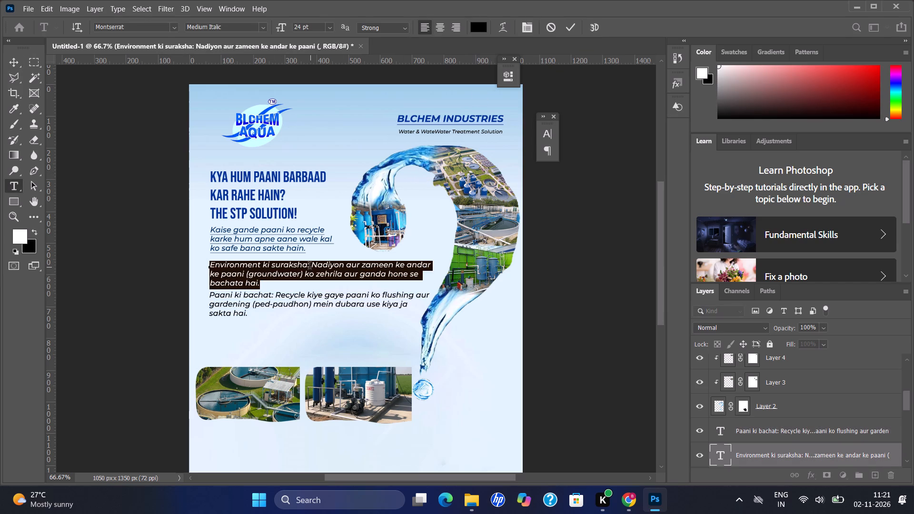
left_click_drag(310, 265, 264, 266)
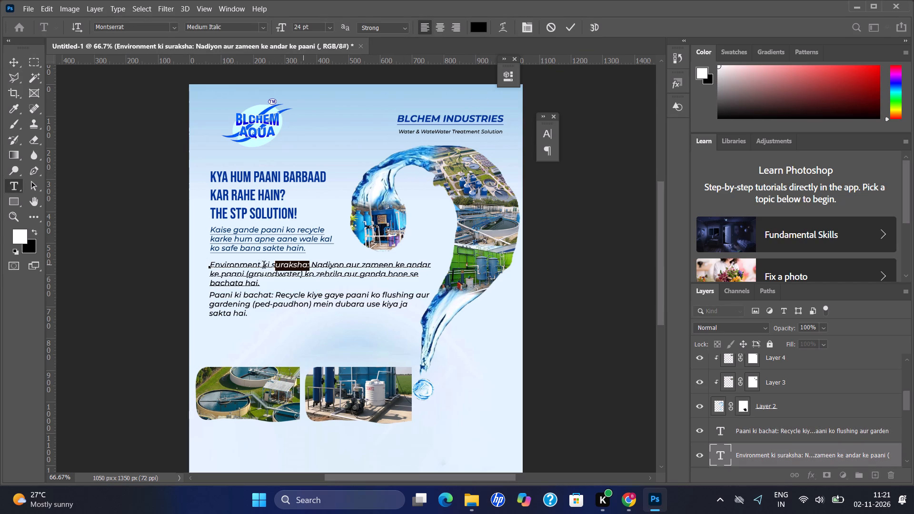
left_click_drag(264, 266, 209, 268)
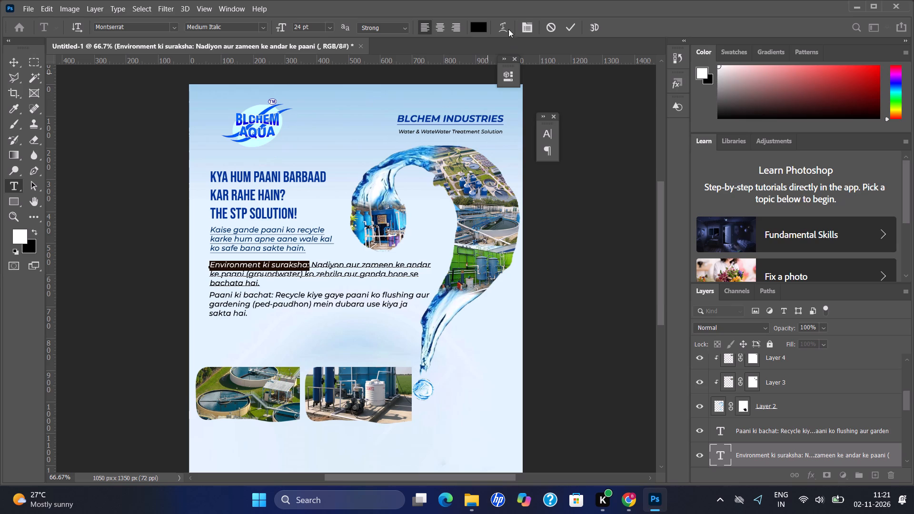
key("ctrl+t")
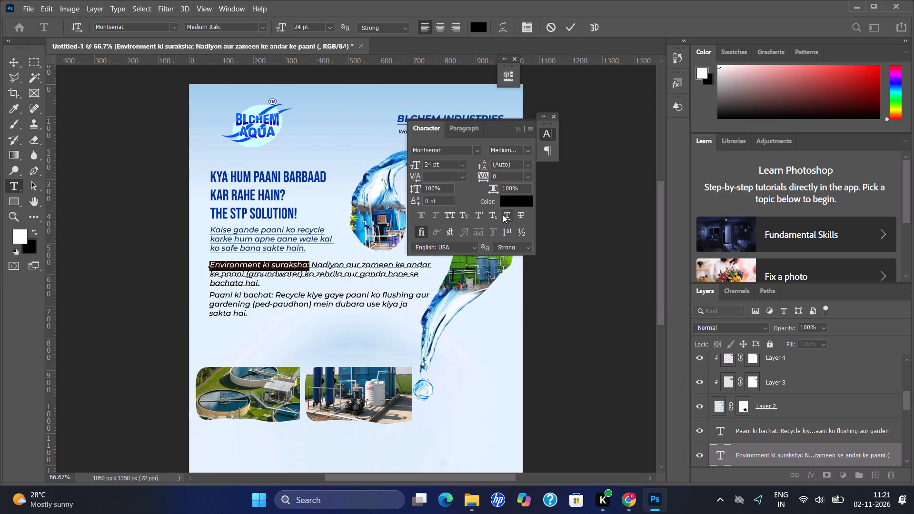
left_click(503, 215)
left_click(516, 130)
double_click(261, 294)
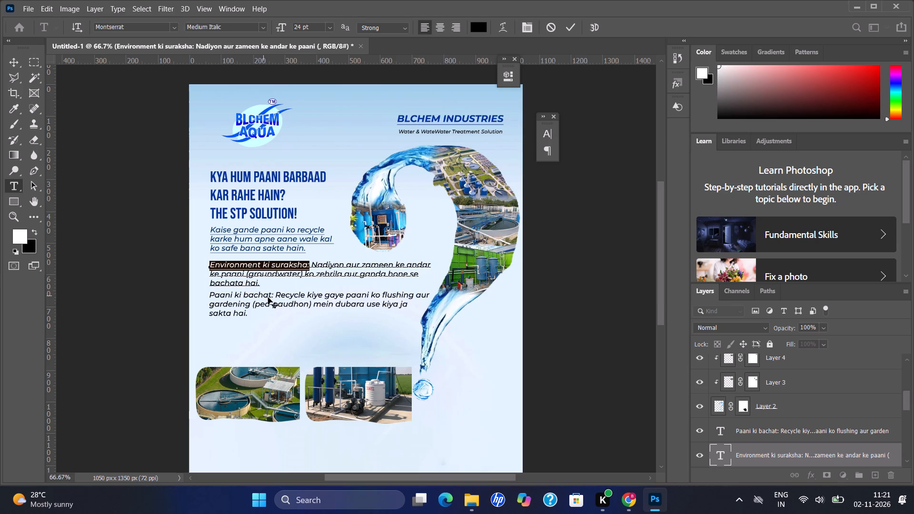
left_click(269, 297)
key("Return")
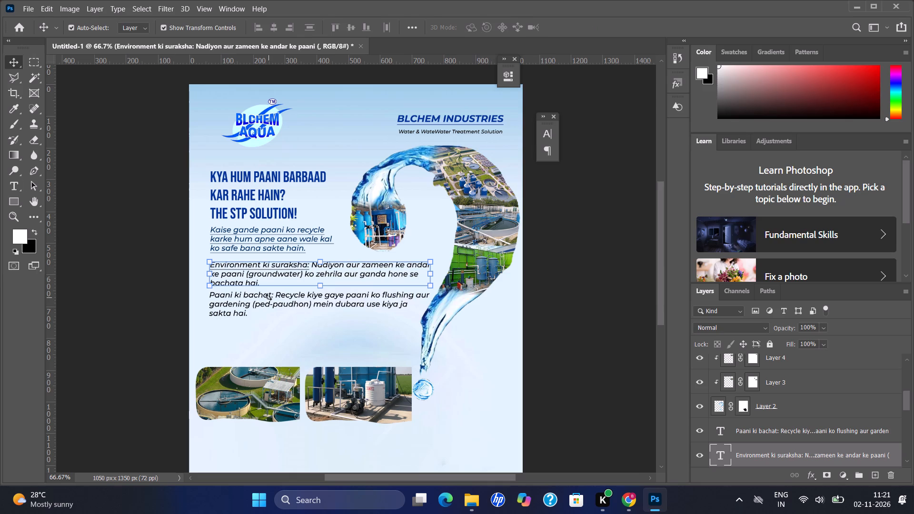
left_click(268, 297)
left_click(269, 350)
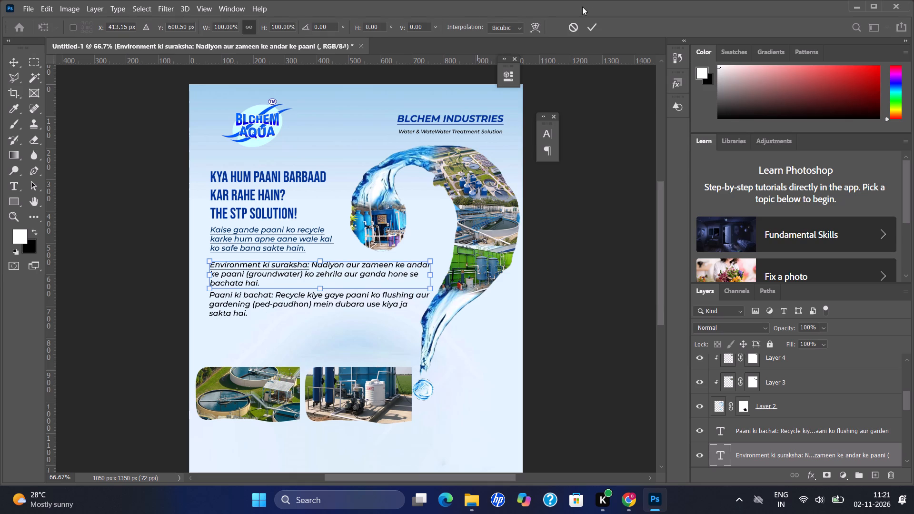
left_click(588, 32)
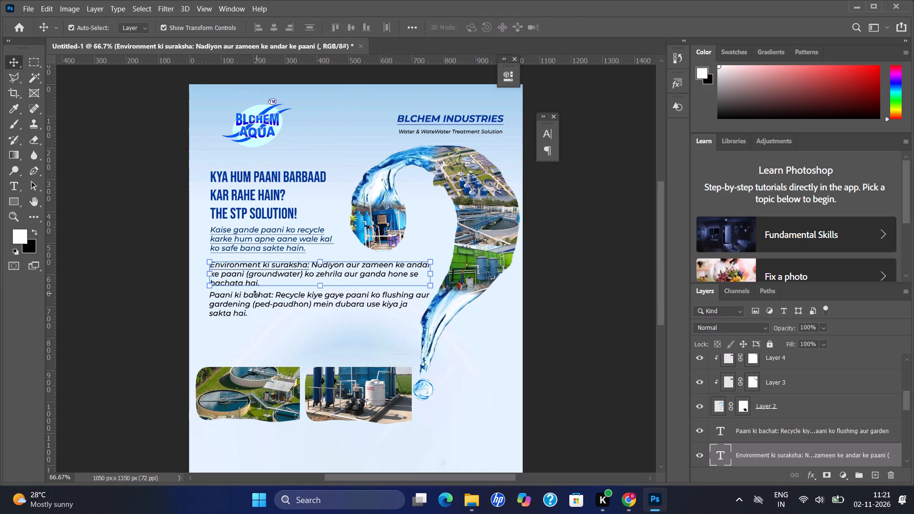
Underline only the label "Paani ki bachat:" at the start of its paragraph.
left_click(301, 326)
double_click(260, 295)
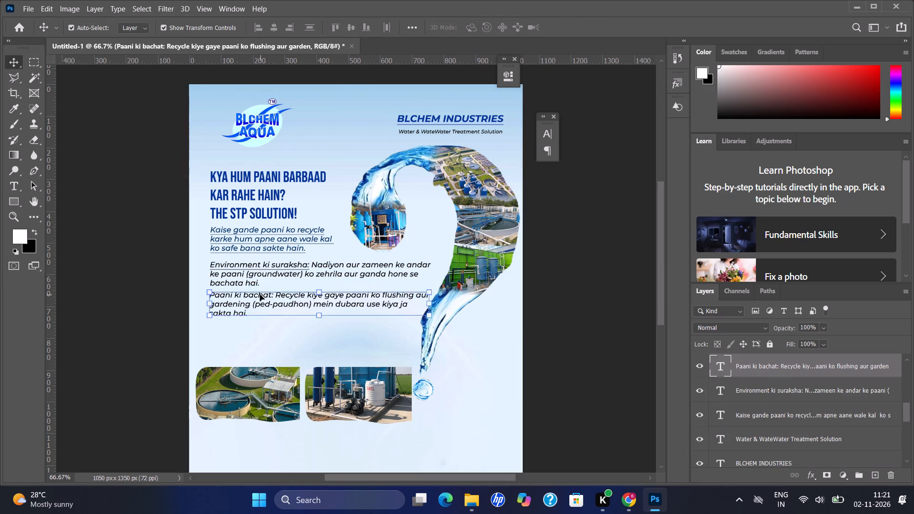
left_click_drag(274, 295, 204, 297)
key("ctrl+t")
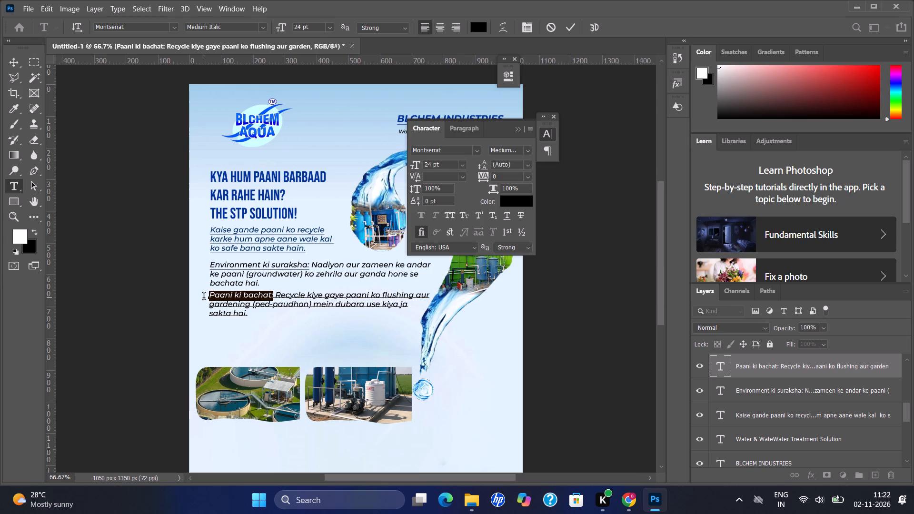
left_click(507, 215)
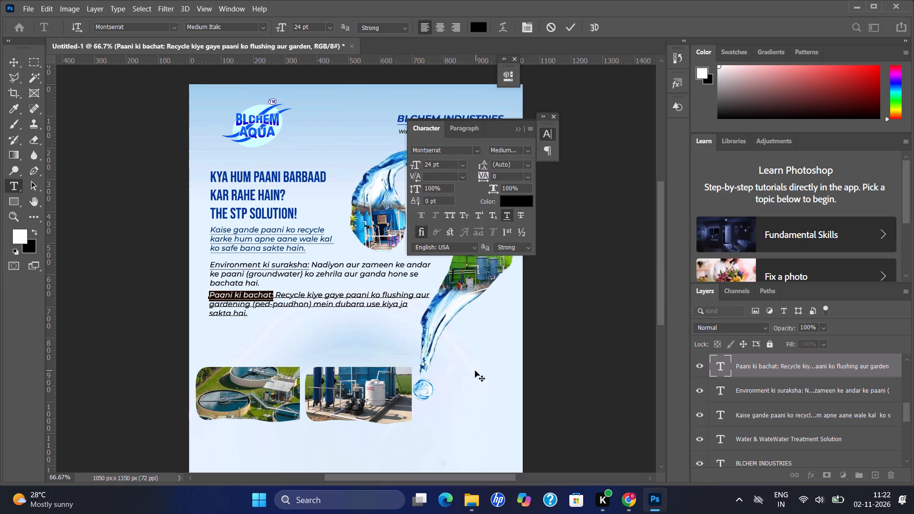
left_click(475, 371)
left_click(516, 129)
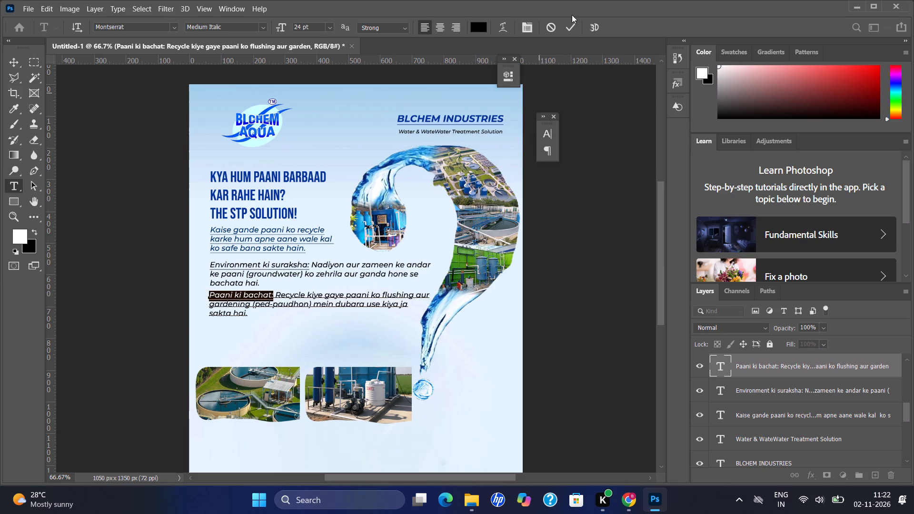
left_click(572, 27)
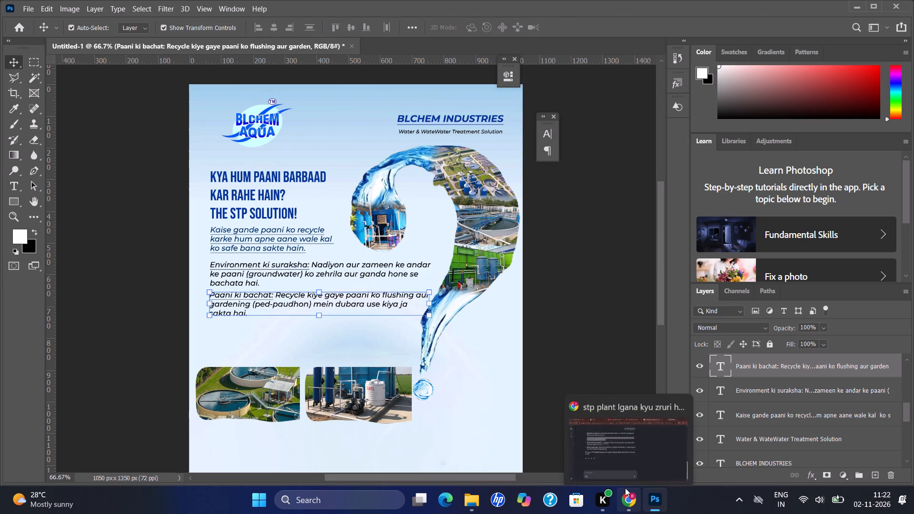
Switch to Chrome and copy the Government rules bullet from the STP answer.
left_click(625, 488)
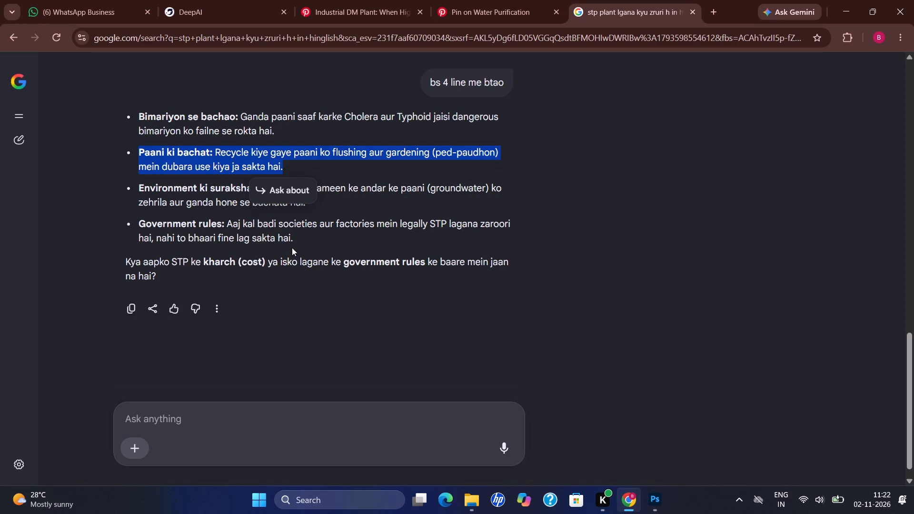
left_click(291, 240)
left_click_drag(291, 240, 127, 223)
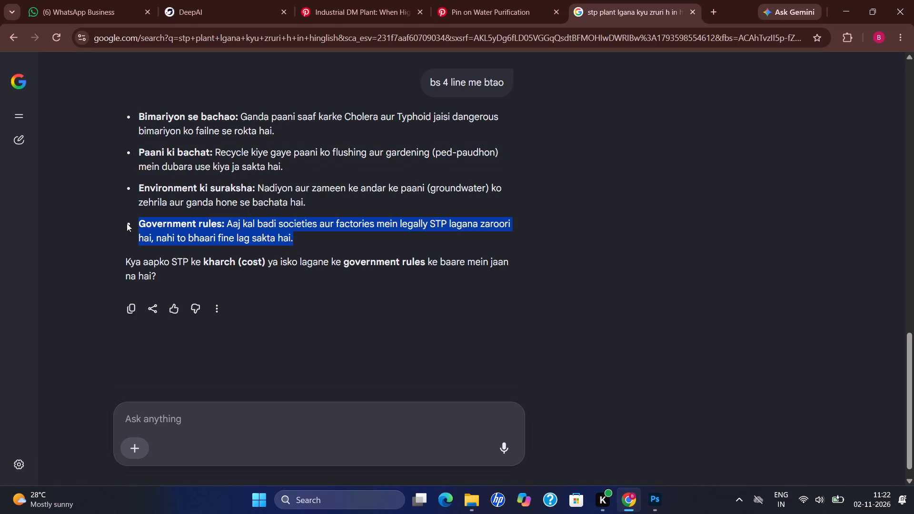
left_click_drag(127, 223, 143, 221)
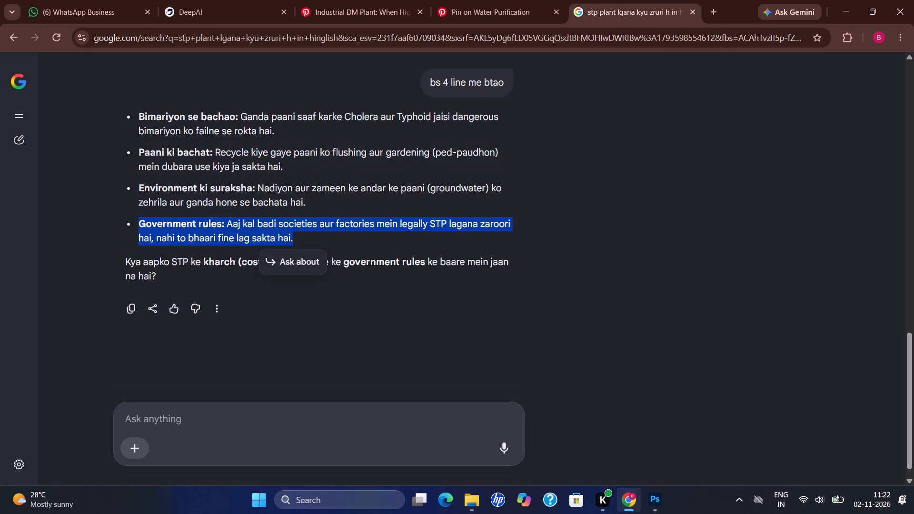
key("ctrl+c")
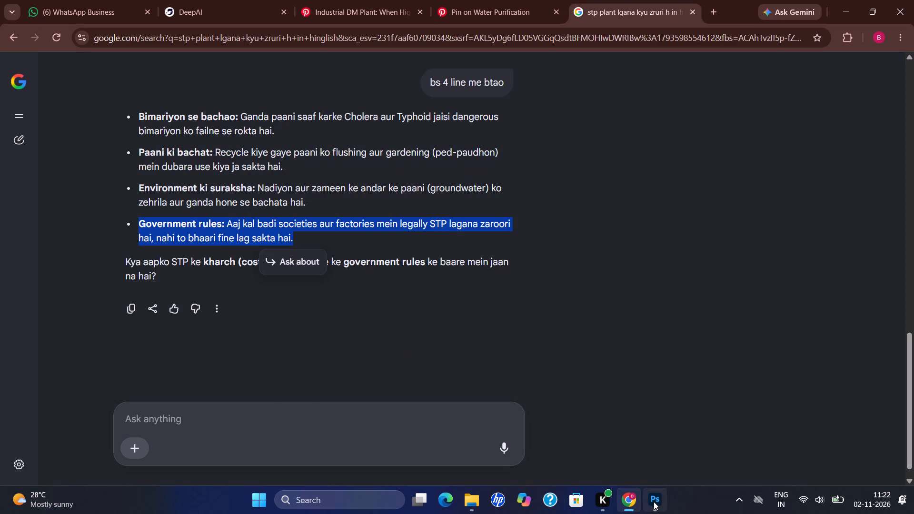
Back in Photoshop, nudge the Paani ki bachat paragraph down slightly.
left_click(654, 502)
left_click(268, 308)
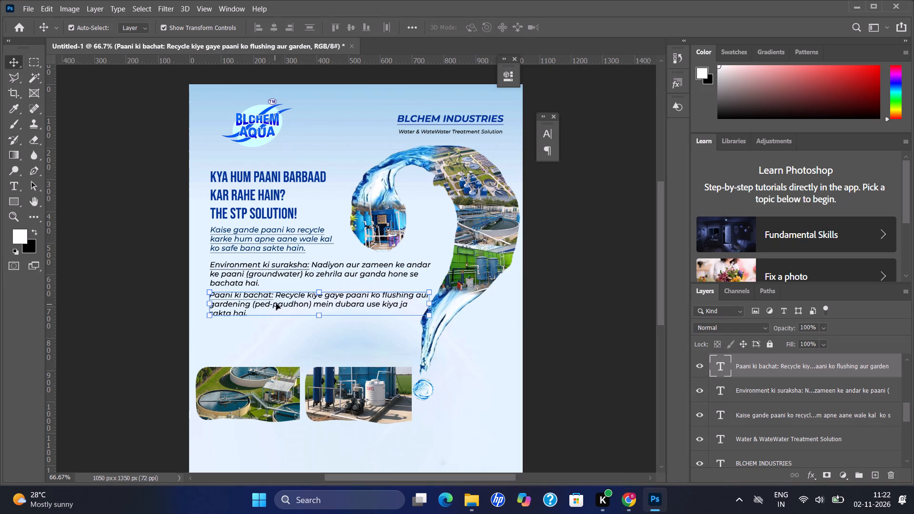
left_click(276, 304)
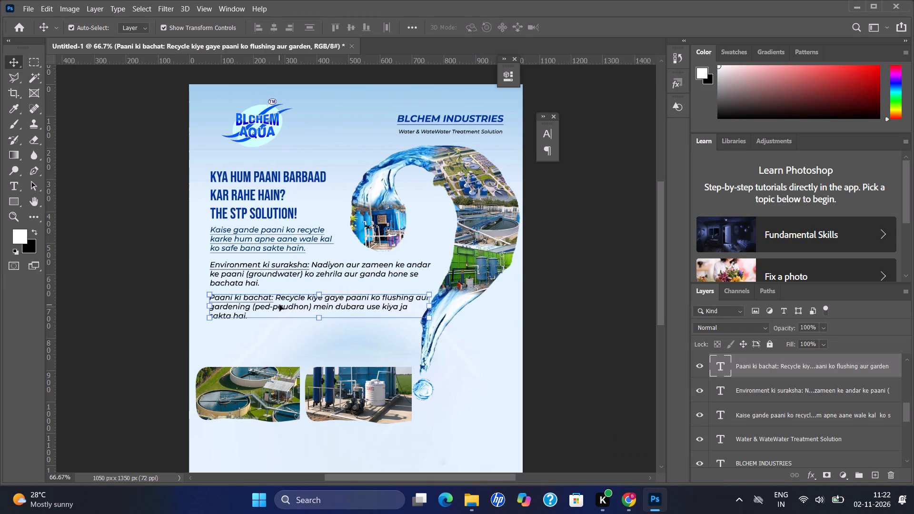
Duplicate the Paani ki bachat paragraph just below itself and replace the copy's text with the copied Government rules line.
left_click_drag(283, 305, 282, 334, "alt")
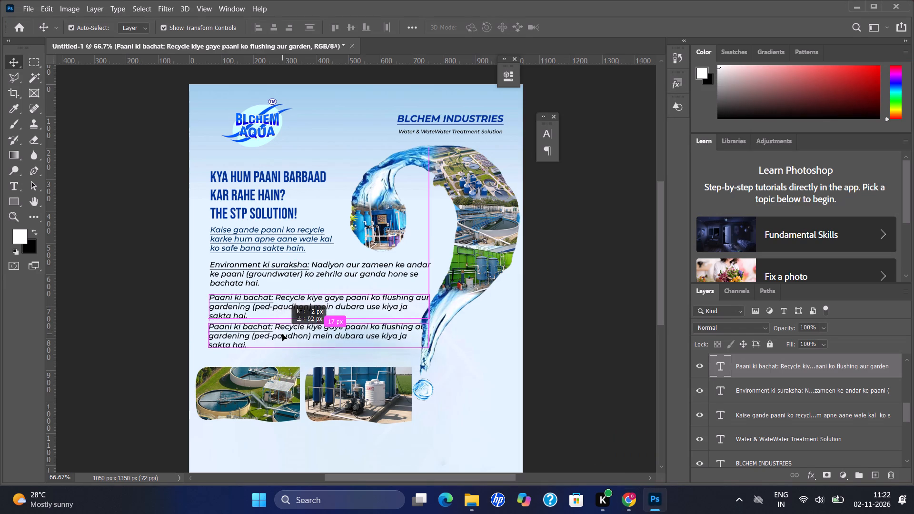
left_click_drag(282, 334, 282, 336, "alt")
triple_click(282, 336)
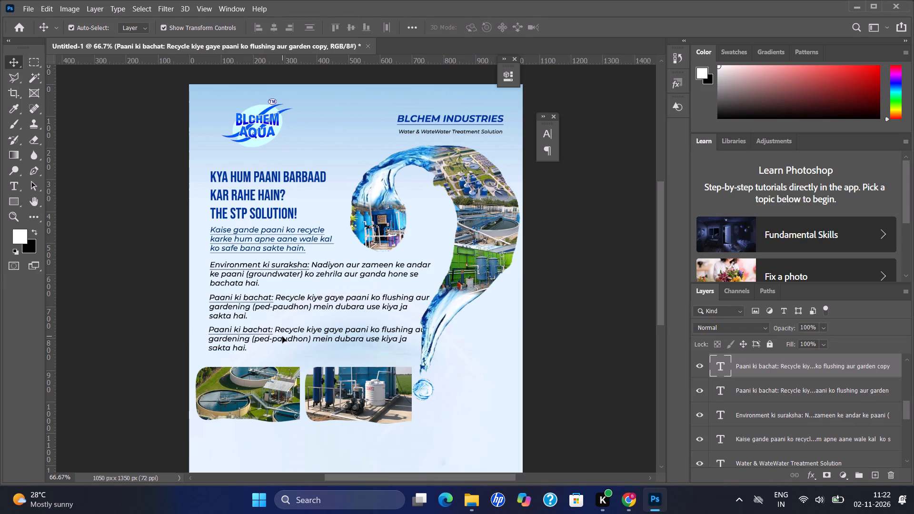
key("ctrl+v")
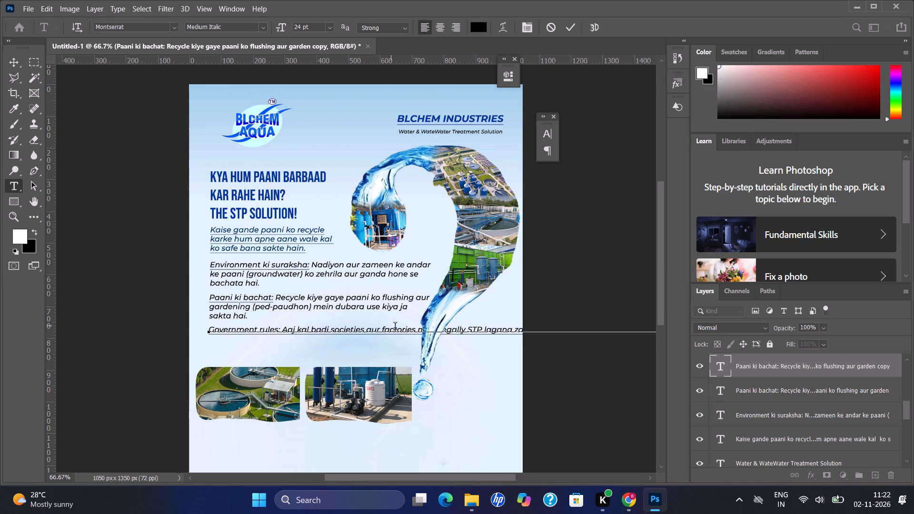
Break the Government rules text into three lines, after "factories" and after "nahi to bhaari", with no leading spaces.
left_click(416, 331)
key("Return")
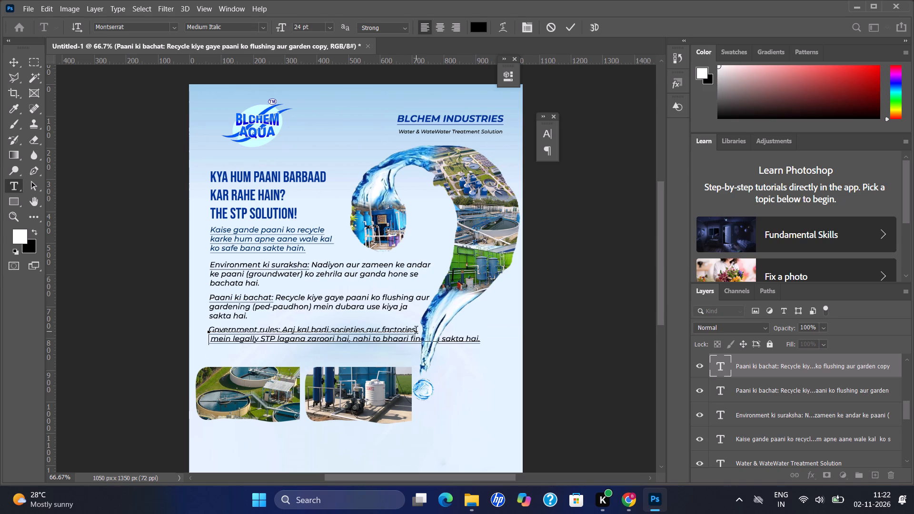
left_click(410, 338)
key("Return")
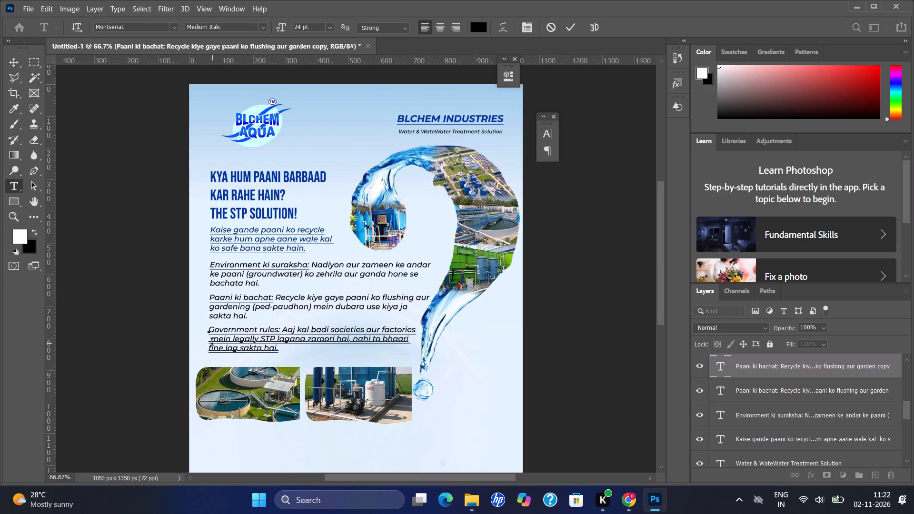
left_click(212, 343)
key("BackSpace")
left_click(210, 350)
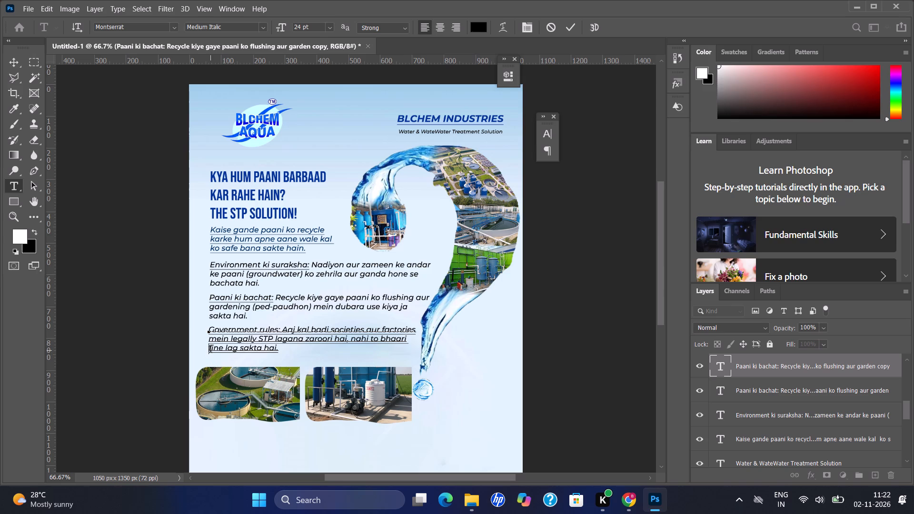
key("BackSpace")
key("Return")
left_click(576, 29)
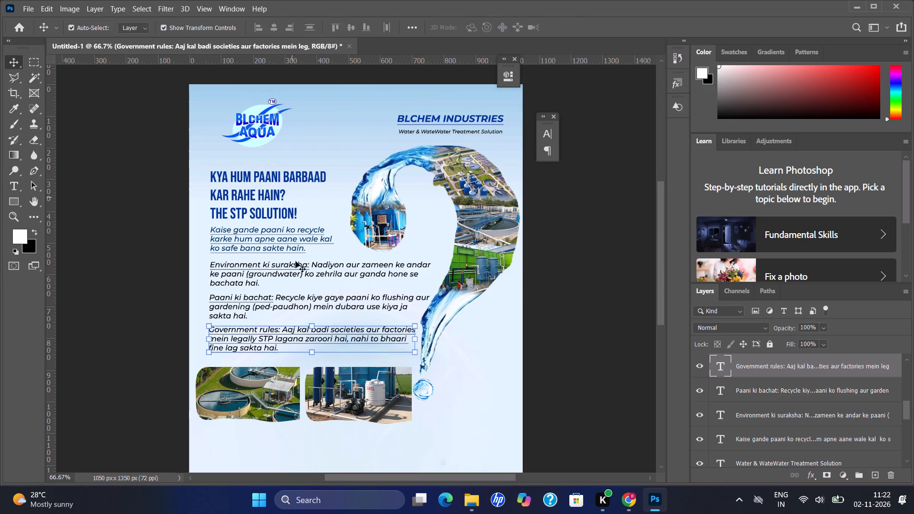
Remove the underline from the Government rules text after its label, keeping only "Government rules:" underlined.
double_click(270, 330)
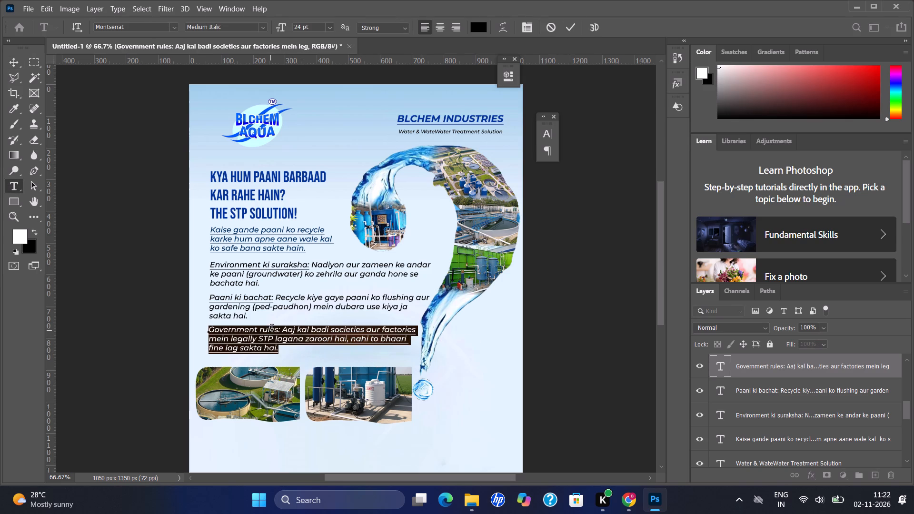
left_click_drag(281, 331, 204, 331)
key("ctrl+t")
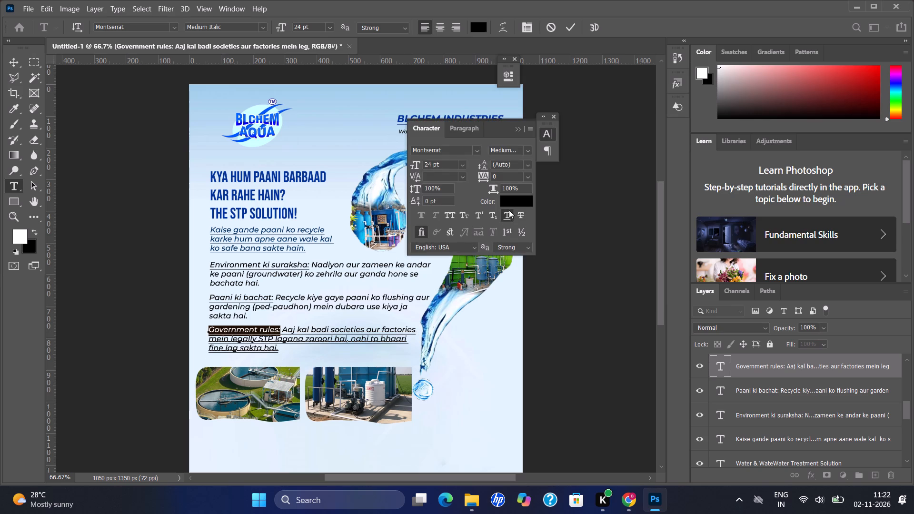
left_click(584, 341)
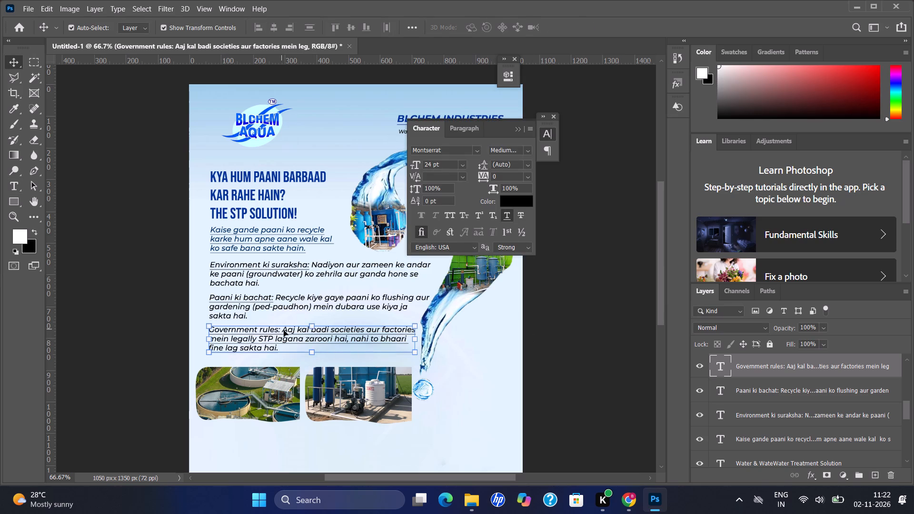
double_click(285, 331)
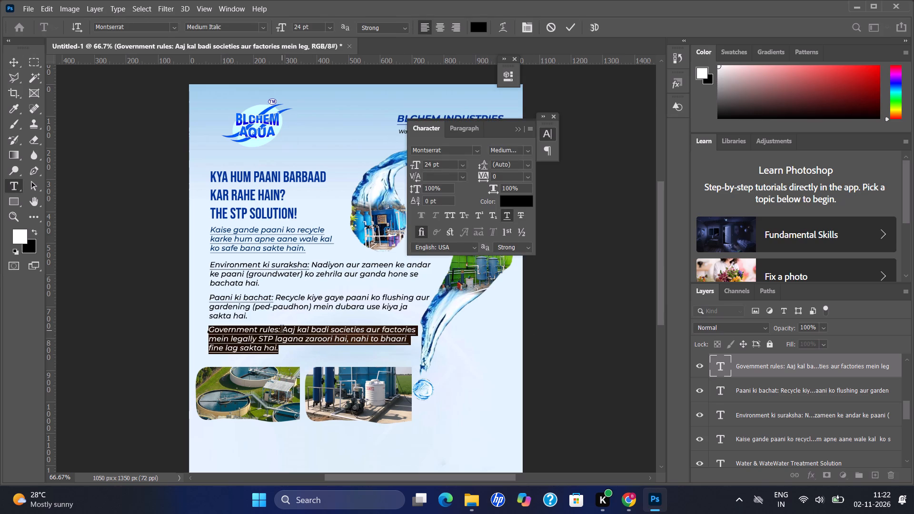
left_click_drag(282, 330, 347, 357)
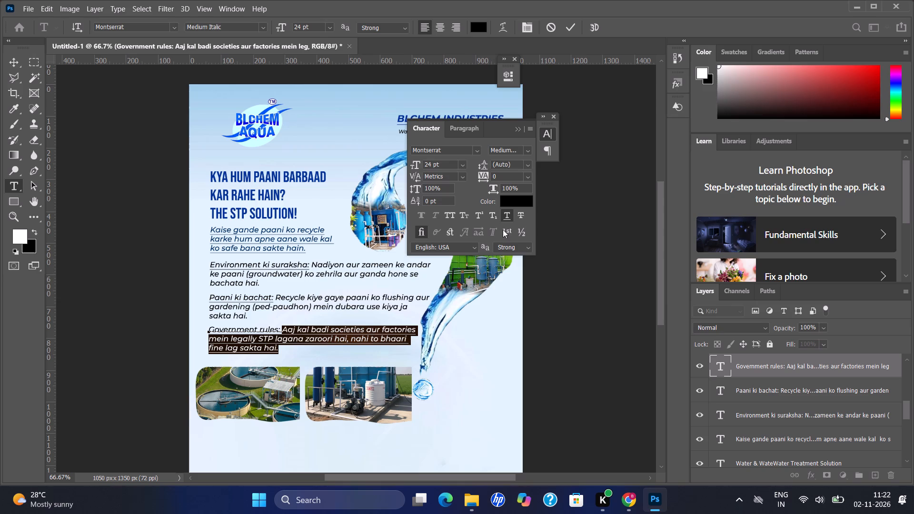
left_click(508, 213)
left_click(633, 310)
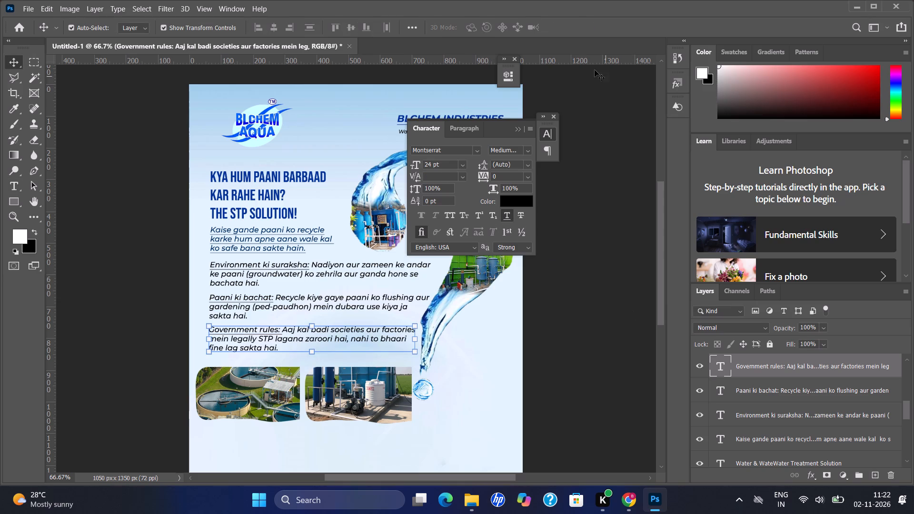
Remove the underline from the entire "Kaise gande paani ko recycle" paragraph below the headline.
left_click(618, 181)
left_click(522, 128)
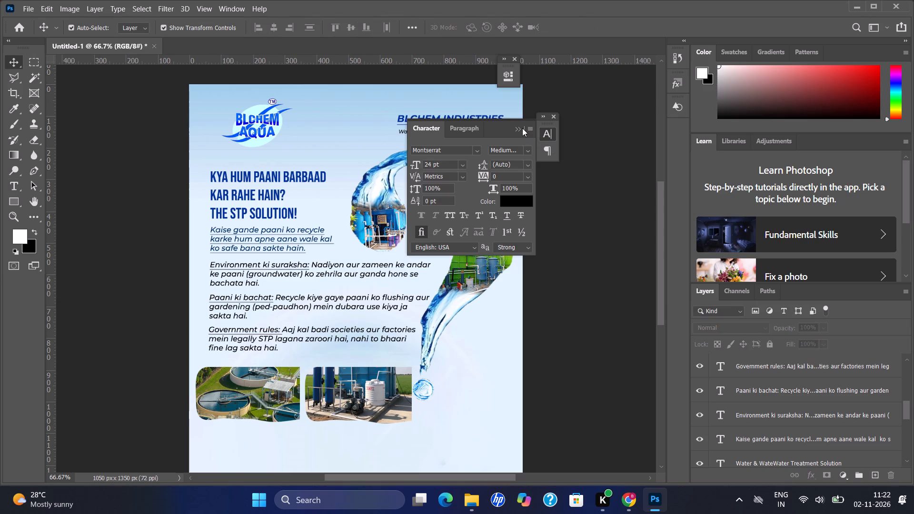
left_click(520, 130)
triple_click(293, 245)
left_click(293, 245)
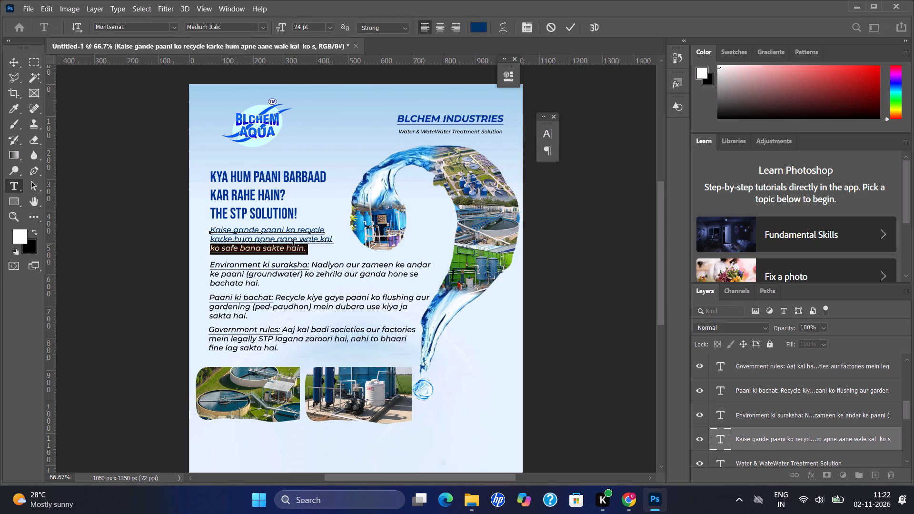
triple_click(293, 245)
key("ctrl+a")
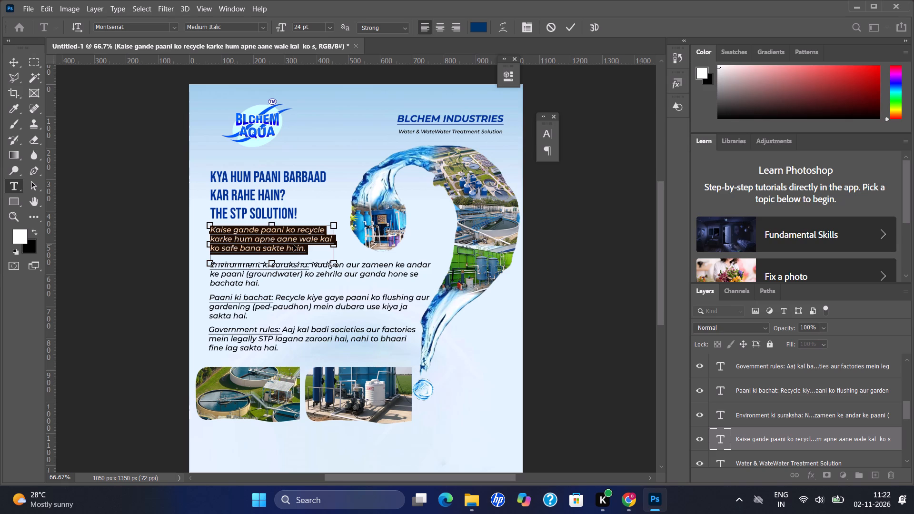
key("ctrl+t")
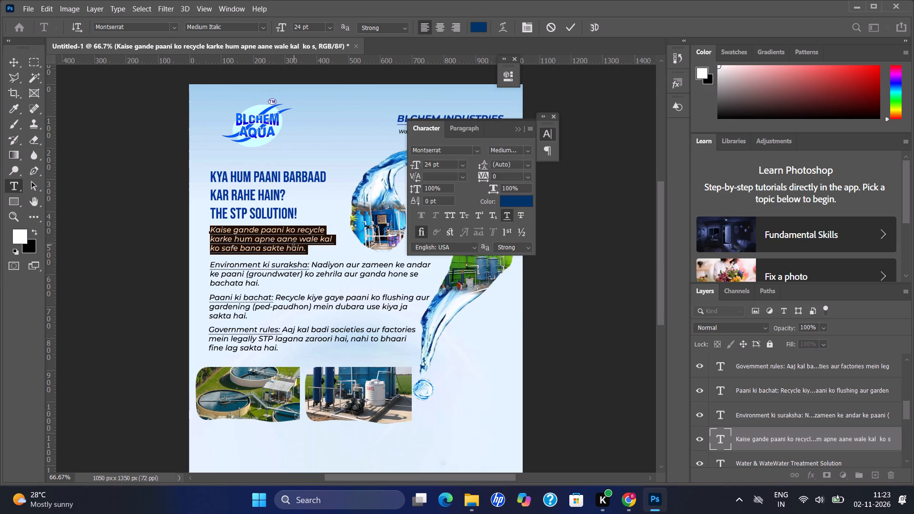
left_click(507, 218)
left_click(572, 30)
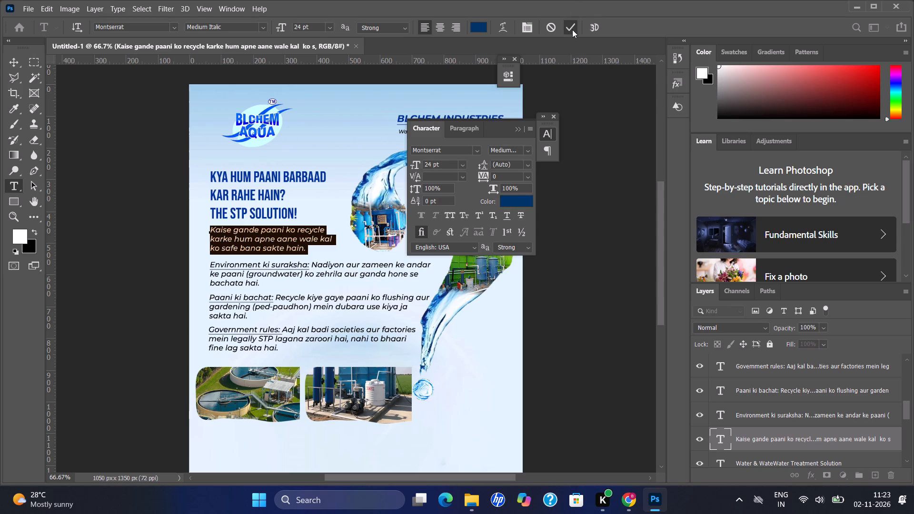
Set the "Kaise gande paani ko recycle" paragraph to Montserrat SemiBold Italic.
double_click(260, 238)
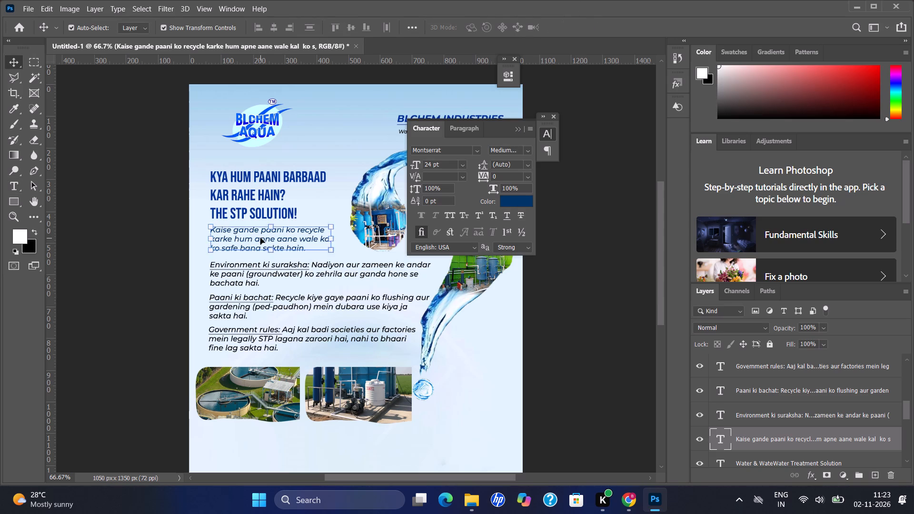
left_click(266, 28)
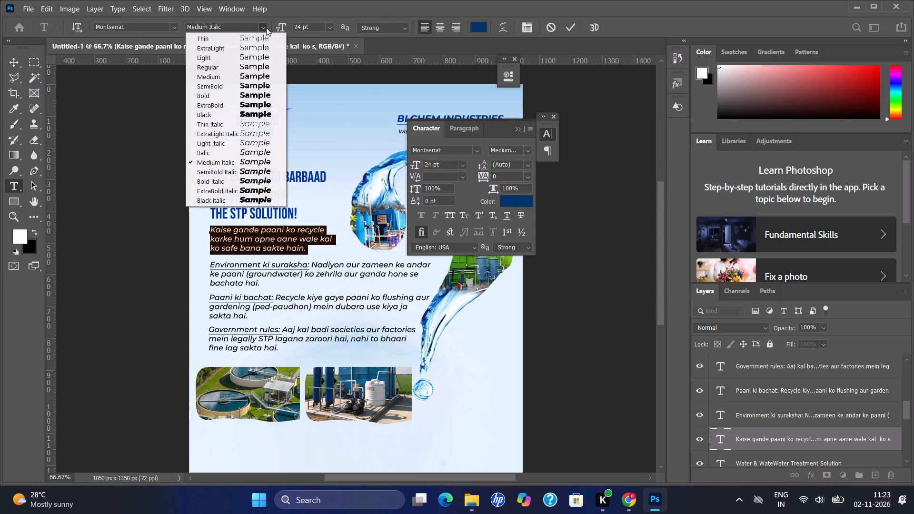
left_click(239, 170)
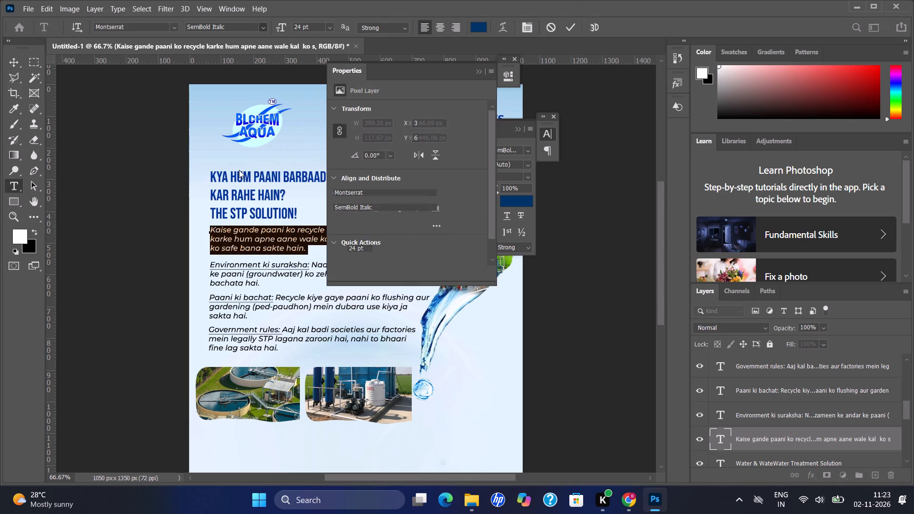
left_click(479, 71)
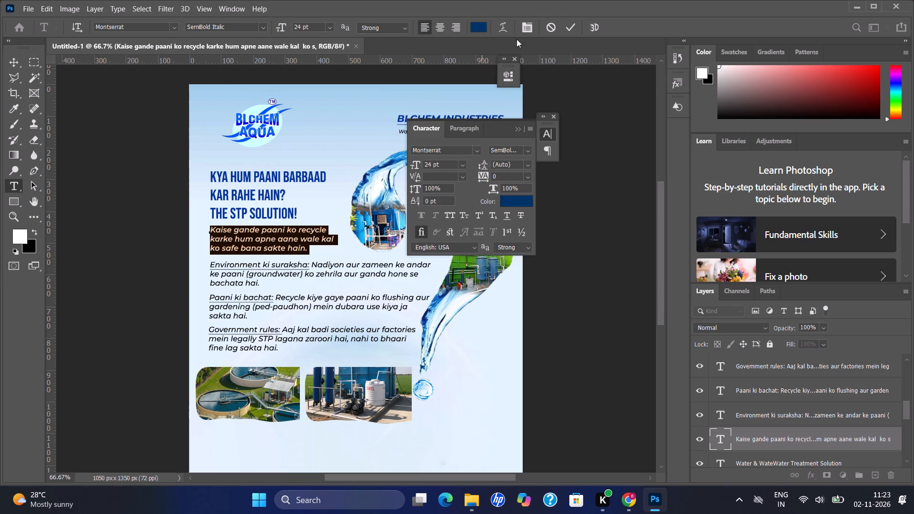
left_click(568, 25)
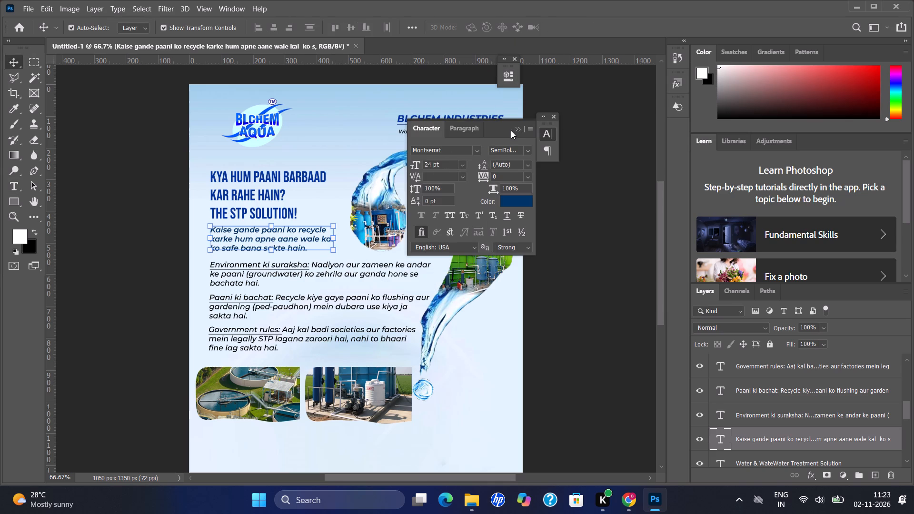
left_click(515, 130)
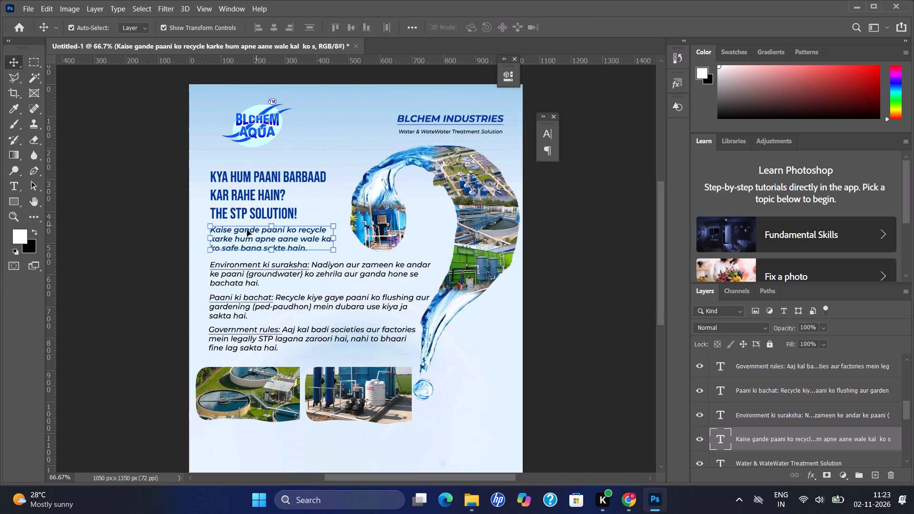
Add a 3 px Stroke layer effect to Layer 8 copy, the box behind the blue-tank plant photo.
left_click(350, 398)
scroll(738, 436, "right", 1)
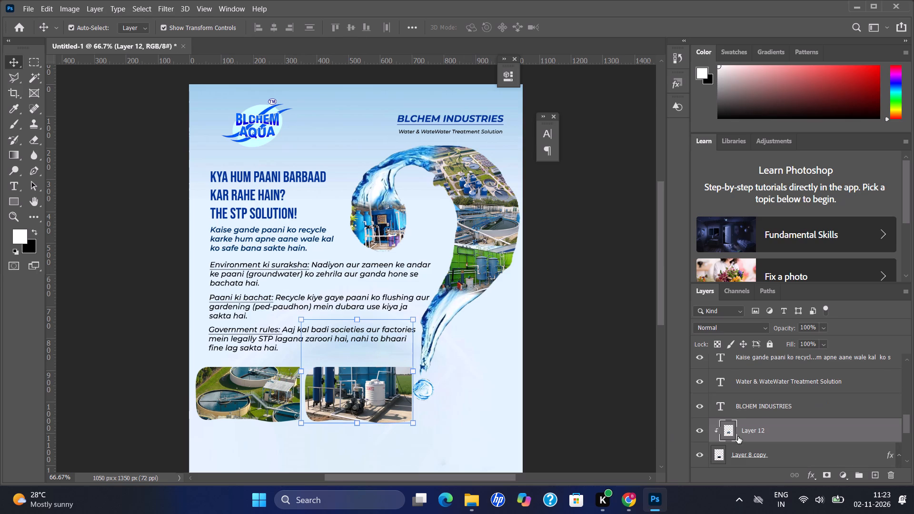
left_click(781, 445)
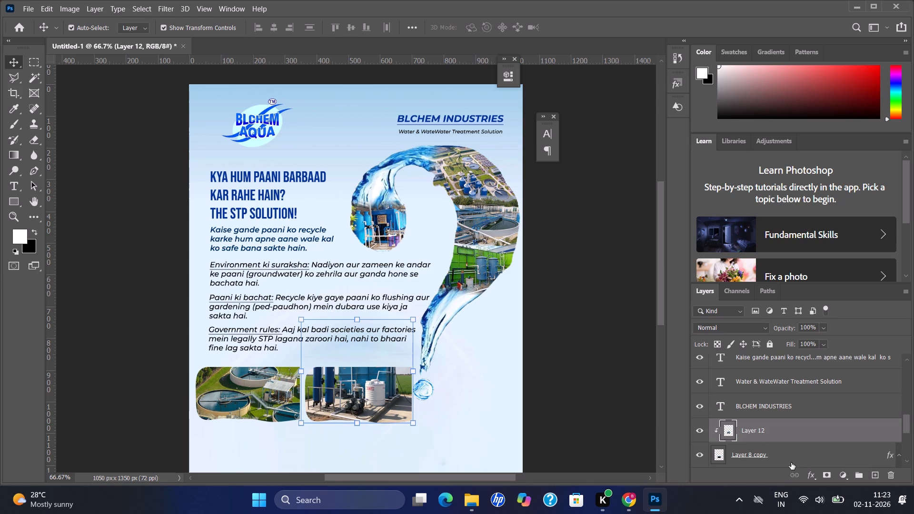
left_click(791, 463)
double_click(813, 438)
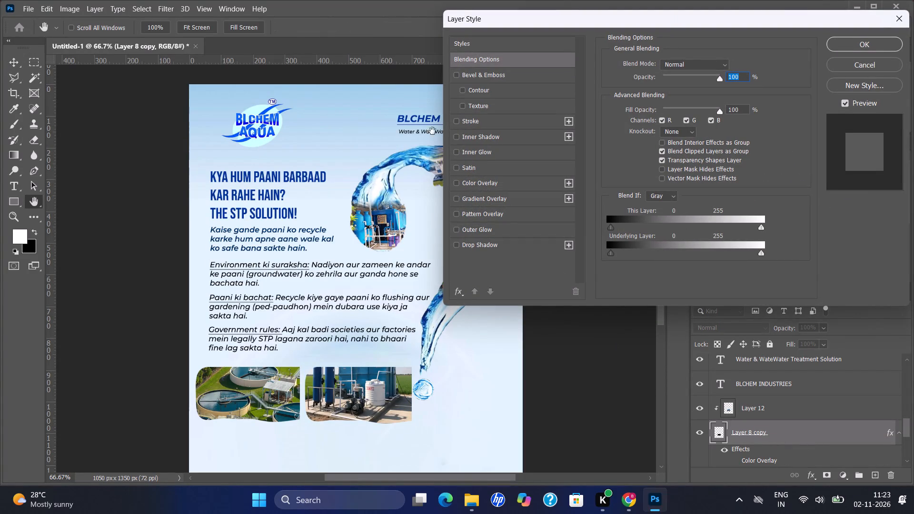
left_click(456, 123)
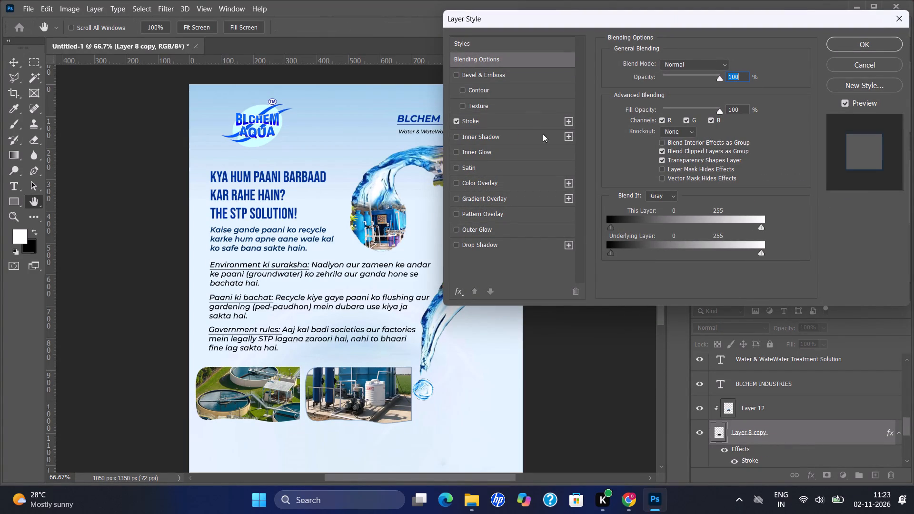
left_click(526, 119)
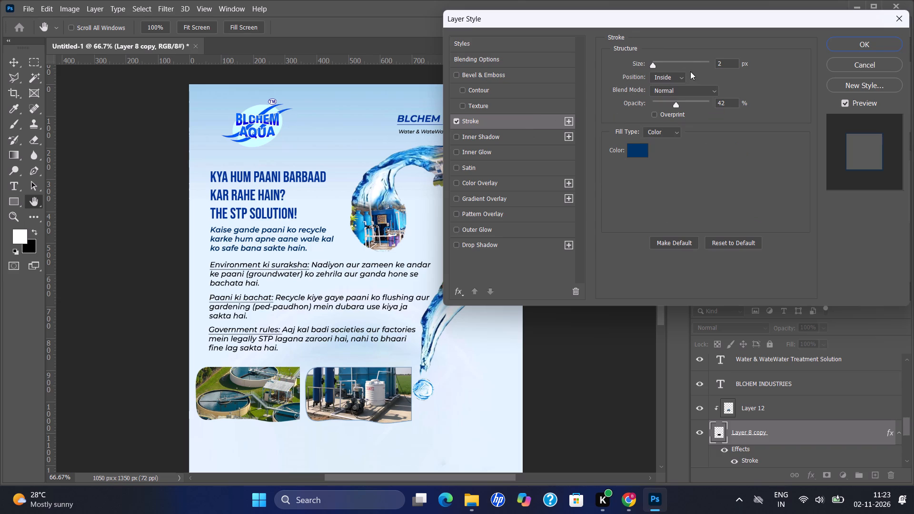
left_click(721, 63)
key("BackSpace")
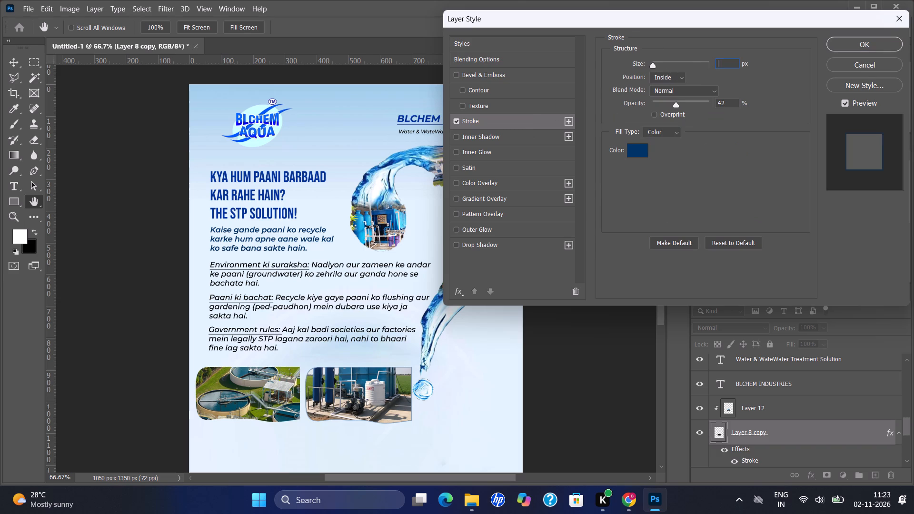
key("3")
key("Return")
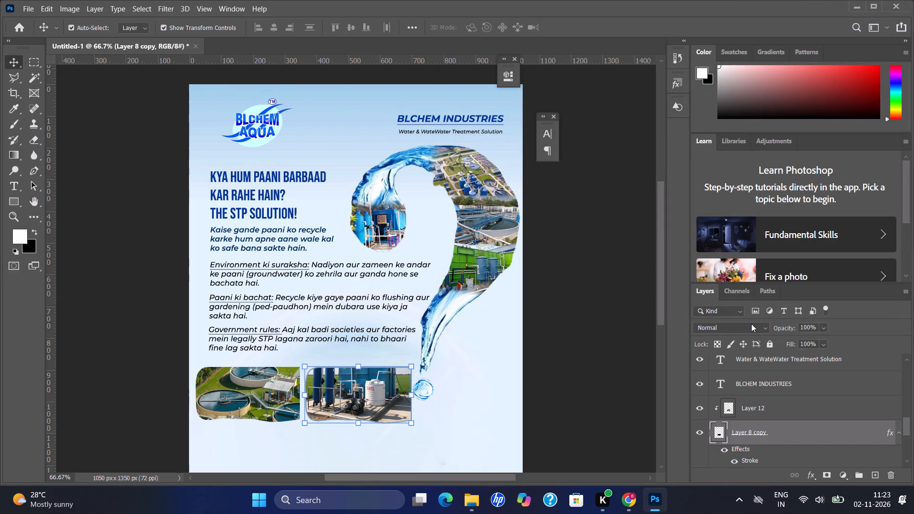
Add a Stroke effect with its preset settings to Layer 8, the box behind the round-tank aerial photo.
left_click(264, 393)
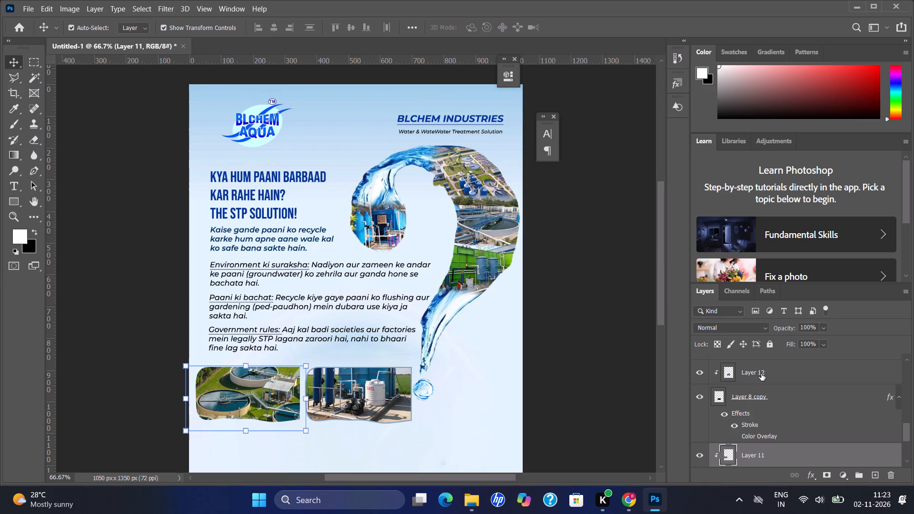
scroll(743, 457, "down", 1)
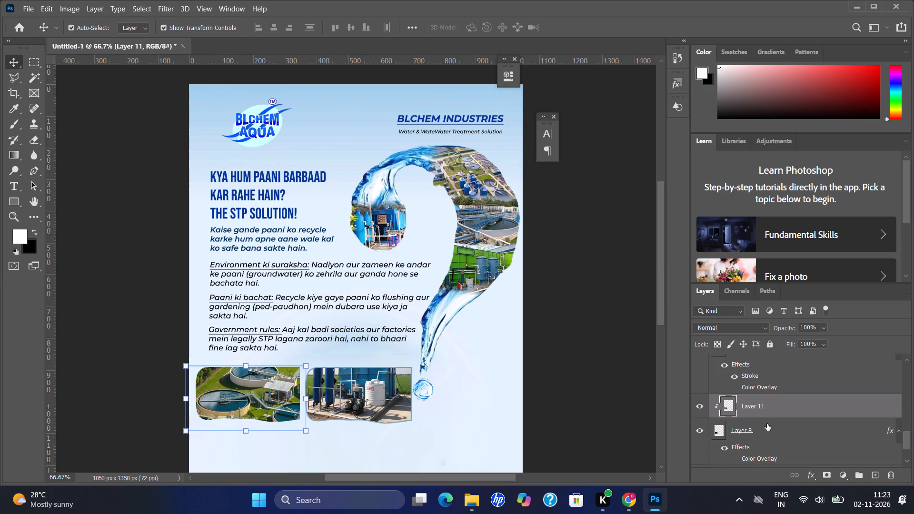
left_click(767, 440)
double_click(782, 440)
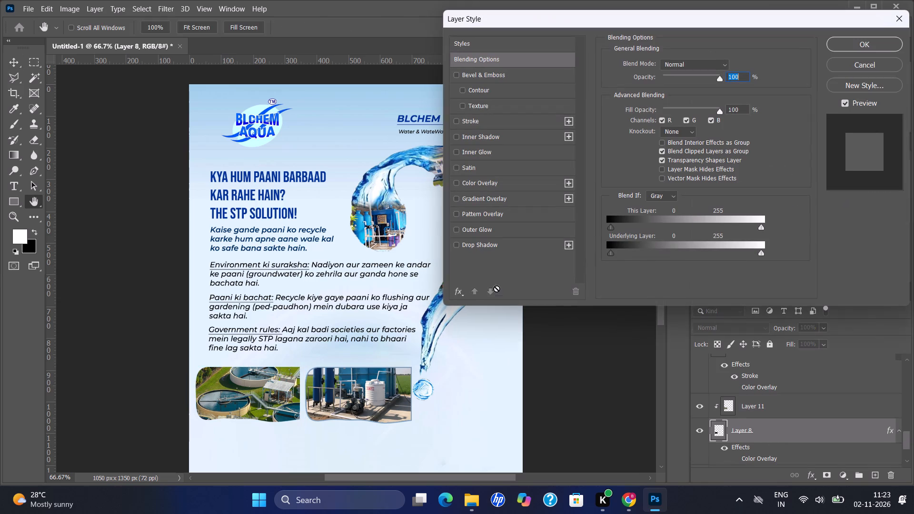
left_click(456, 123)
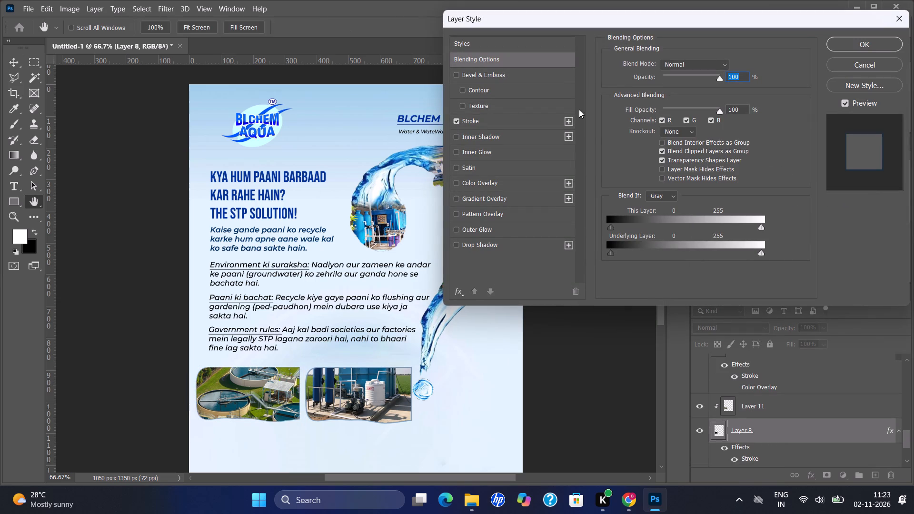
left_click(852, 49)
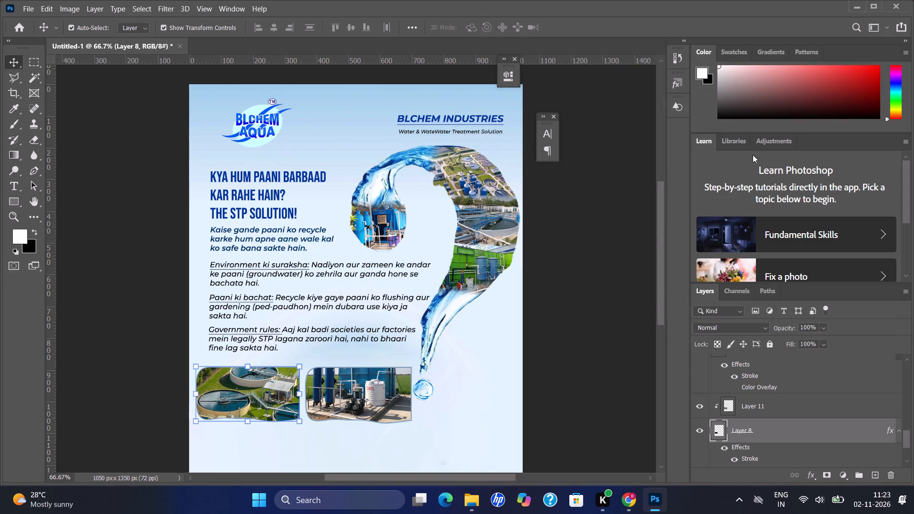
left_click(626, 227)
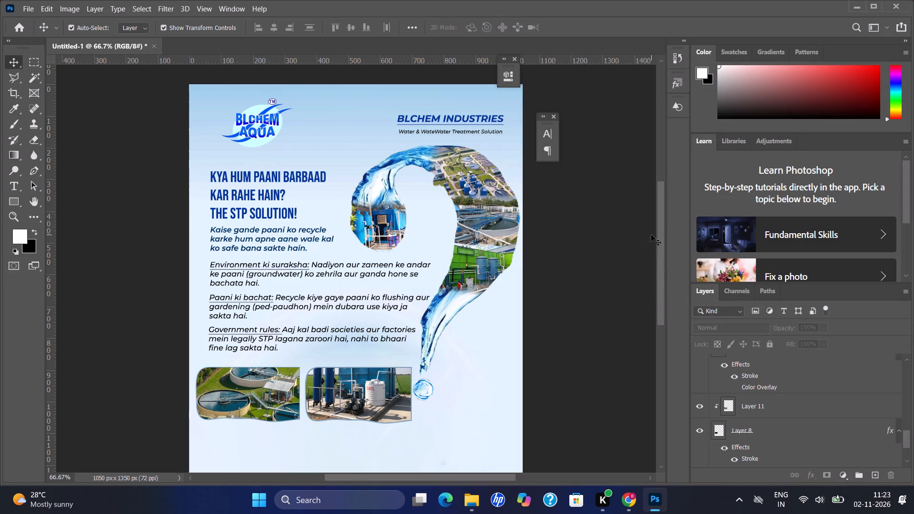
Scale the blue-tank plant photo (Layer 12) down slightly and reposition it to fill its clipped box, showing more of the plant.
left_click_drag(661, 255, 657, 271)
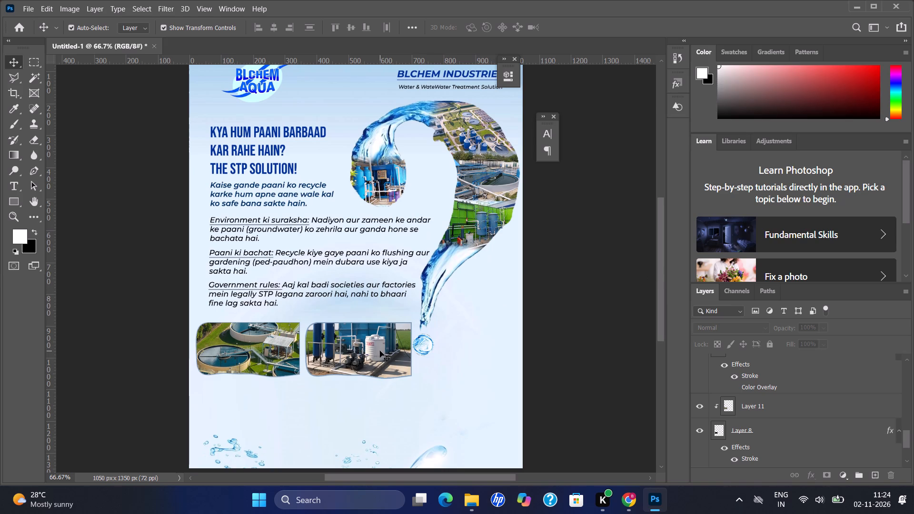
left_click(380, 351)
key("ctrl+t")
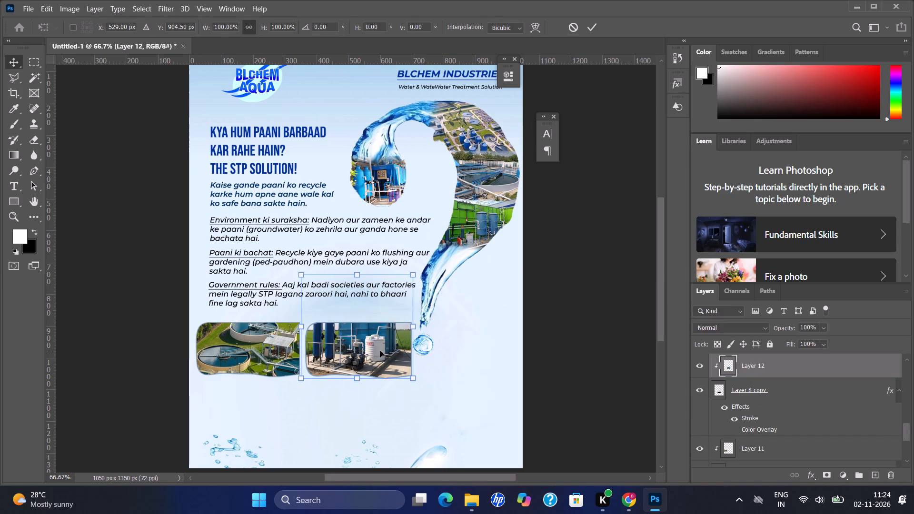
left_click_drag(358, 277, 358, 287)
key("Right")
key("Right")
key("Right")
key("Right")
key("Right")
key("Right")
key("Right")
key("Right")
key("Right")
key("Right")
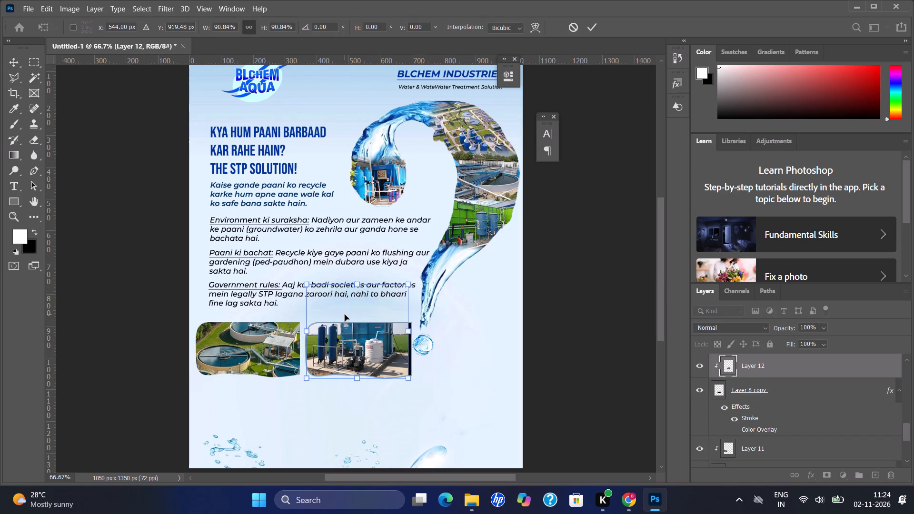
left_click_drag(313, 334, 307, 336)
key("Return")
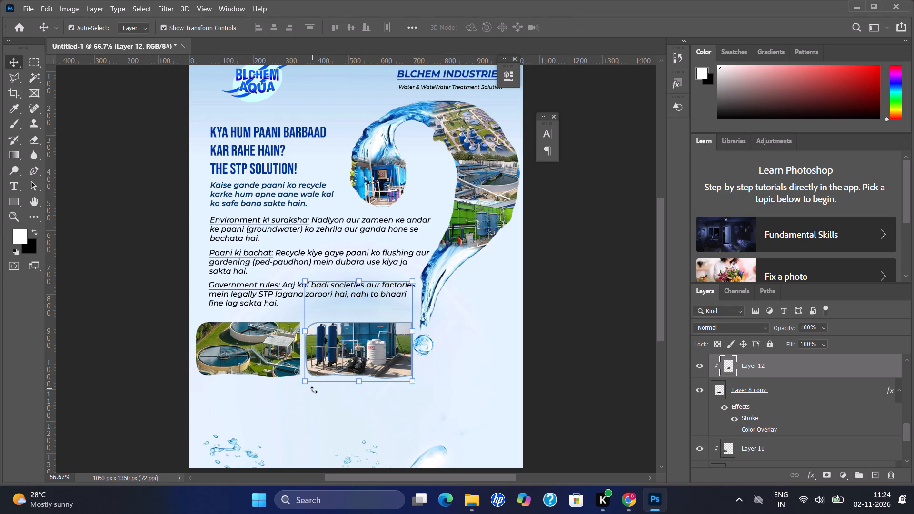
left_click(314, 390)
Switch to File Explorer and open the "28 sep" poster from the "graphic design for brochure" folder.
left_click(473, 505)
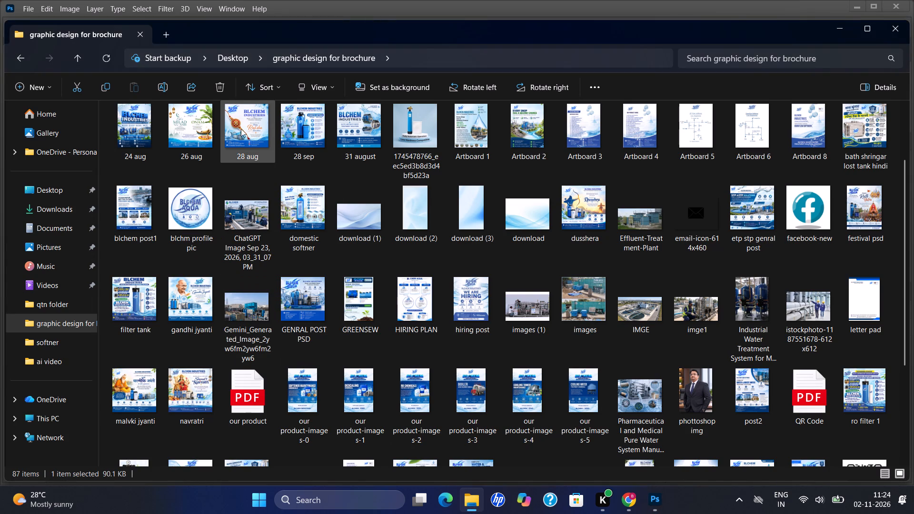
left_click(290, 121)
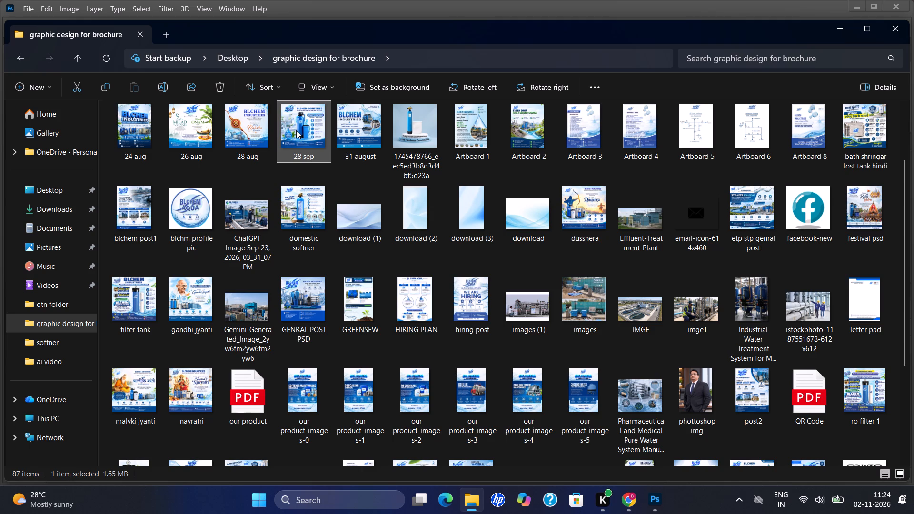
left_click_drag(296, 130, 304, 128)
left_click(304, 128)
left_click_drag(304, 128, 258, 71)
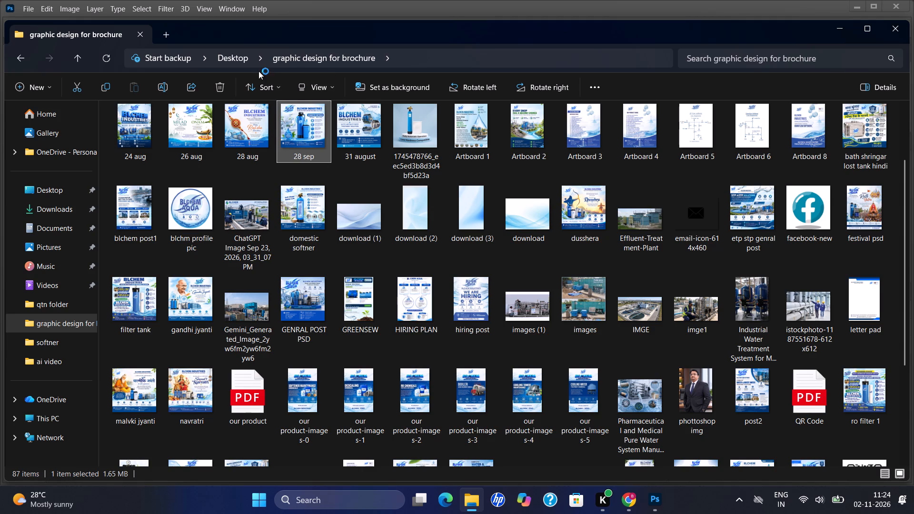
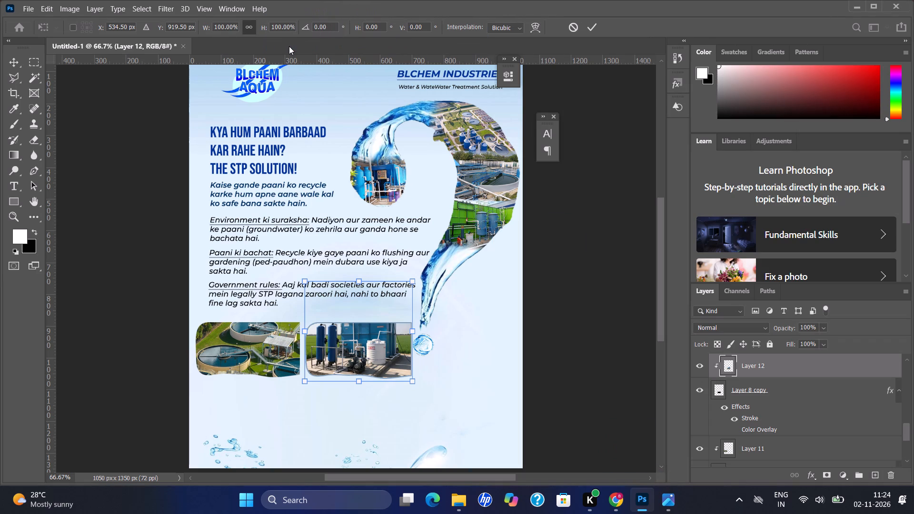
Apply the pending transform to the treatment-plant photo on Layer 12, clipped to the second rounded frame below the text.
left_click(586, 26)
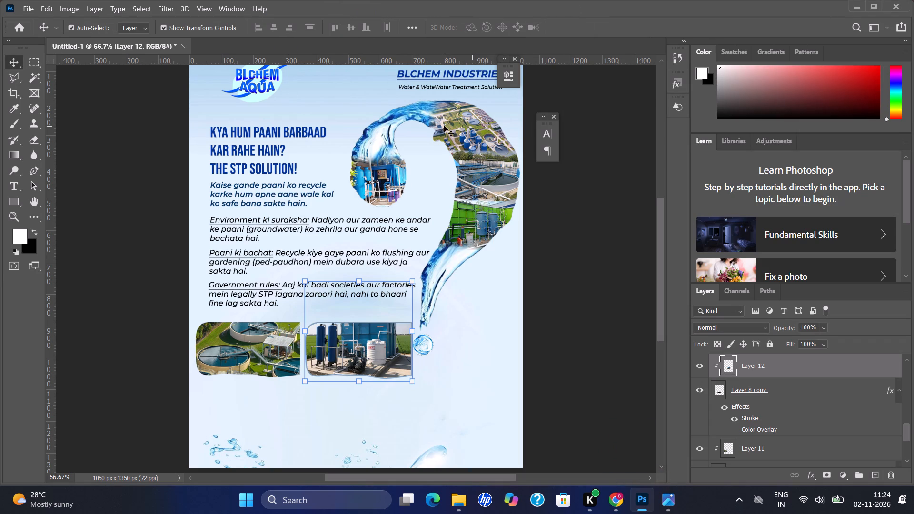
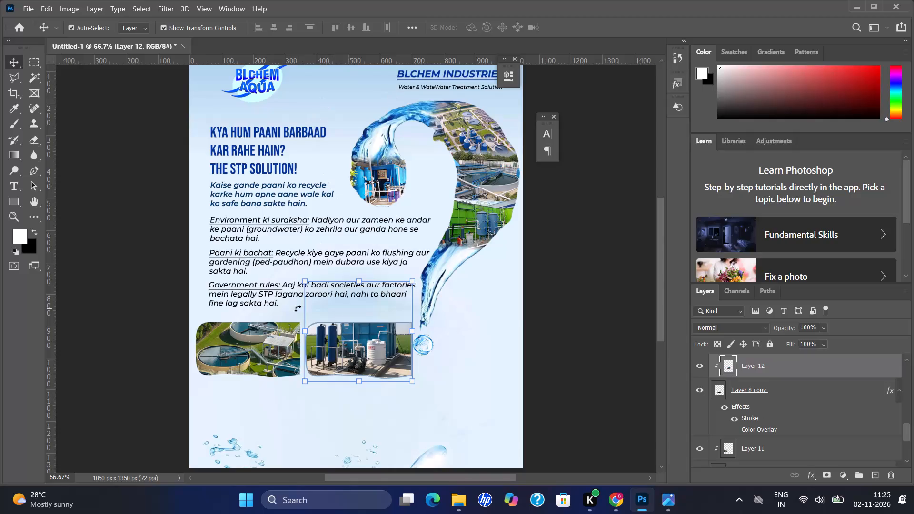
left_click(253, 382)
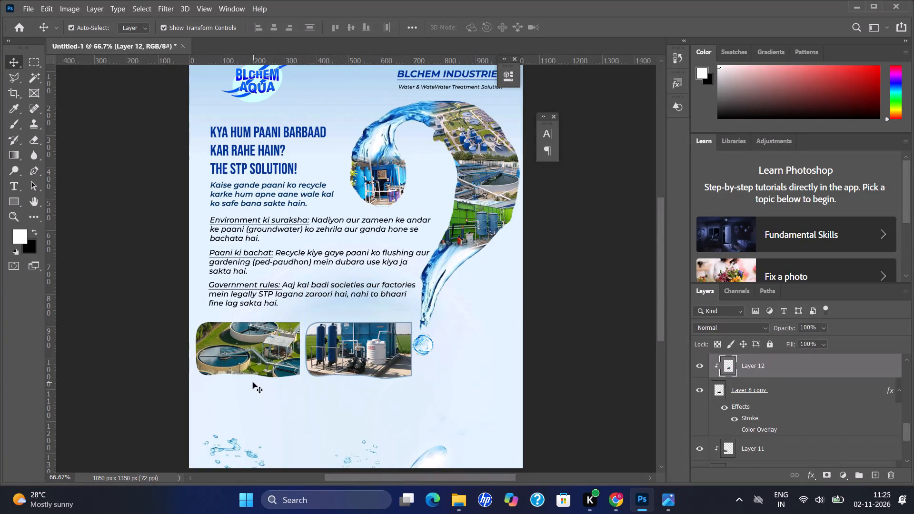
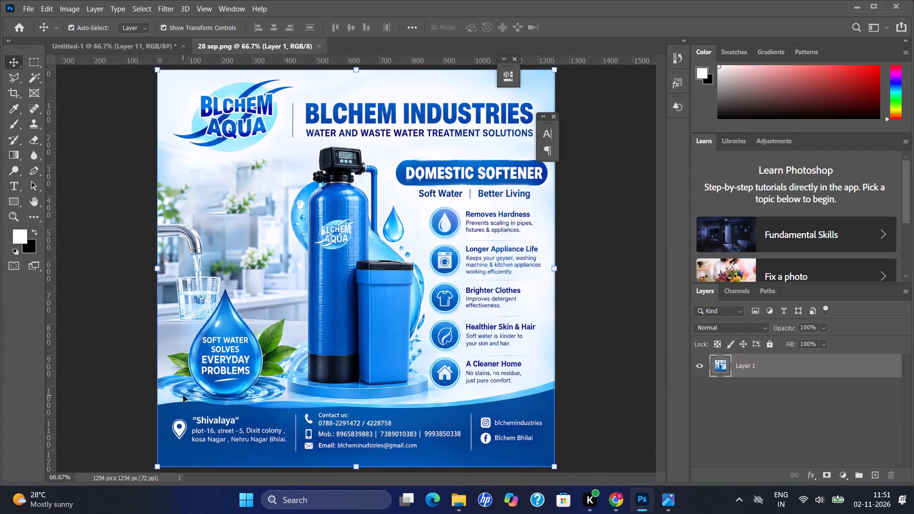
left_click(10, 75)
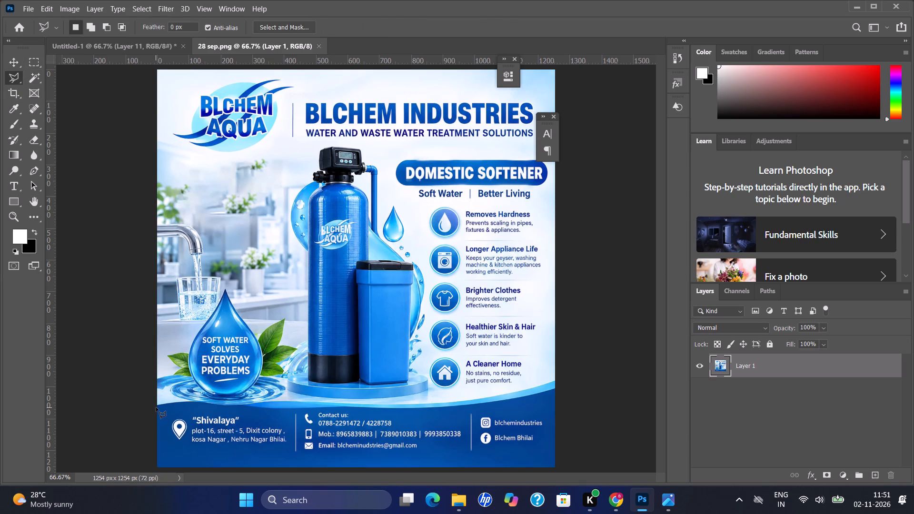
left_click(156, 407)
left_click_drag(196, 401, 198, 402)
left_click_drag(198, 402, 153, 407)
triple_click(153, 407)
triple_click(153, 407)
Select the blue contact footer band in 28 sep.png with Quick Selection and copy it to a new layer.
right_click(33, 79)
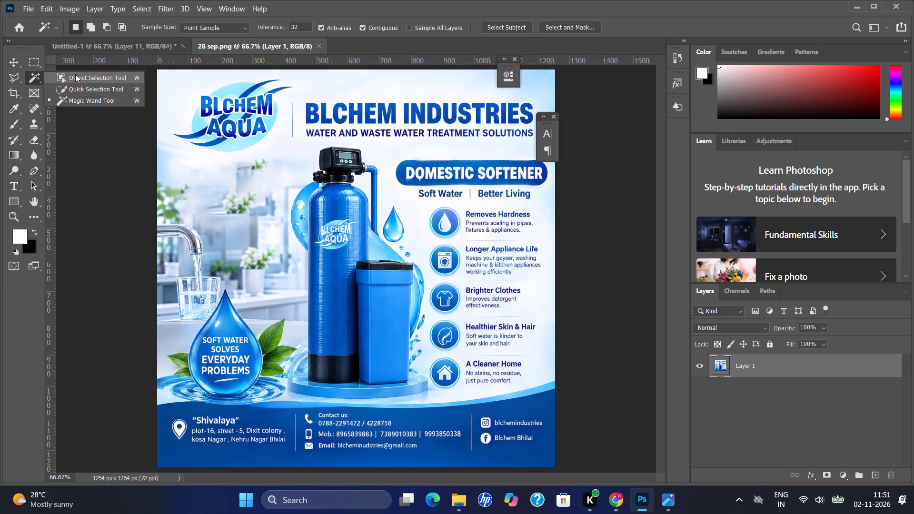
left_click(77, 86)
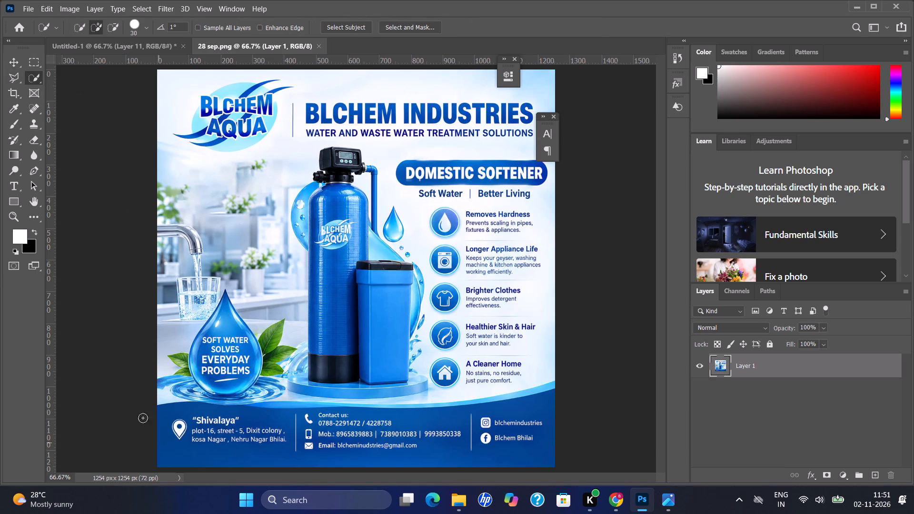
left_click_drag(135, 421, 532, 449)
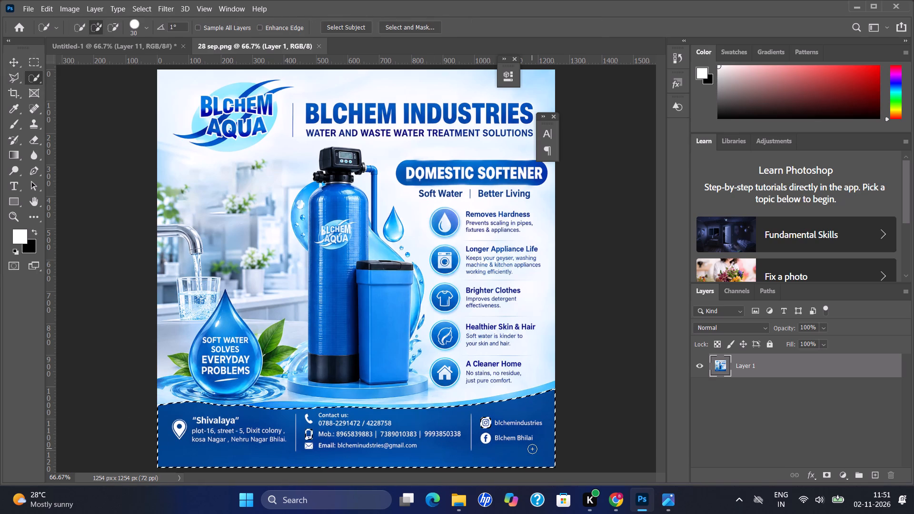
key("ctrl+j")
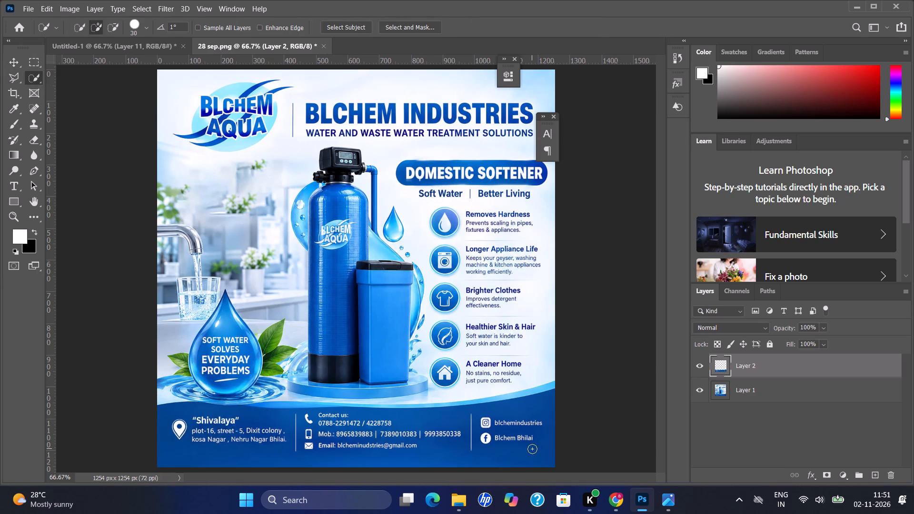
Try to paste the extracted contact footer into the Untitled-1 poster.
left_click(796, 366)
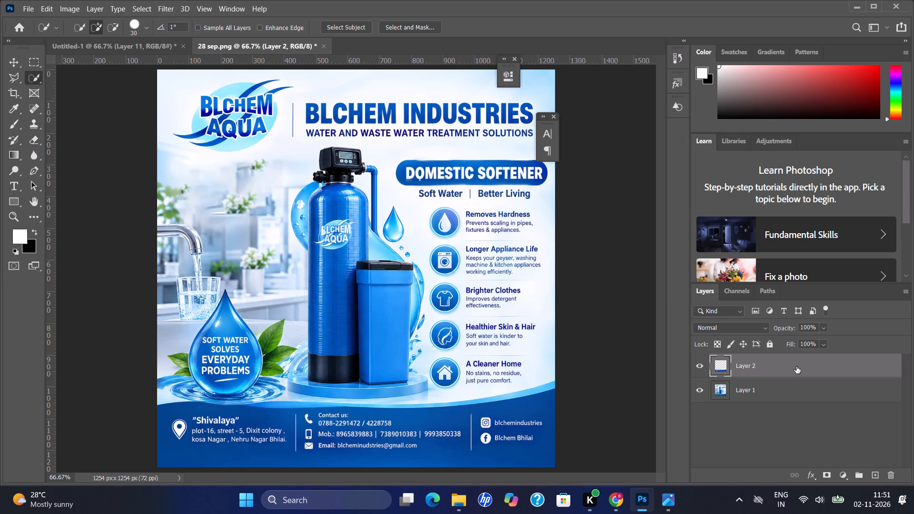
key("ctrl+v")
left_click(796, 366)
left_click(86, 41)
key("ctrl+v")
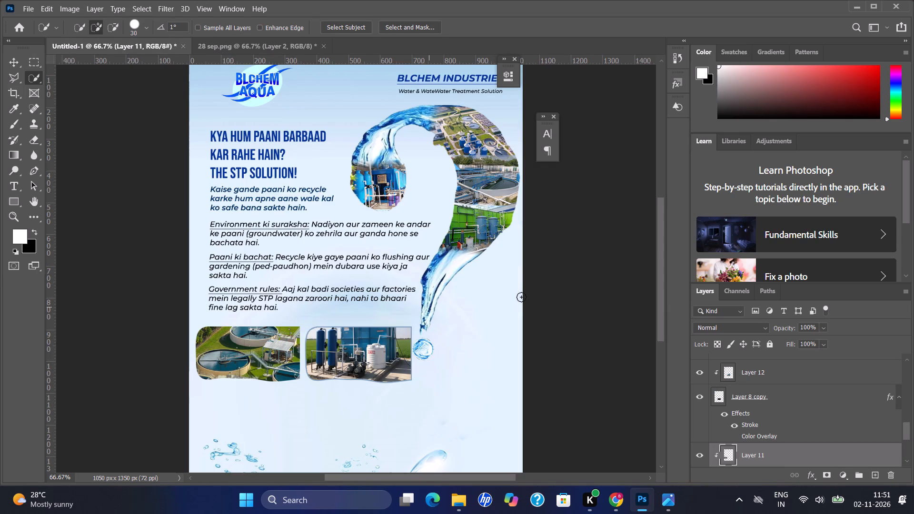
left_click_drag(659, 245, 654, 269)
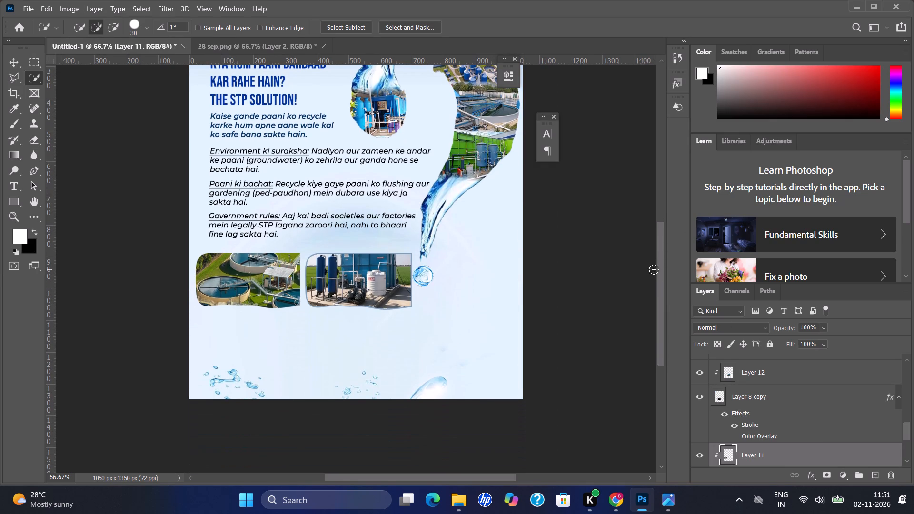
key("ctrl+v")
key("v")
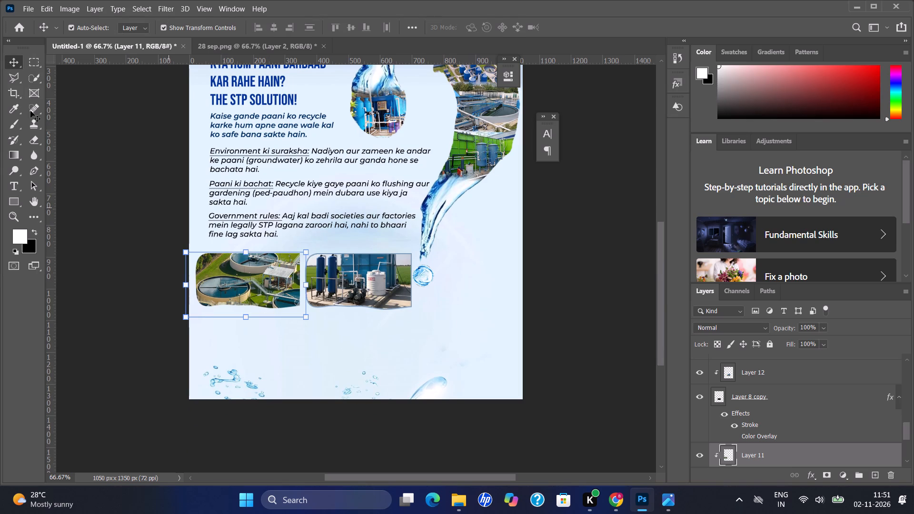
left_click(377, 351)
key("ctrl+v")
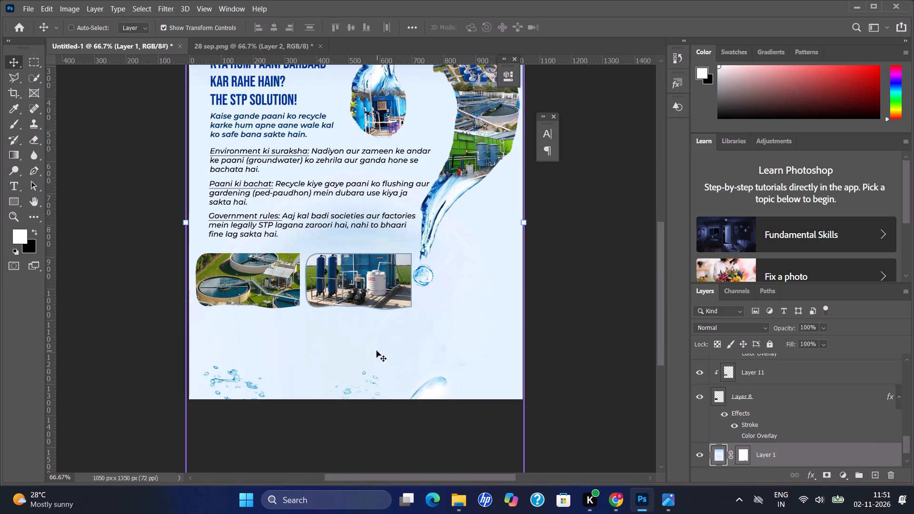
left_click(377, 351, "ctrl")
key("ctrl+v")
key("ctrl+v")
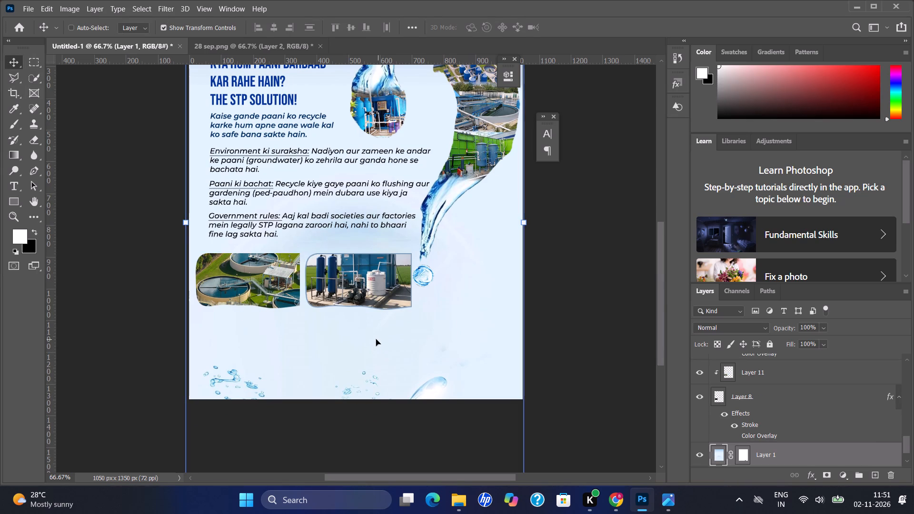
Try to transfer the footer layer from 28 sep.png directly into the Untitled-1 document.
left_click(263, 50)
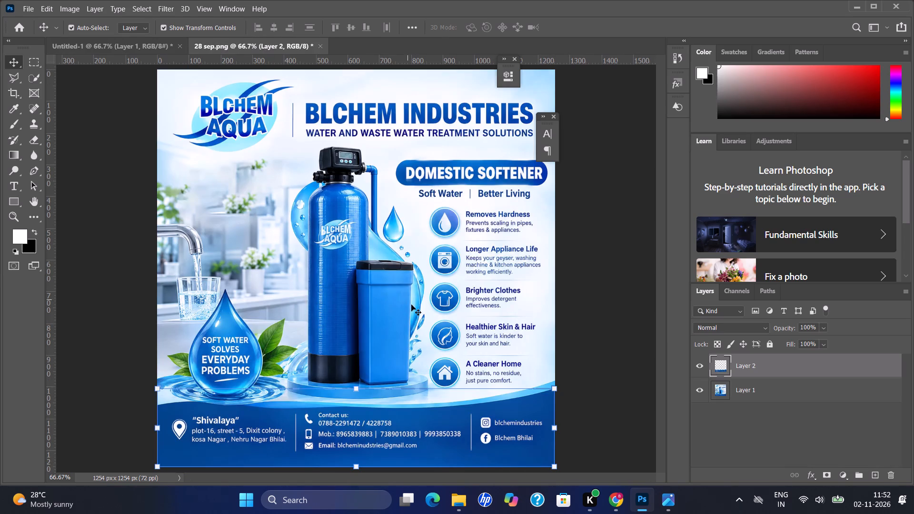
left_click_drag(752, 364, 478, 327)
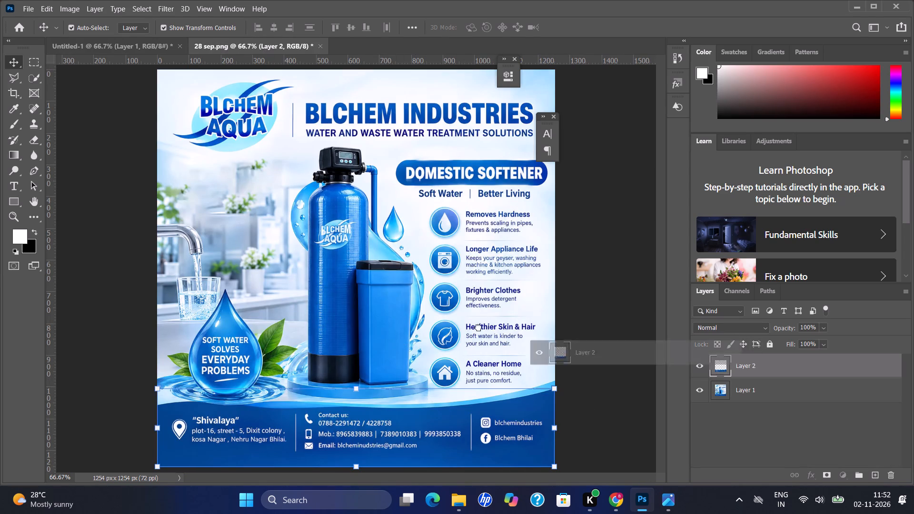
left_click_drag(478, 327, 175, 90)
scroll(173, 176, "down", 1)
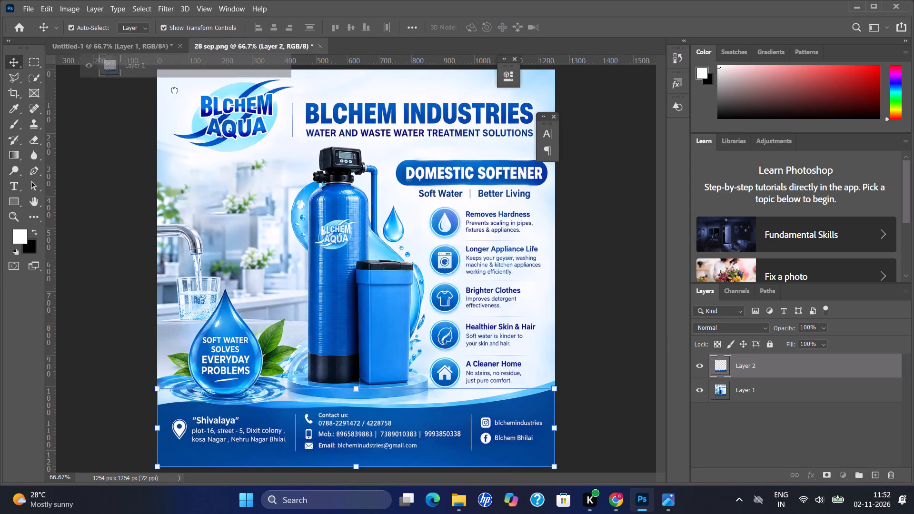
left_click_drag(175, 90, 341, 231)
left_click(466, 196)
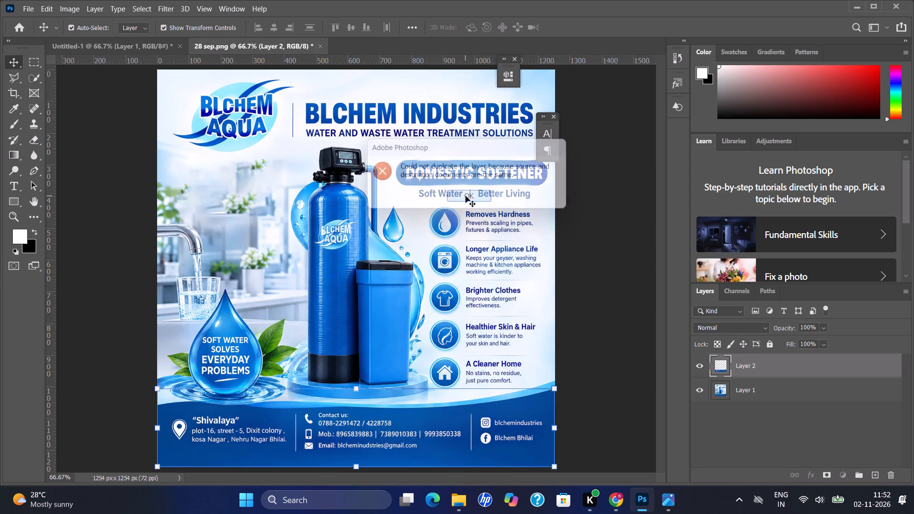
Place the 28 sep.png image from Photos into the Untitled-1 poster, just above the background layer.
left_click(144, 39)
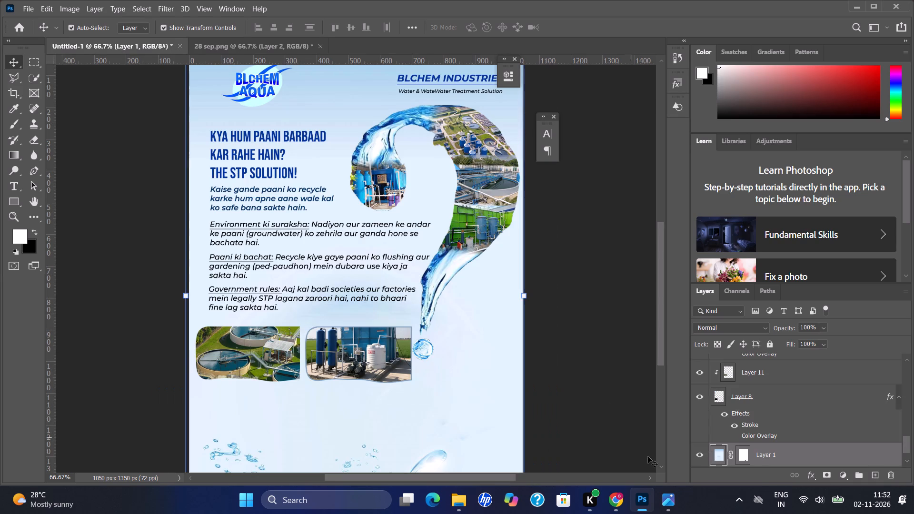
left_click(668, 504)
left_click_drag(455, 206, 583, 378)
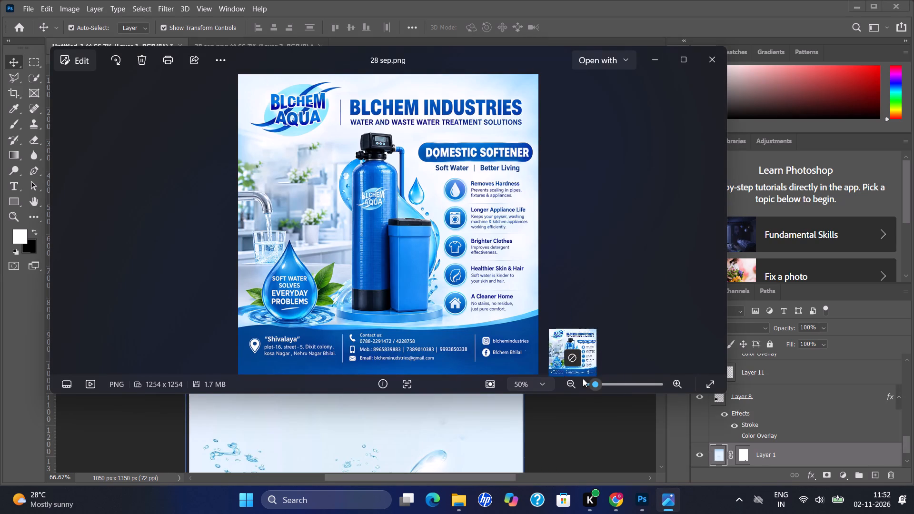
left_click_drag(583, 378, 530, 449)
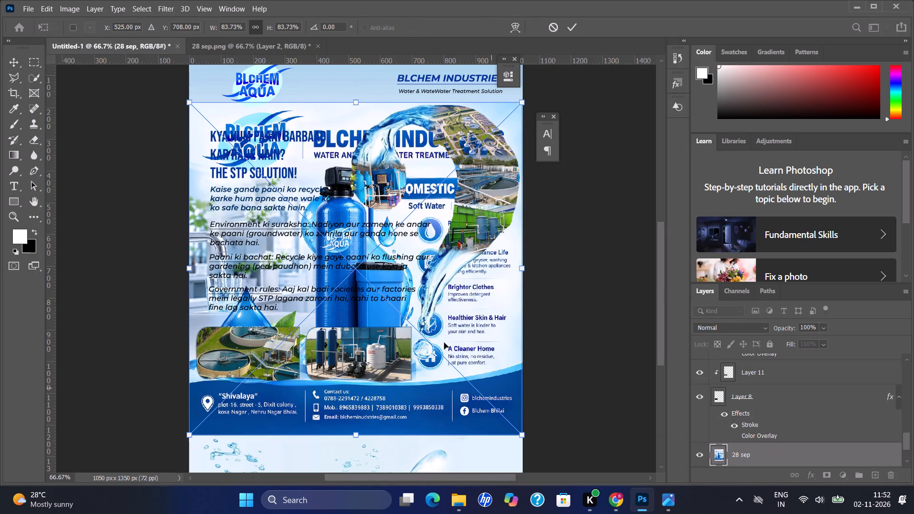
left_click(574, 22)
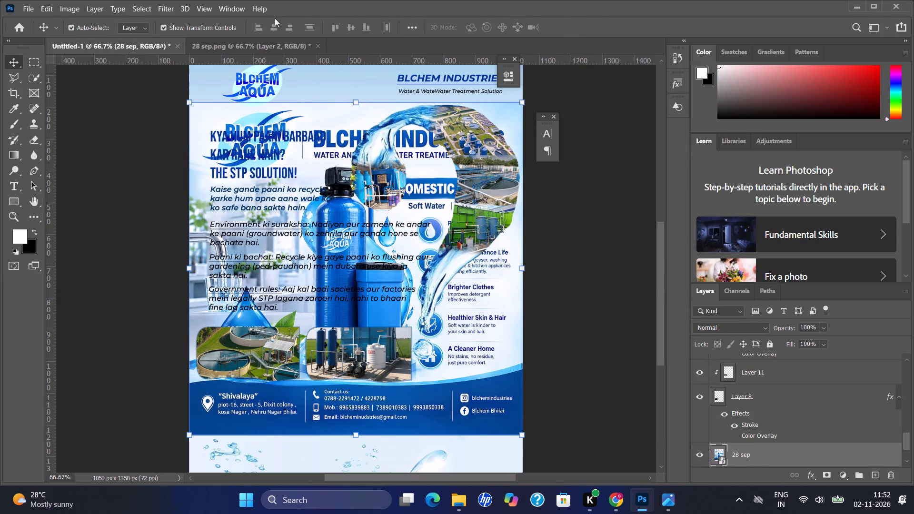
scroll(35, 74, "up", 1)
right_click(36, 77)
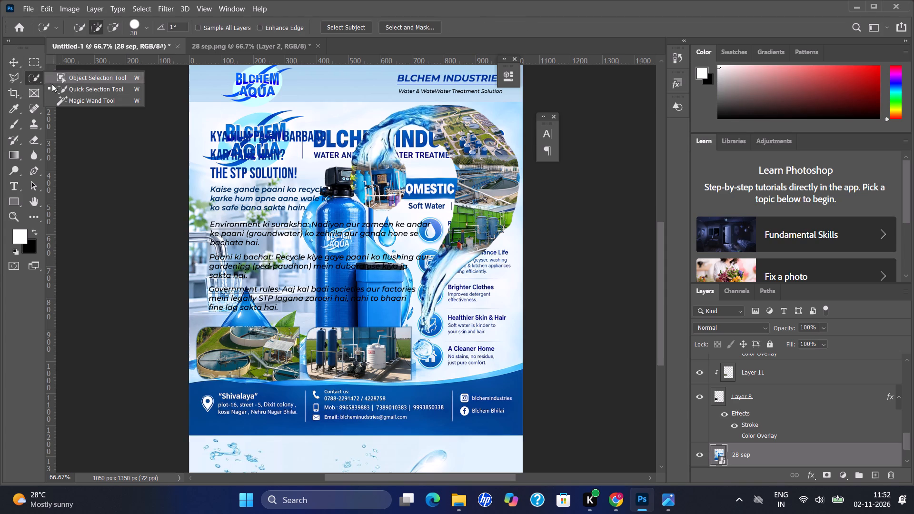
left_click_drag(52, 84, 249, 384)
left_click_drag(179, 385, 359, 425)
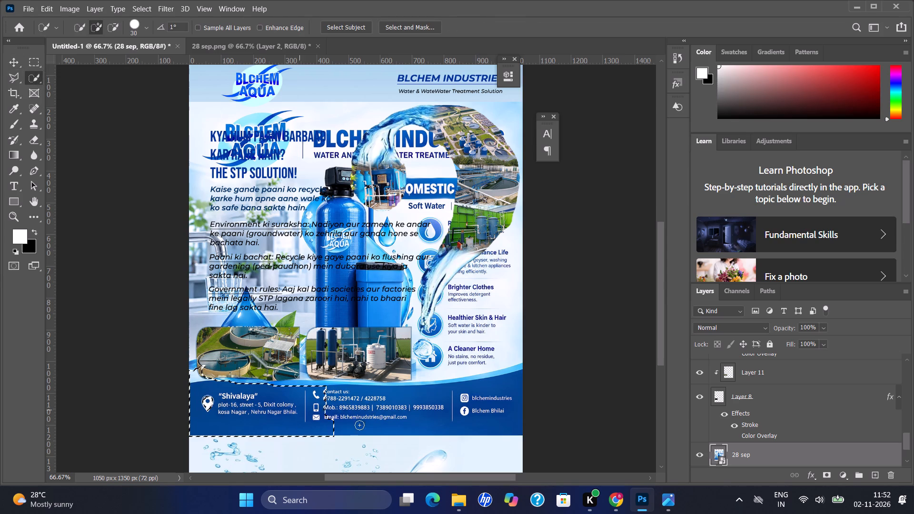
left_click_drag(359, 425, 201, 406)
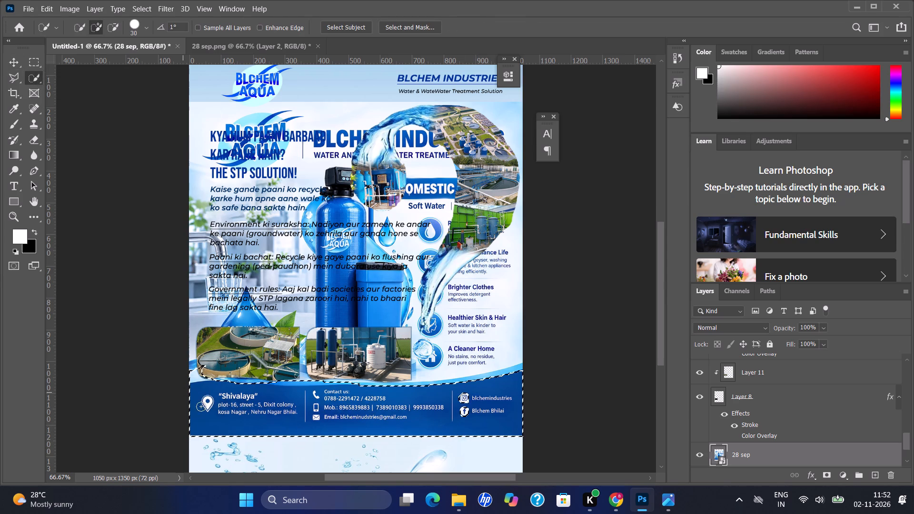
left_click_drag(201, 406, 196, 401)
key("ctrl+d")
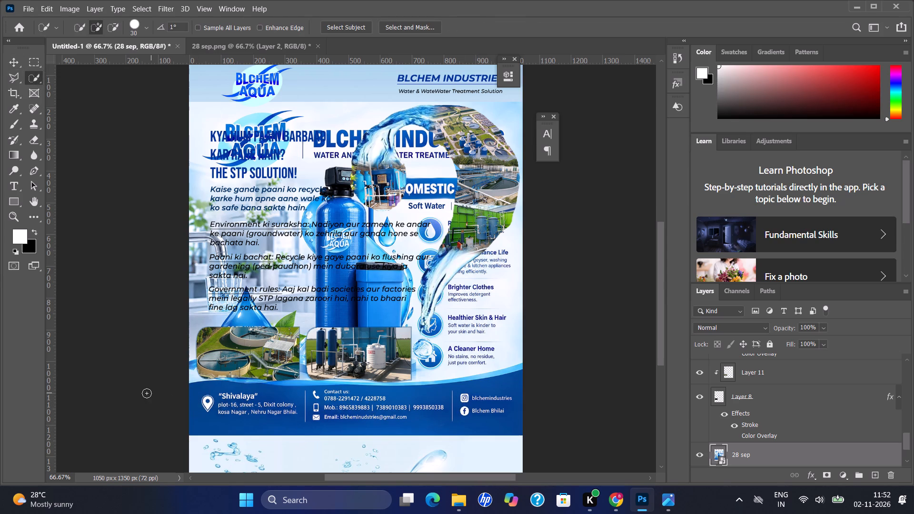
Quick-select the placed image's blue contact footer, invert the selection and try to delete everything outside the footer.
left_click_drag(147, 393, 413, 424)
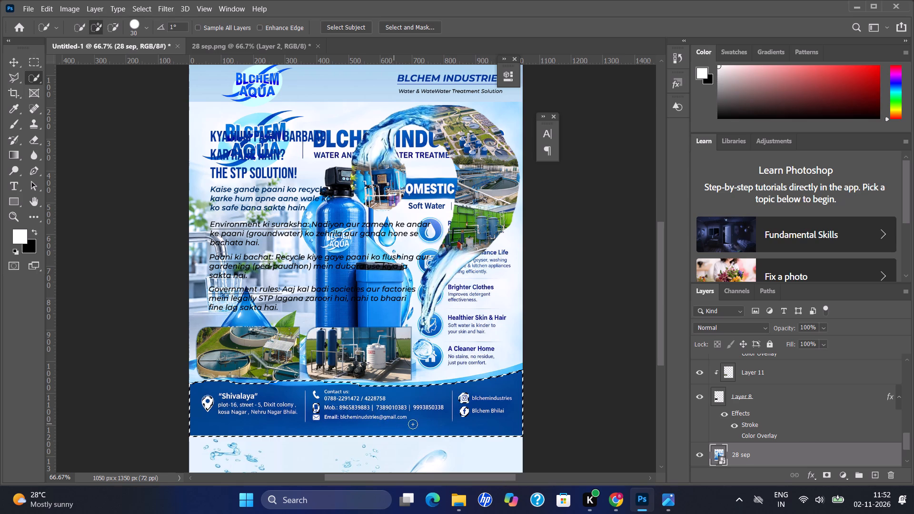
left_click_drag(413, 424, 429, 422)
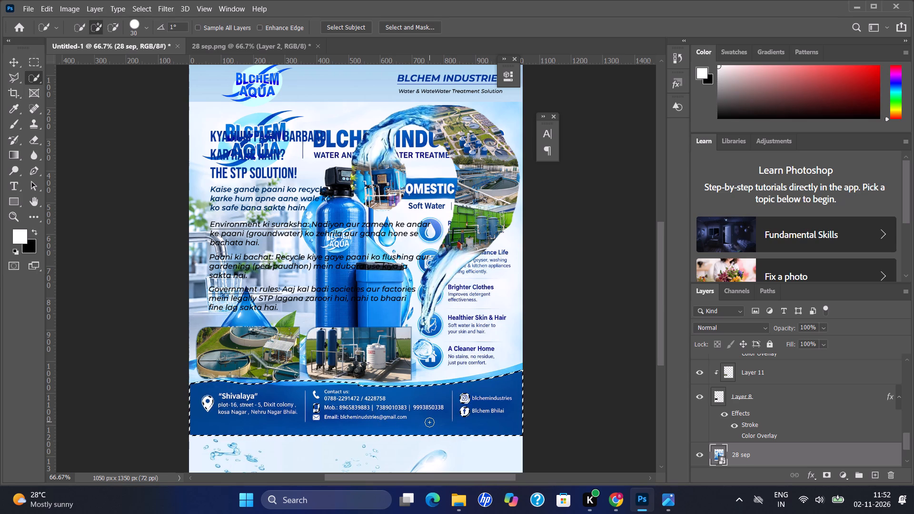
right_click(429, 422)
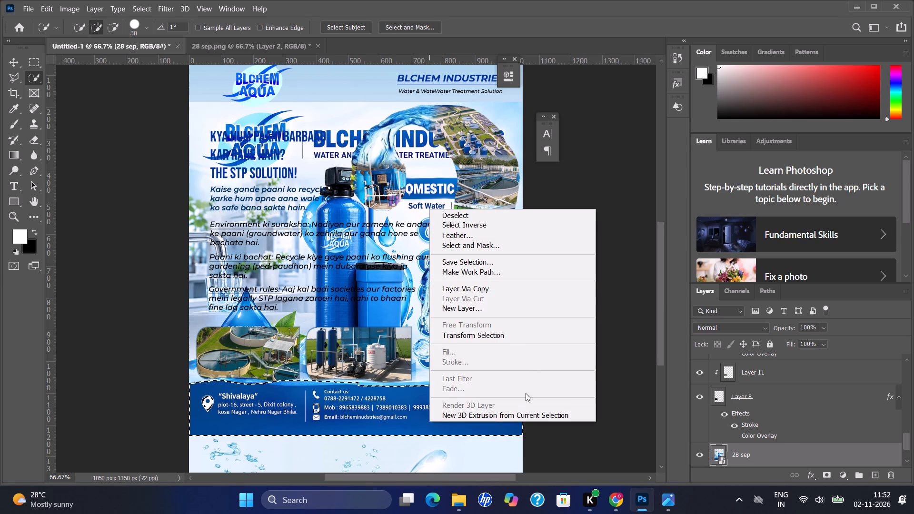
left_click(467, 226)
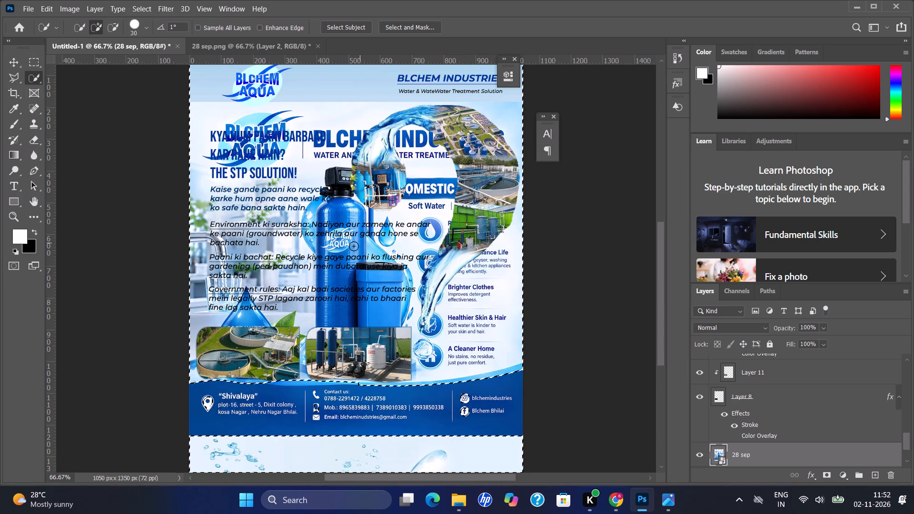
key("BackSpace")
left_click(466, 199)
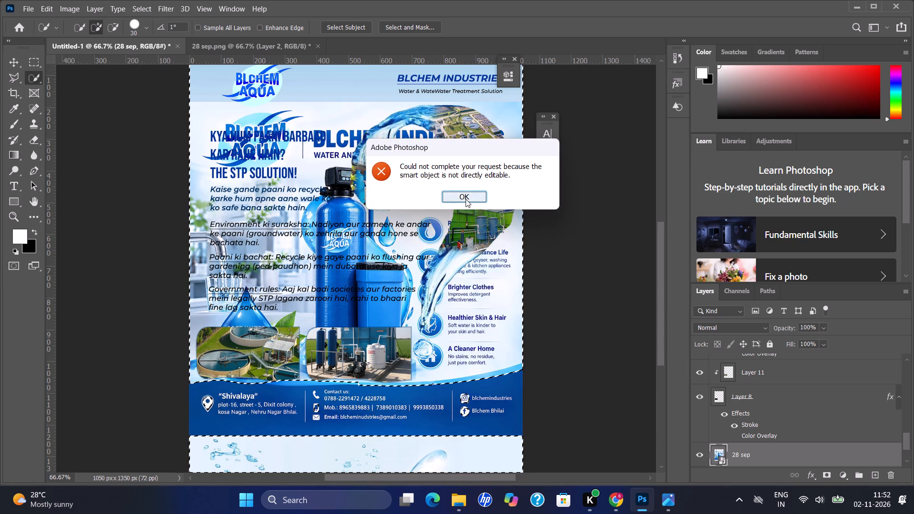
Rasterize the 28 sep layer, delete everything outside its blue contact footer and clear the selection.
left_click(761, 456)
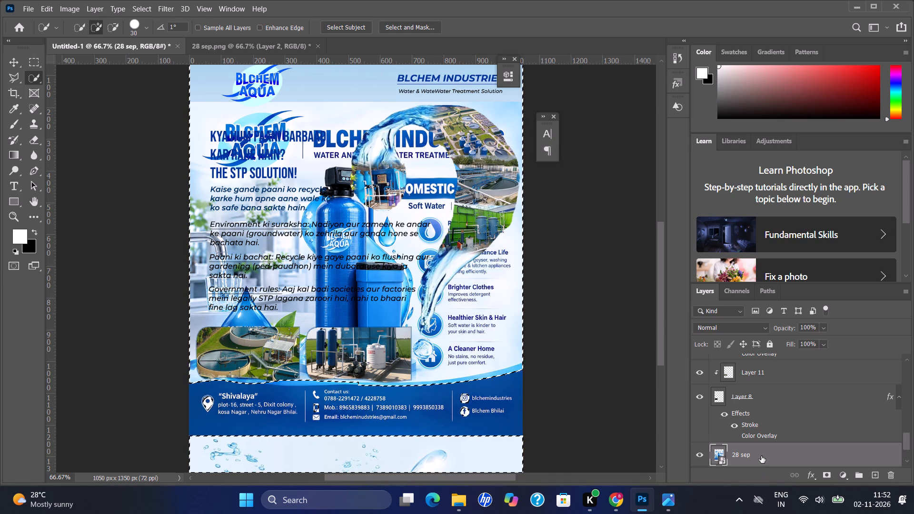
right_click(761, 456)
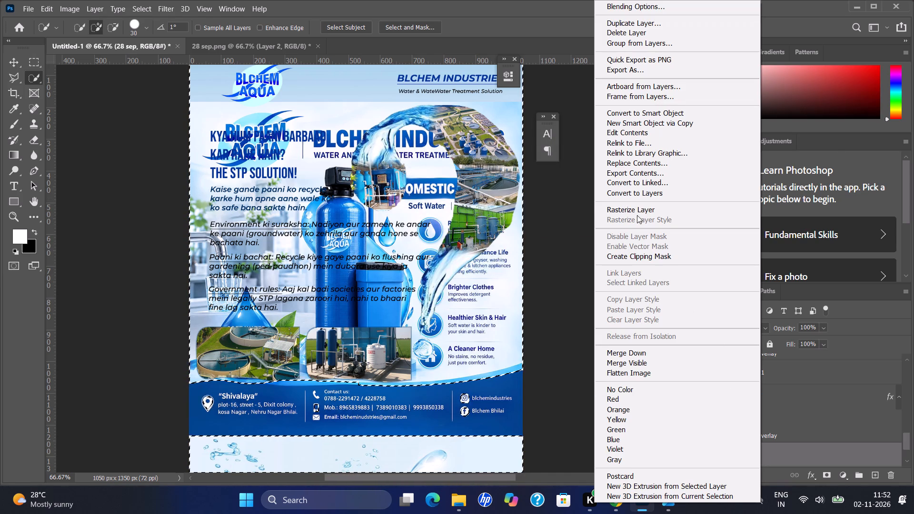
left_click(636, 212)
key("BackSpace")
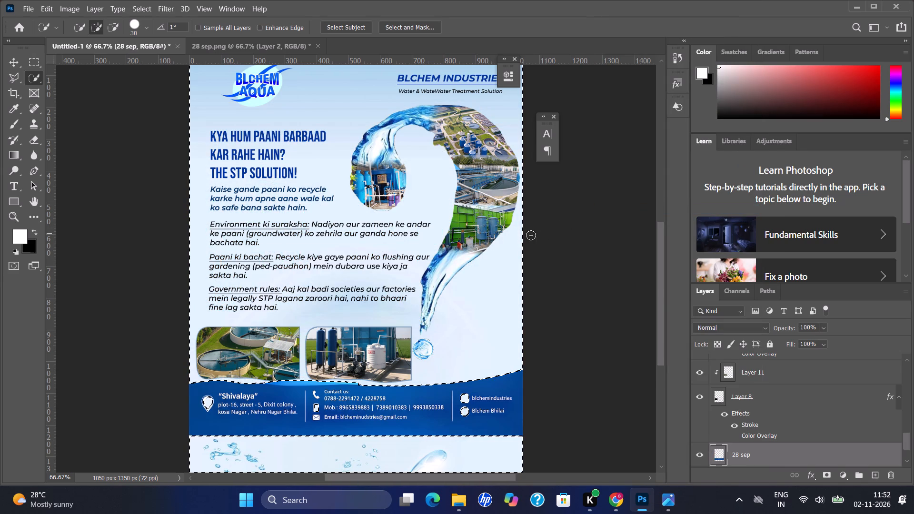
left_click(501, 245, "ctrl")
key("ctrl+d")
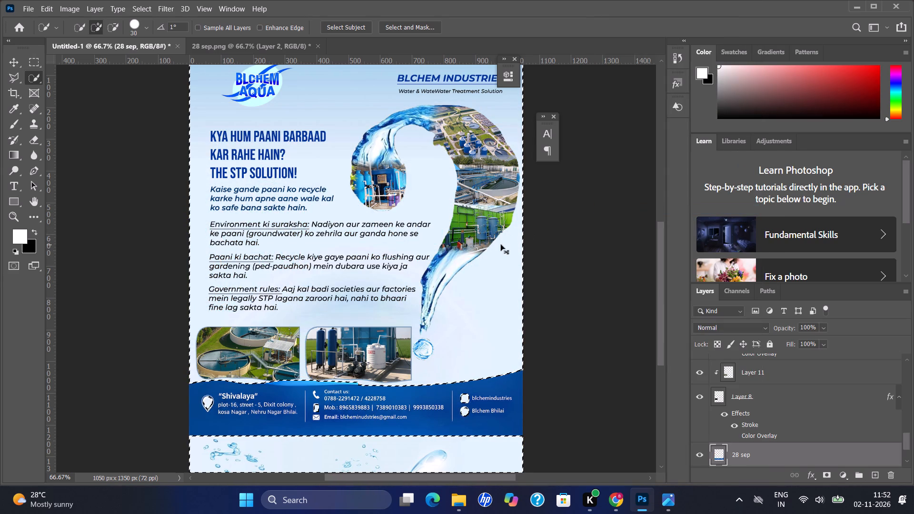
left_click(15, 59)
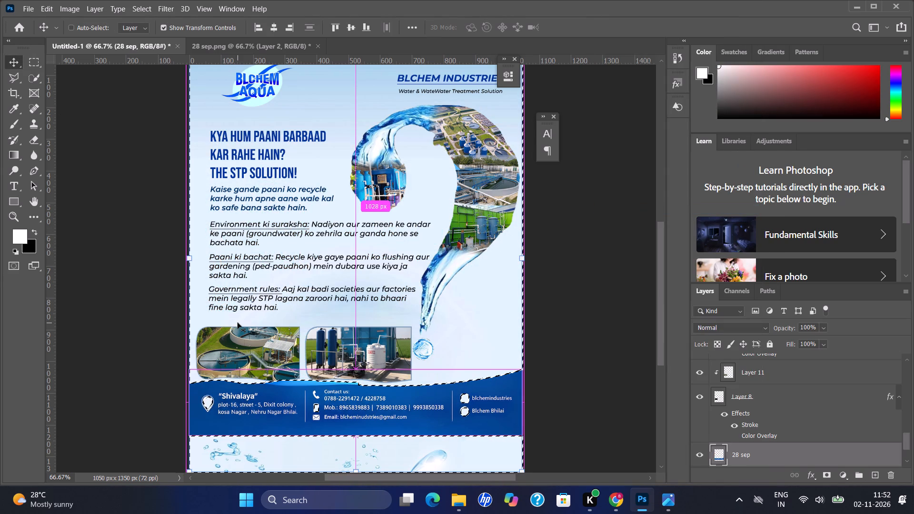
key("ctrl+d")
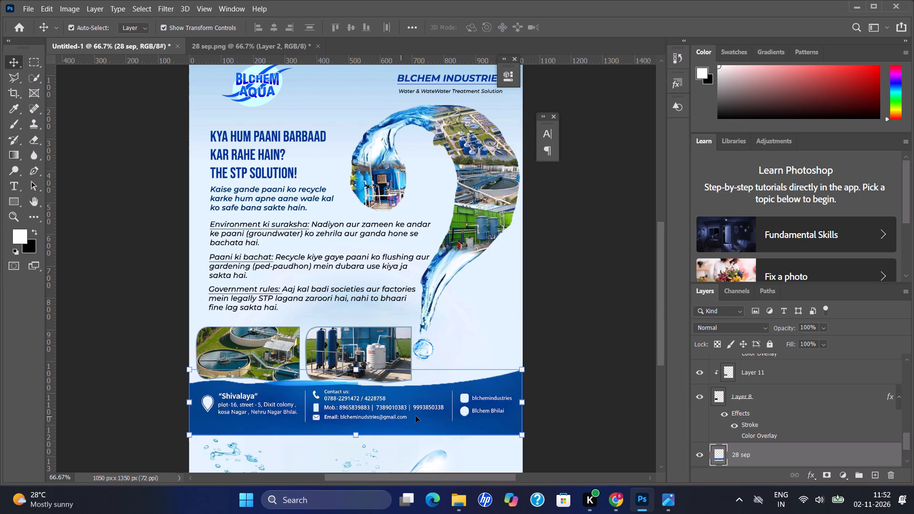
Move the contact footer down to the poster's bottom edge and nudge it sideways to line up with the canvas sides.
left_click_drag(416, 416, 419, 453)
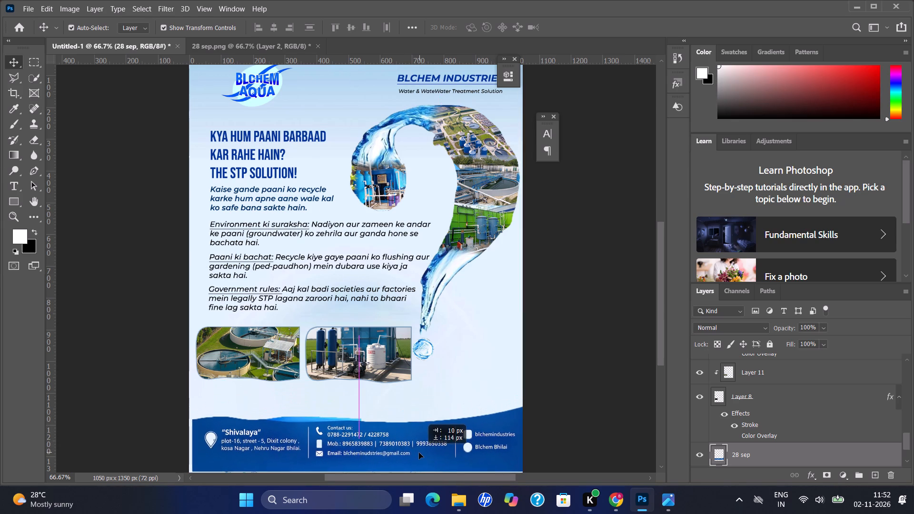
left_click_drag(419, 453, 419, 454)
key("Left")
key("Left")
key("Left")
key("Left")
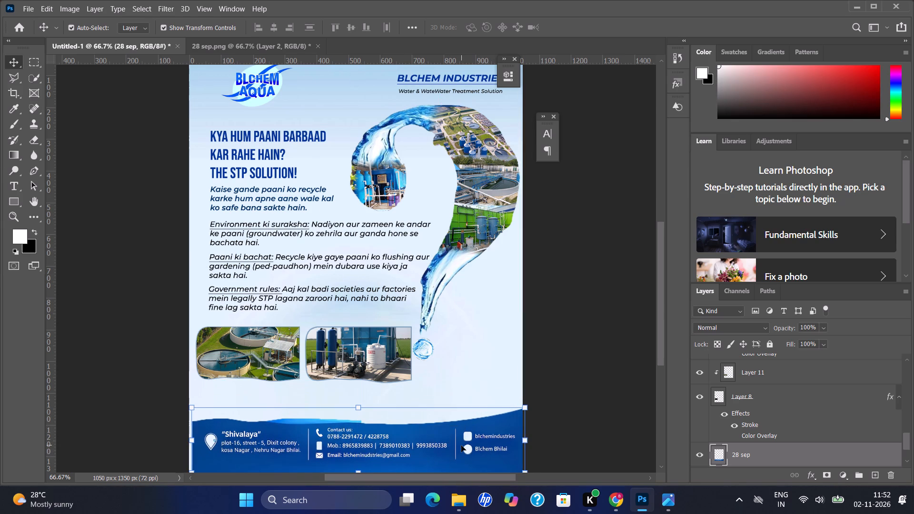
key("Left")
key("Left")
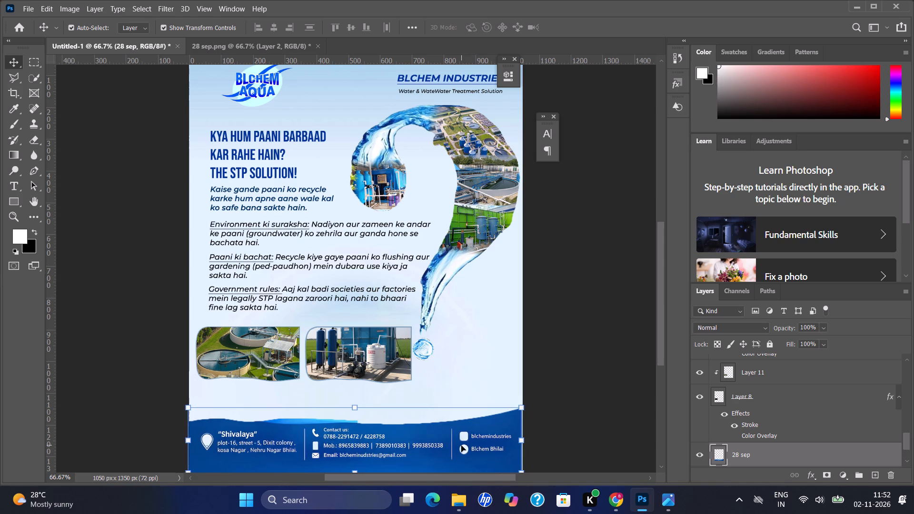
key("Right")
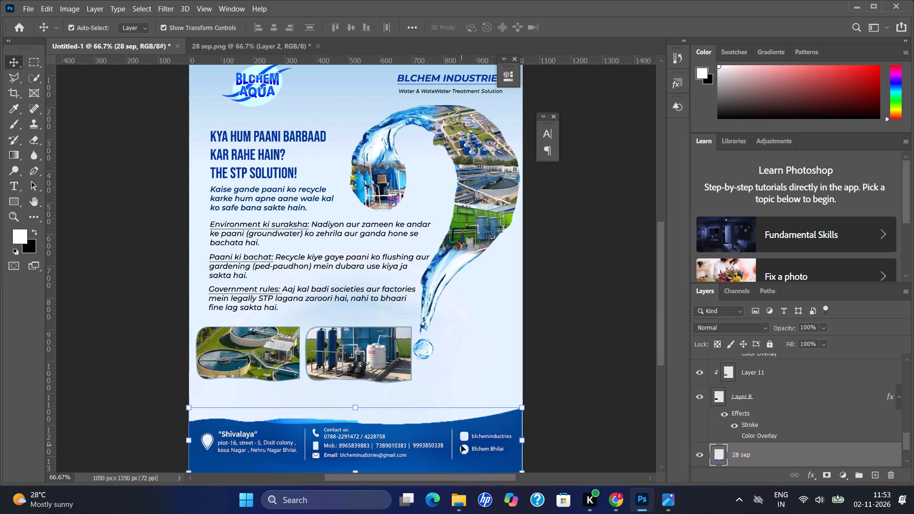
Enlarge the contact footer to about 103.8% and reposition it to span the full width of the poster's bottom edge.
left_click_drag(658, 326, 649, 344)
left_click_drag(522, 282, 522, 275)
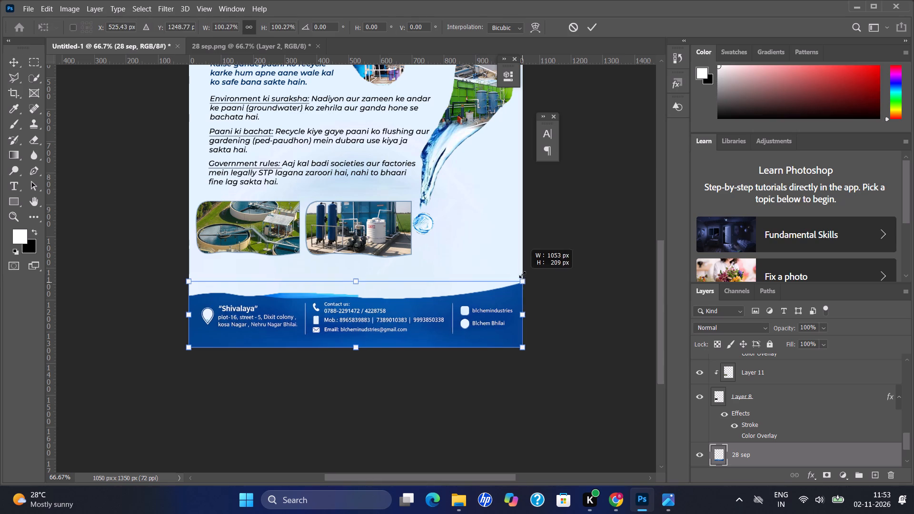
left_click_drag(522, 275, 523, 223)
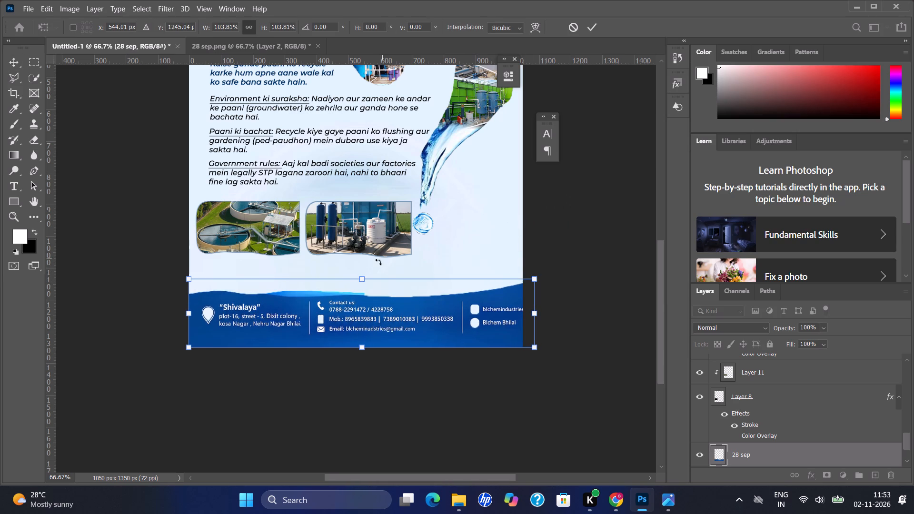
left_click_drag(418, 317, 409, 319)
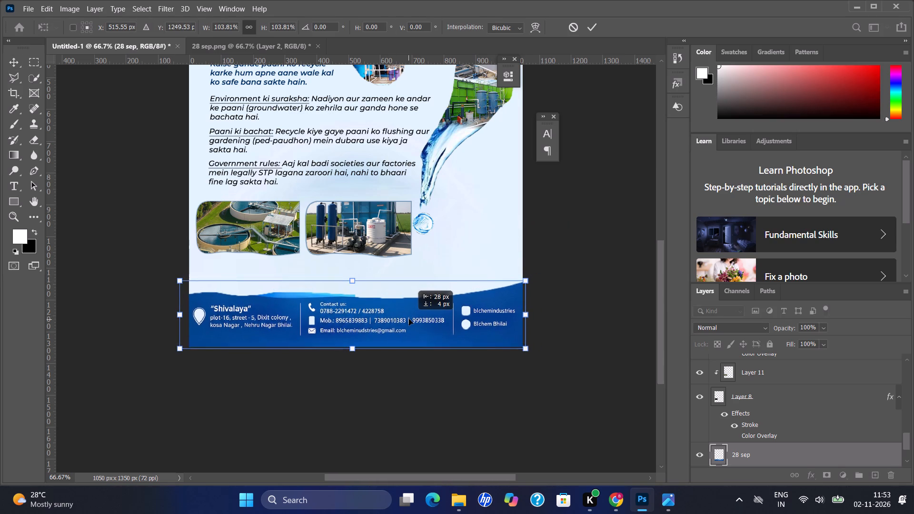
left_click_drag(409, 319, 411, 316)
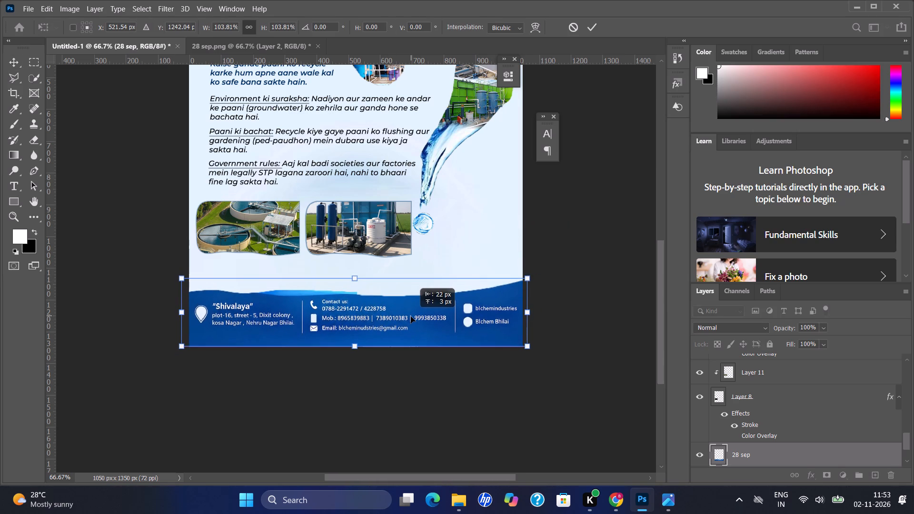
left_click_drag(411, 316, 411, 317)
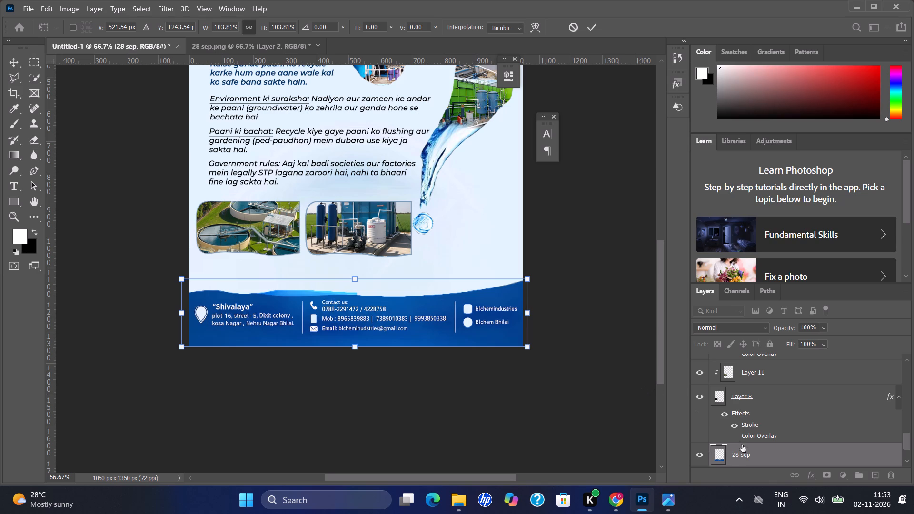
key("Return")
Add a layer mask to the 28 sep footer layer.
left_click(827, 479)
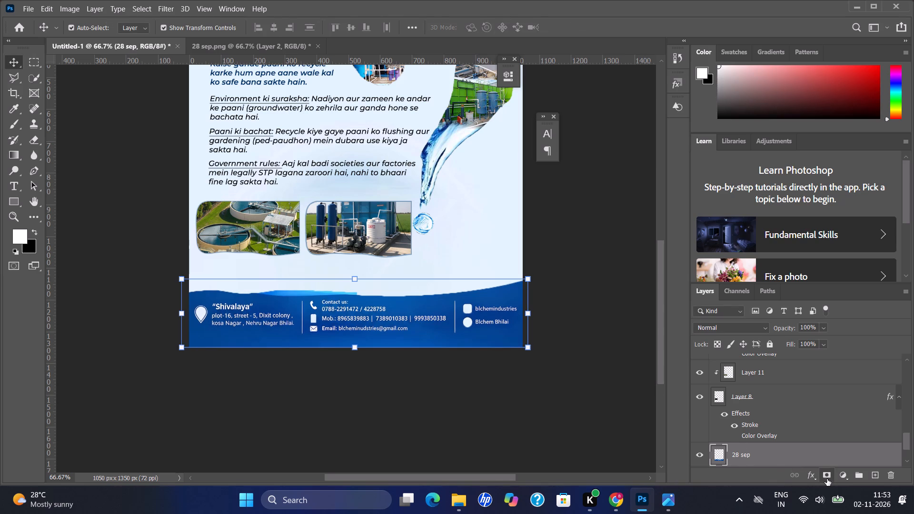
left_click(313, 272)
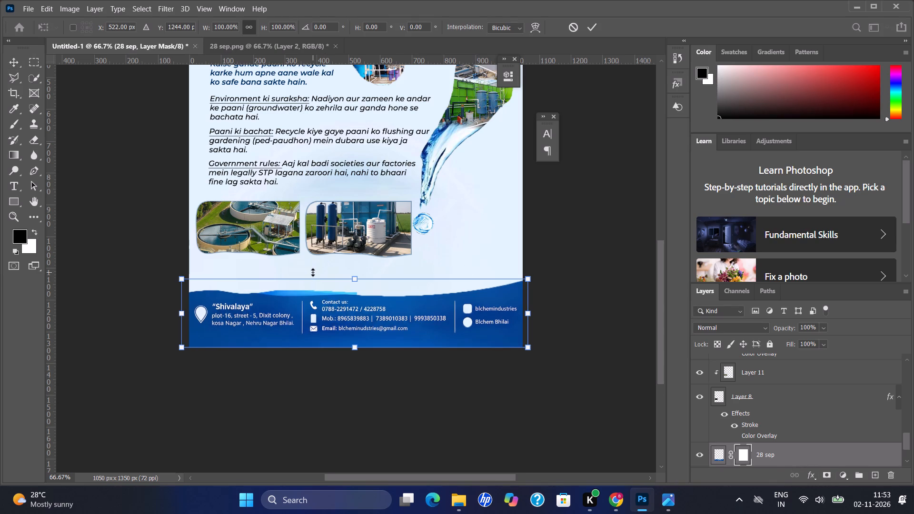
key("v")
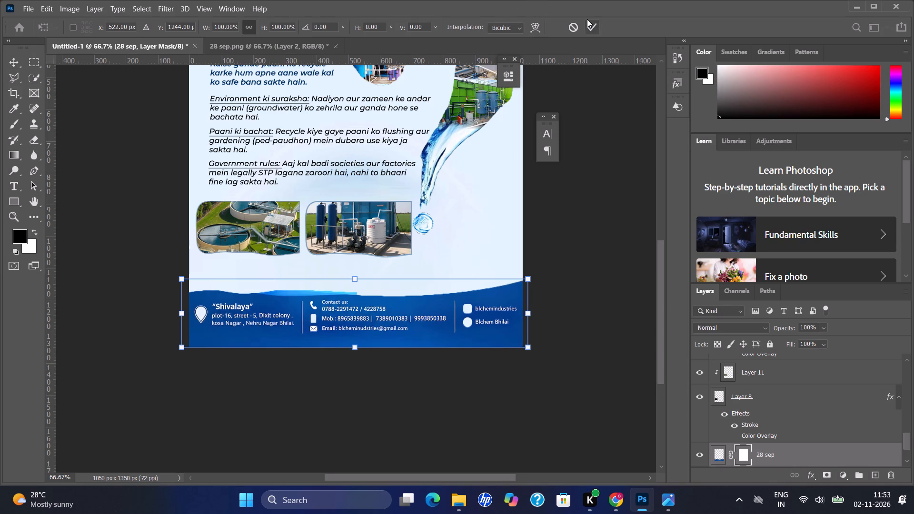
left_click(588, 20)
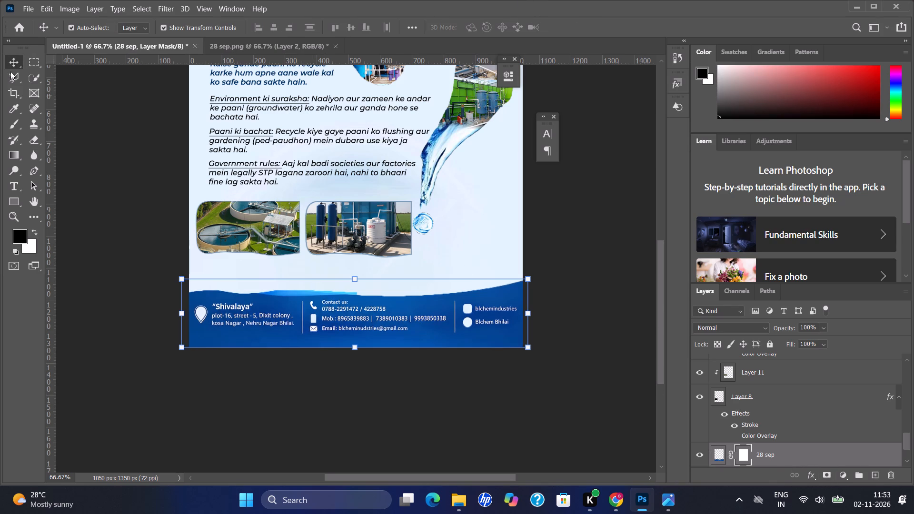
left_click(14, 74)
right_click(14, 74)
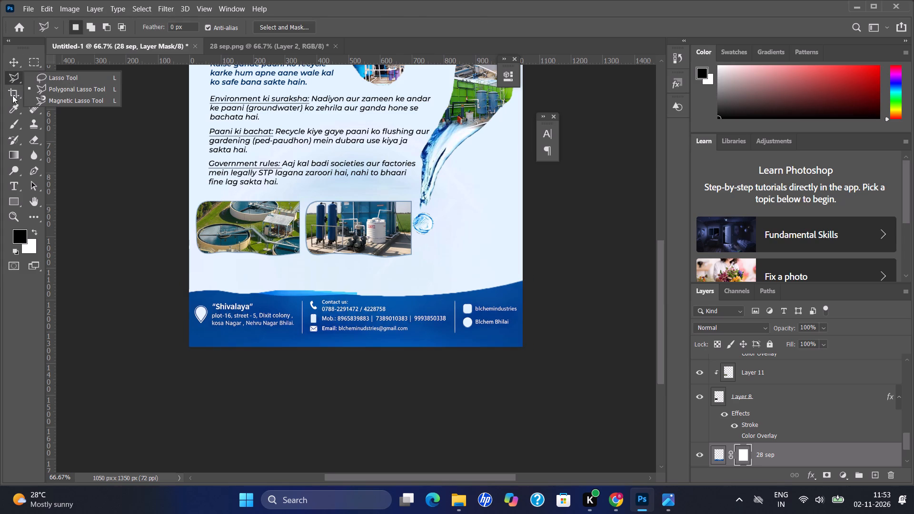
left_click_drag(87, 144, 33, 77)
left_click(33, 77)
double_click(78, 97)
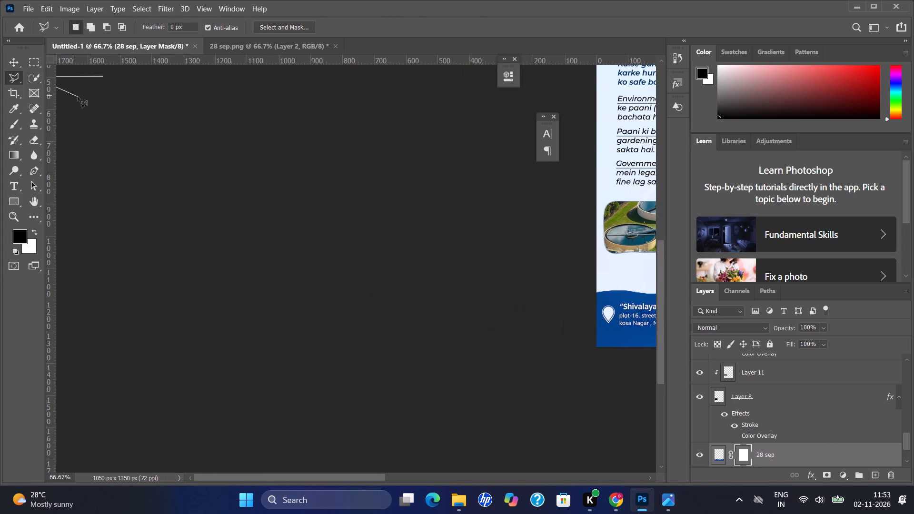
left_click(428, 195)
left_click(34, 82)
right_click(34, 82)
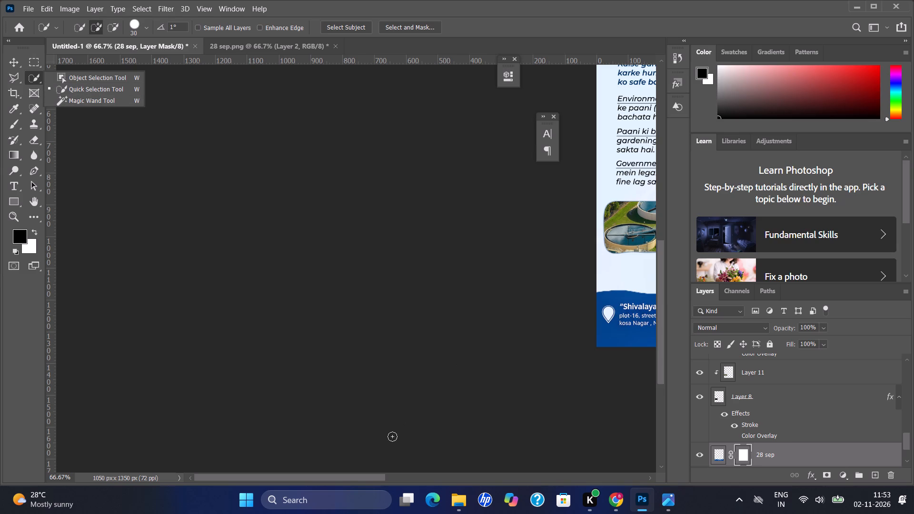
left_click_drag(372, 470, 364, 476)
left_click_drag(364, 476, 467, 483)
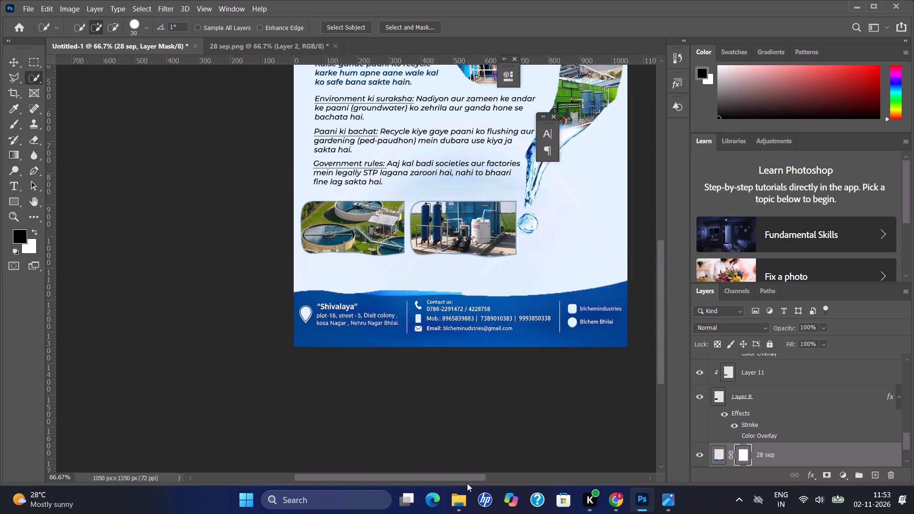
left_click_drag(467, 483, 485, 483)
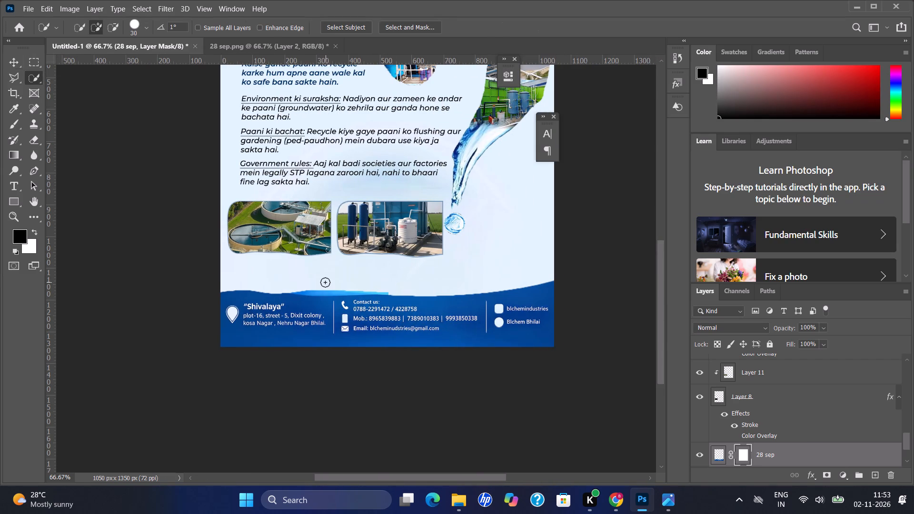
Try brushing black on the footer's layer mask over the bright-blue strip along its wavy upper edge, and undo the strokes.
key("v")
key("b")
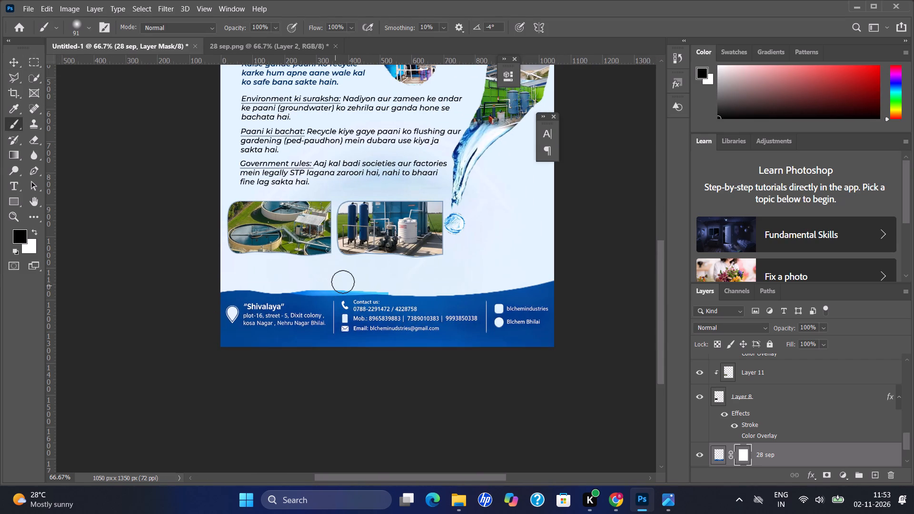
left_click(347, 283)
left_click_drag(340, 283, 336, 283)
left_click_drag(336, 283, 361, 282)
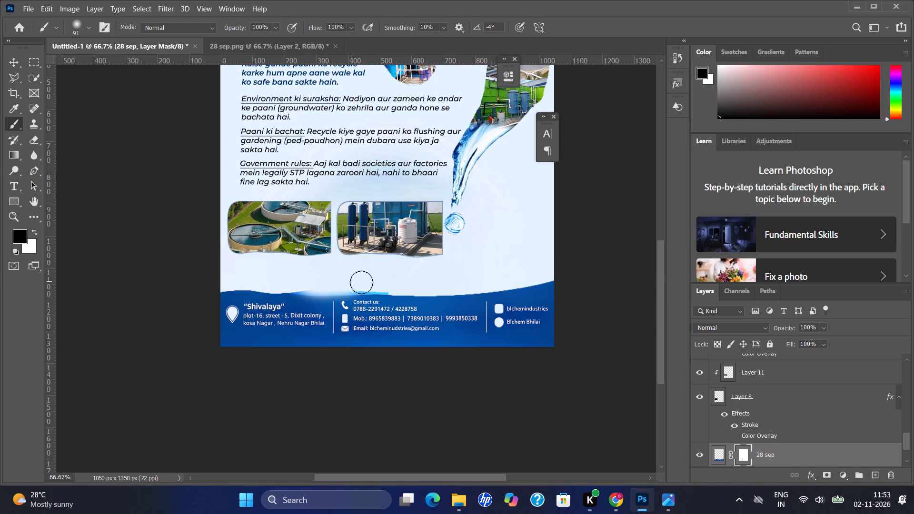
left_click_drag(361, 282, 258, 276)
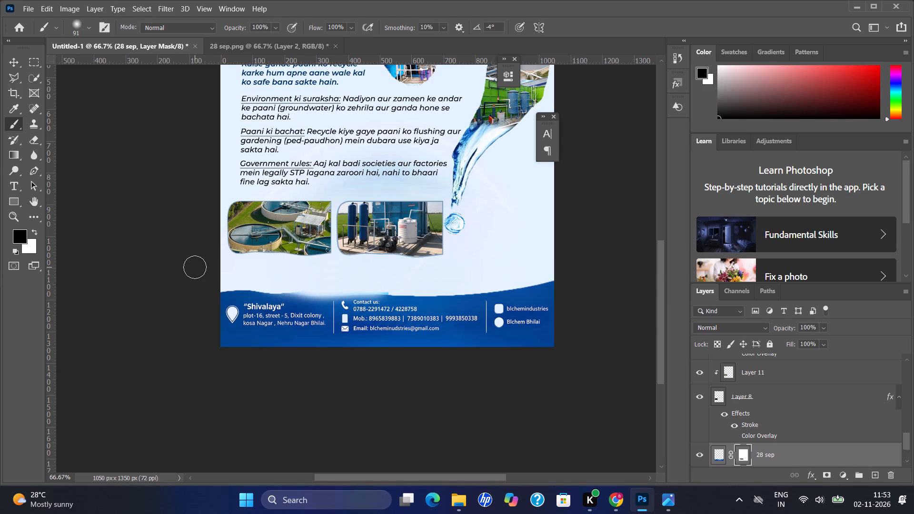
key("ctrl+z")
Outline the bright-blue strip on the footer's wavy upper edge with the Polygonal Lasso, delete it from the 28 sep layer image, and deselect.
left_click(16, 79)
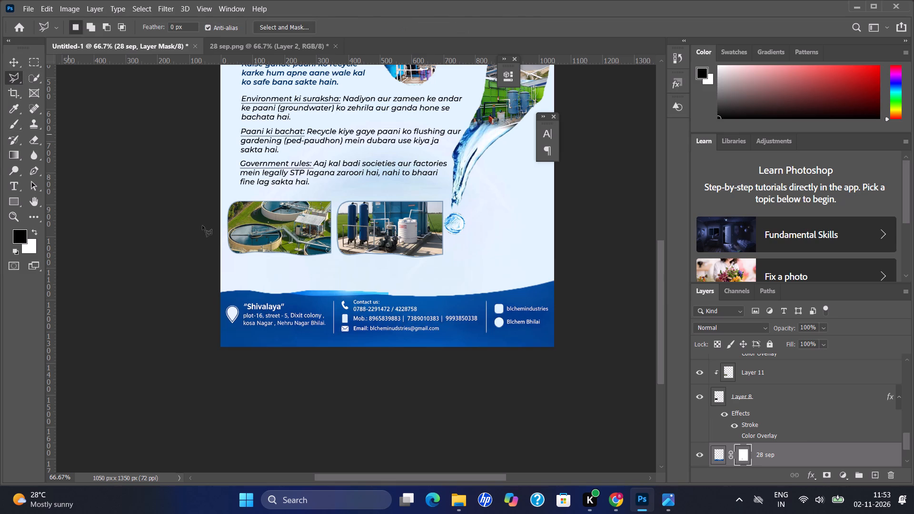
left_click(288, 293)
left_click(323, 296)
left_click(402, 294)
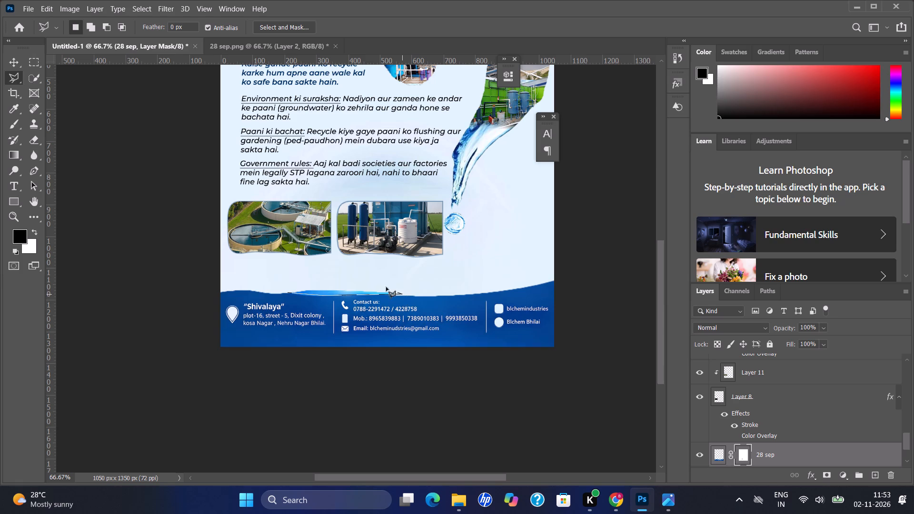
left_click(281, 269)
left_click(289, 291)
key("BackSpace")
key("BackSpace")
scroll(286, 299, "right", 1)
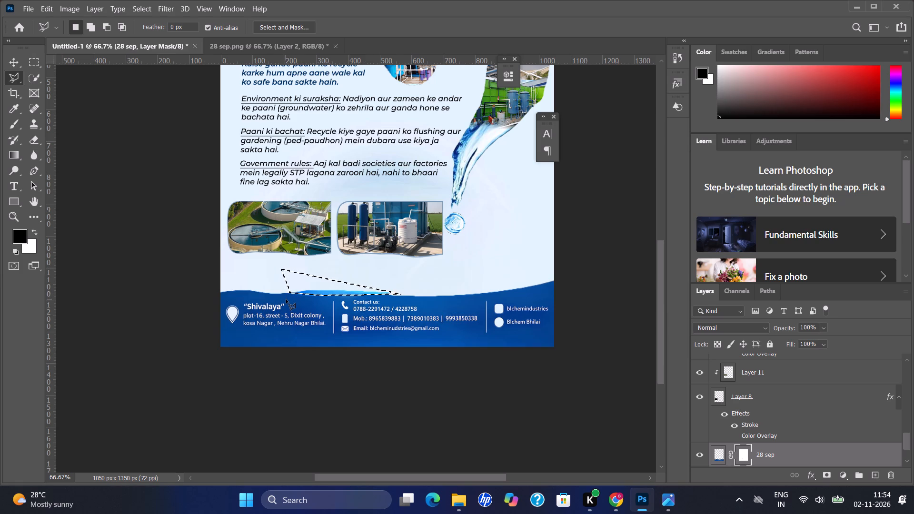
scroll(286, 299, "right", 4)
left_click(716, 464)
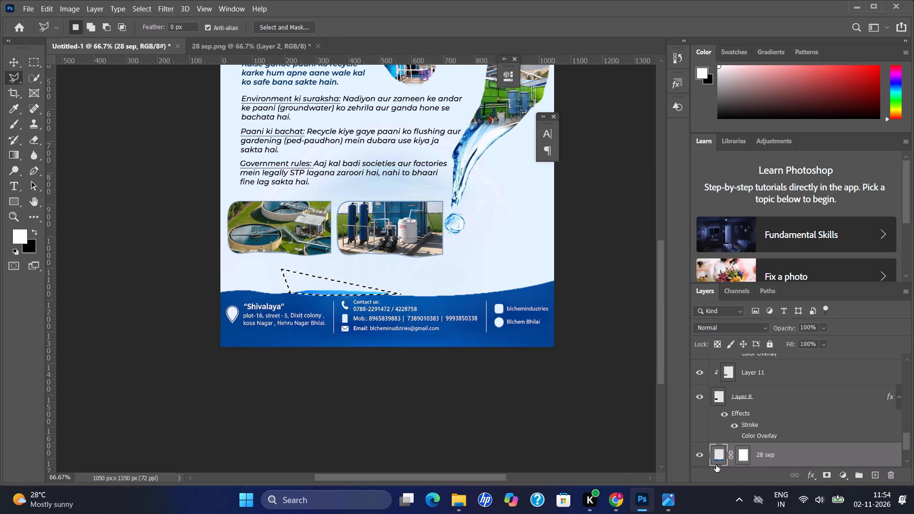
scroll(497, 378, "left", 1)
key("BackSpace")
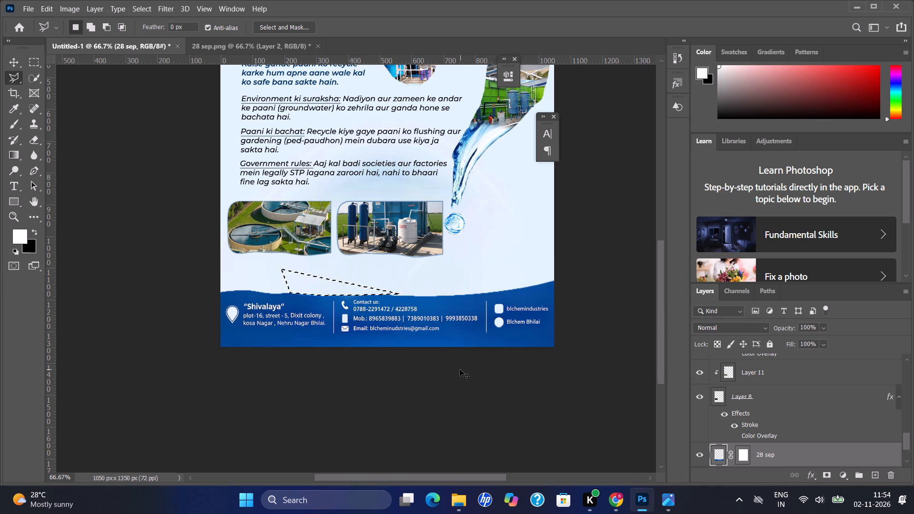
key("ctrl+d")
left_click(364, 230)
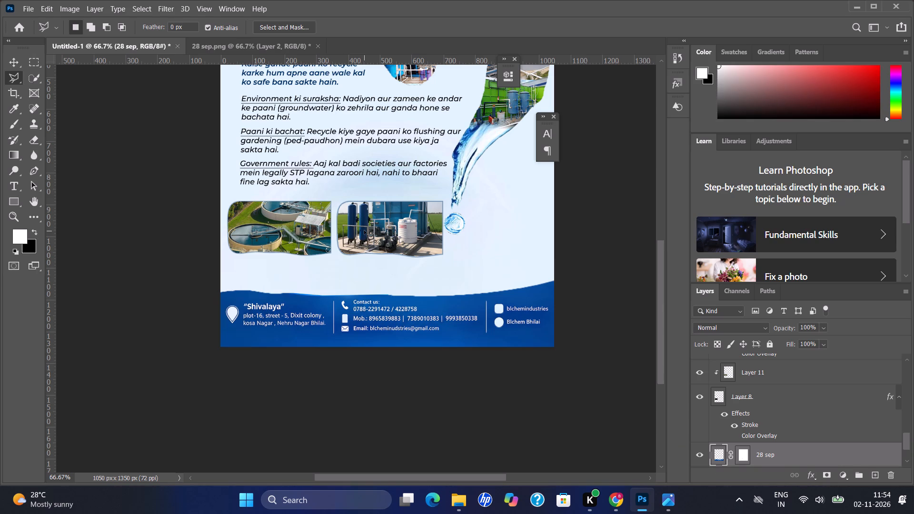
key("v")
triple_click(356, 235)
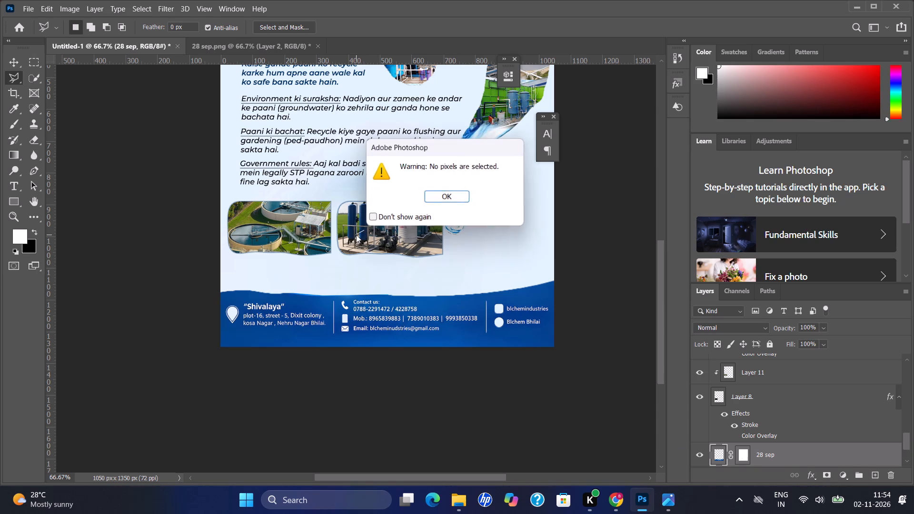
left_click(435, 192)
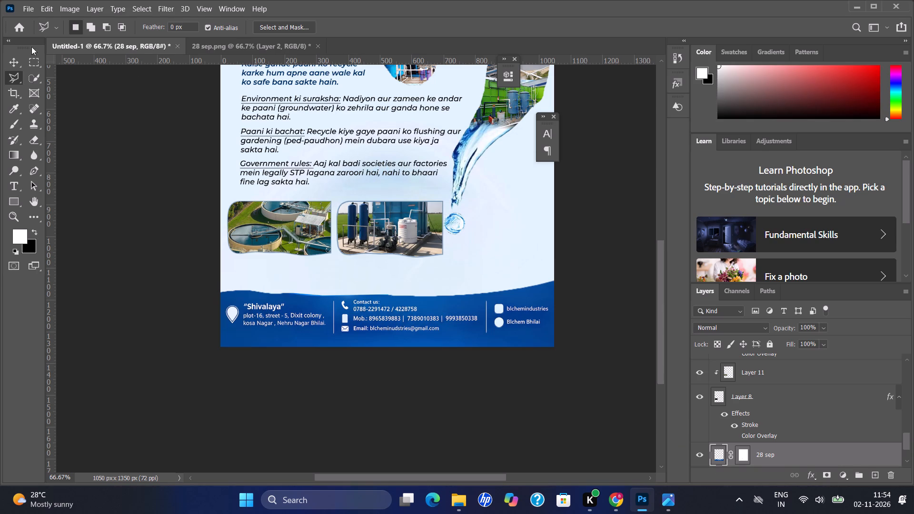
Select the blue filter-tank photo on Layer 12 together with its frame, Layer 8 copy, and move both about 88 px down toward the footer.
left_click_drag(12, 67, 410, 231)
left_click(410, 231)
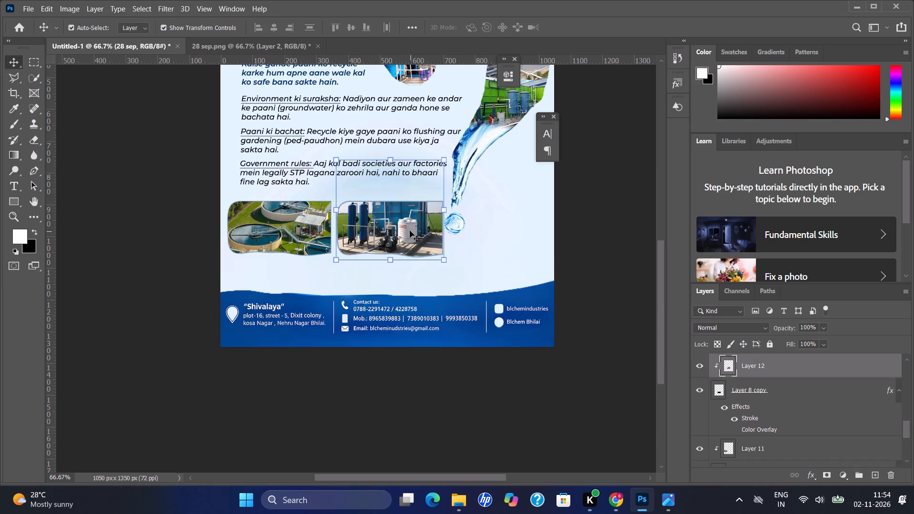
left_click(405, 231)
left_click(405, 231)
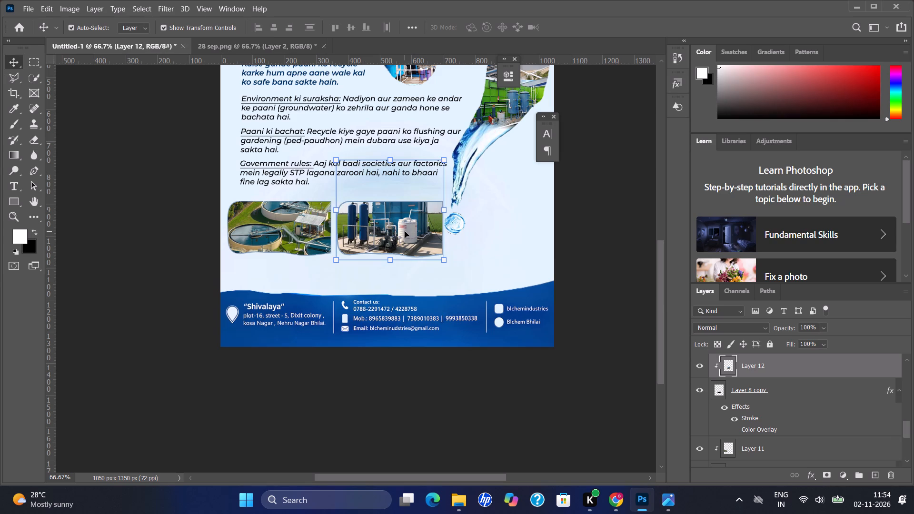
left_click(736, 406, "ctrl")
left_click_drag(392, 239, 391, 267)
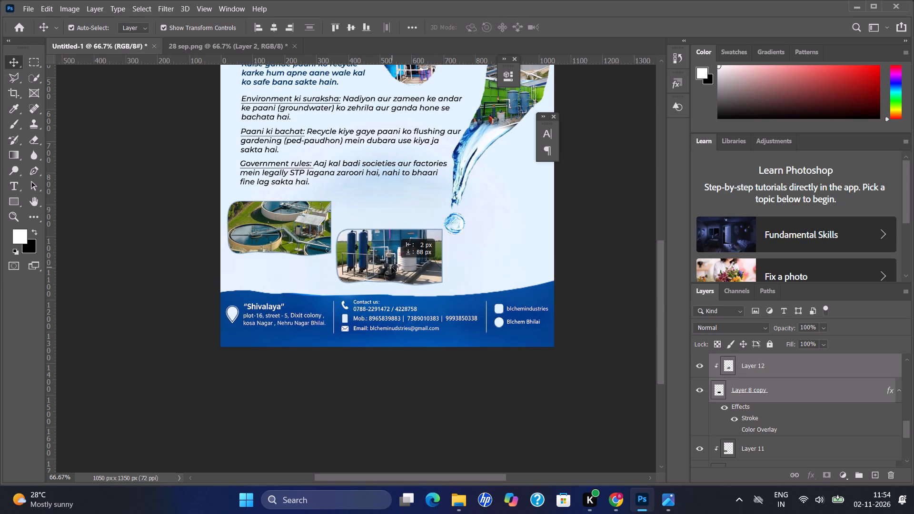
left_click_drag(391, 267, 391, 267)
Scale the filter-tank photo and its frame together to about 101.2%.
left_click_drag(442, 191, 444, 185)
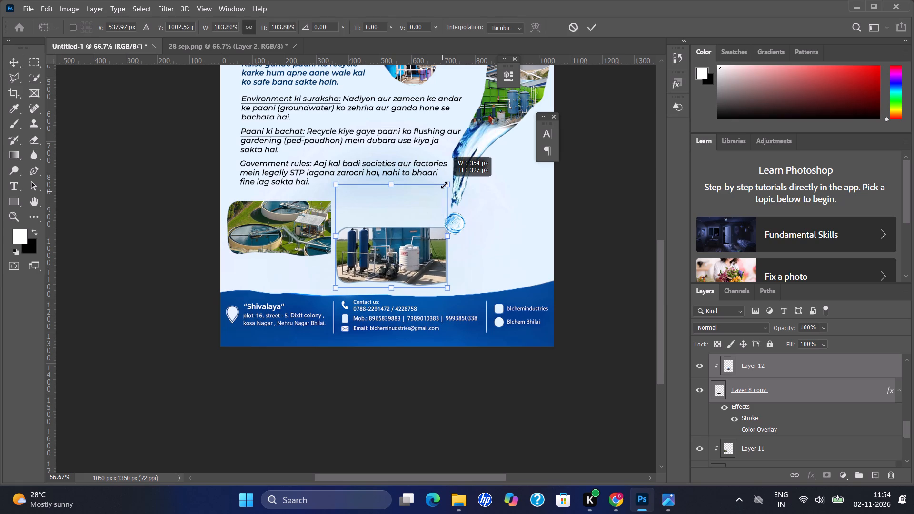
left_click_drag(444, 185, 447, 181)
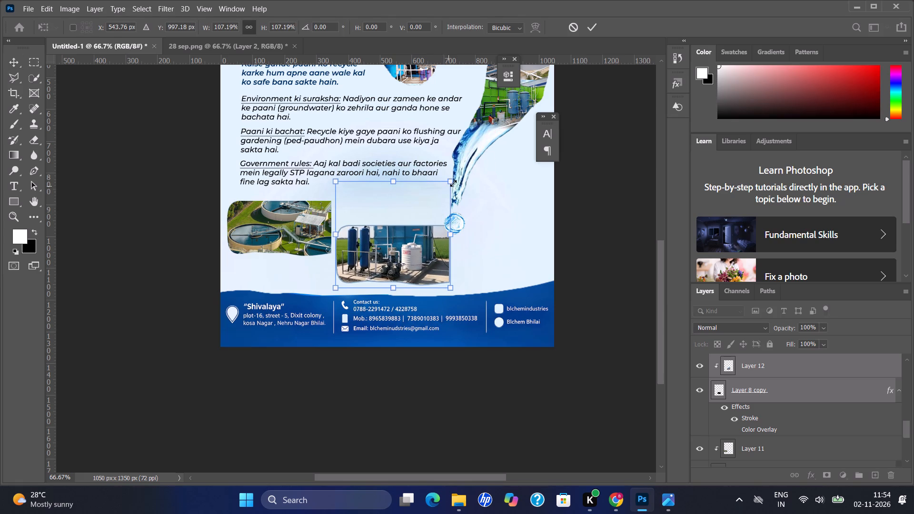
left_click_drag(450, 179, 443, 185)
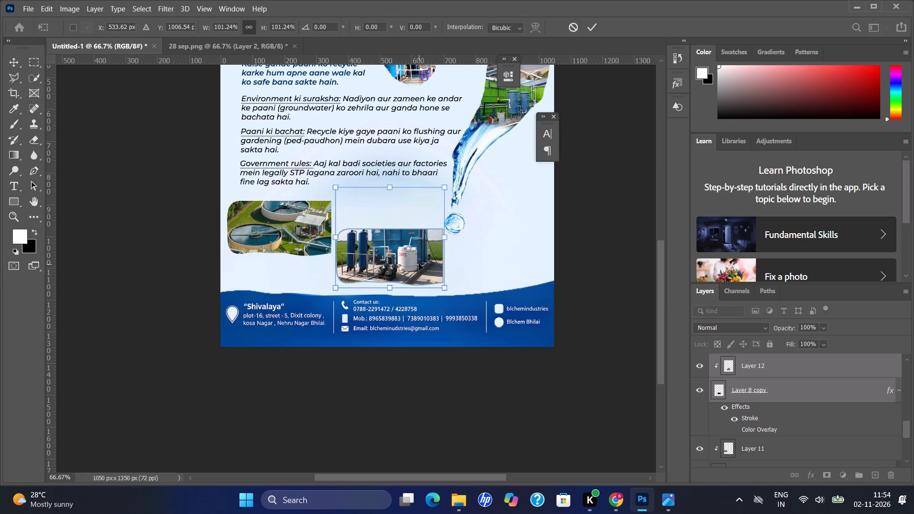
left_click(419, 264)
left_click_drag(419, 264, 420, 272)
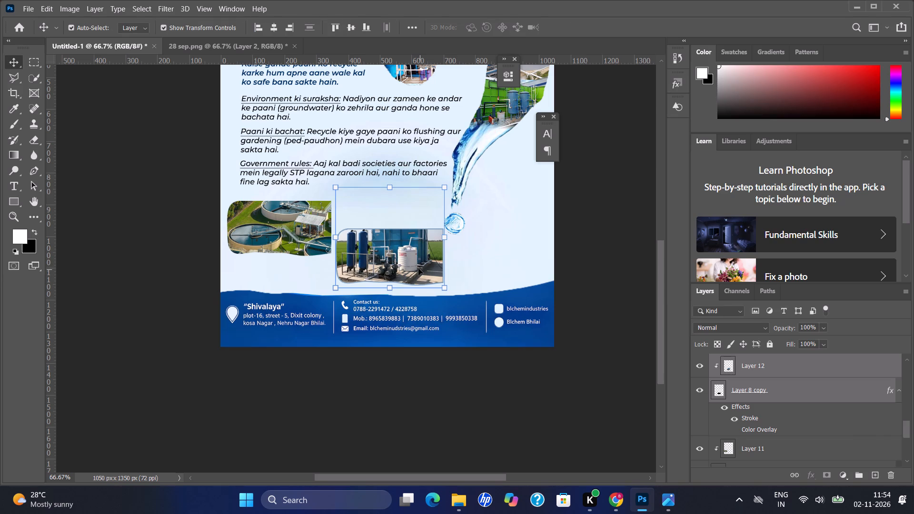
Nudge the filter-tank photo and its frame slightly lower so they sit just above the footer's wavy edge.
left_click_drag(418, 268, 419, 273)
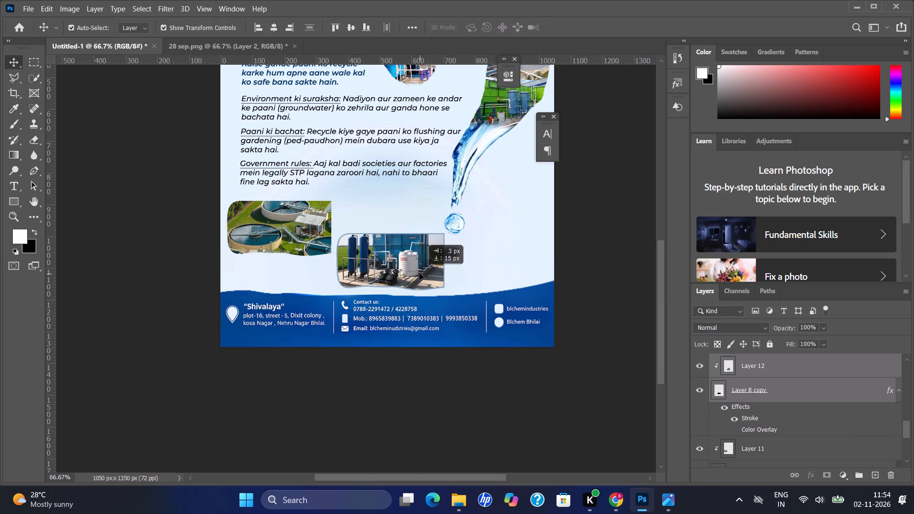
left_click_drag(419, 273, 419, 274)
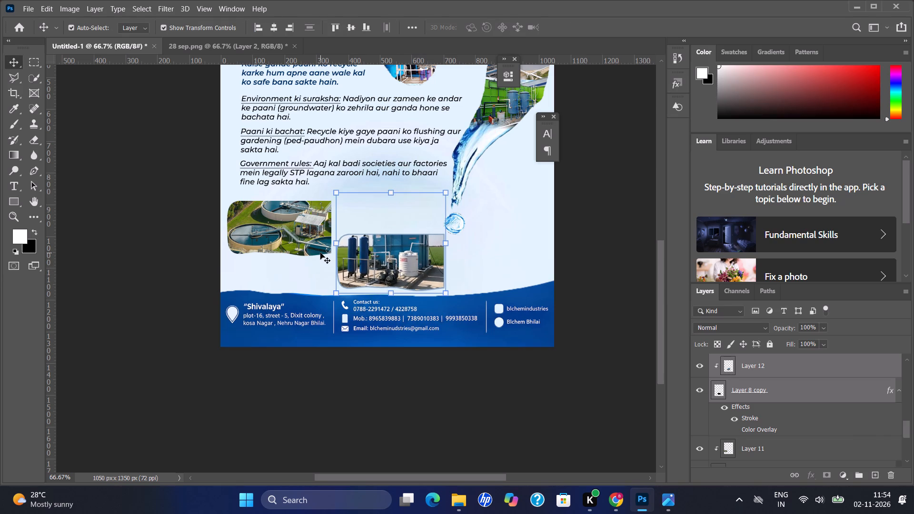
key("ctrl+minus")
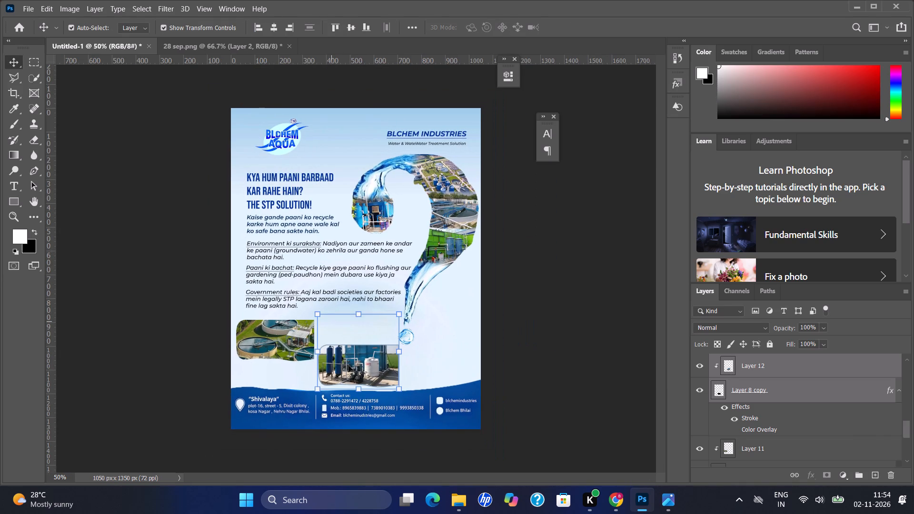
left_click(357, 372)
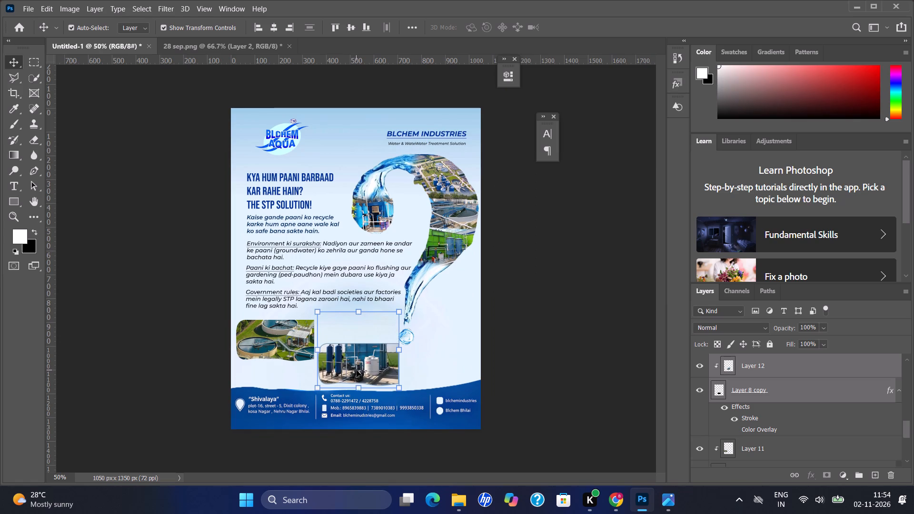
Select the round treatment-tank photo, Layer 11, beside the filter-tank photo.
left_click(286, 346)
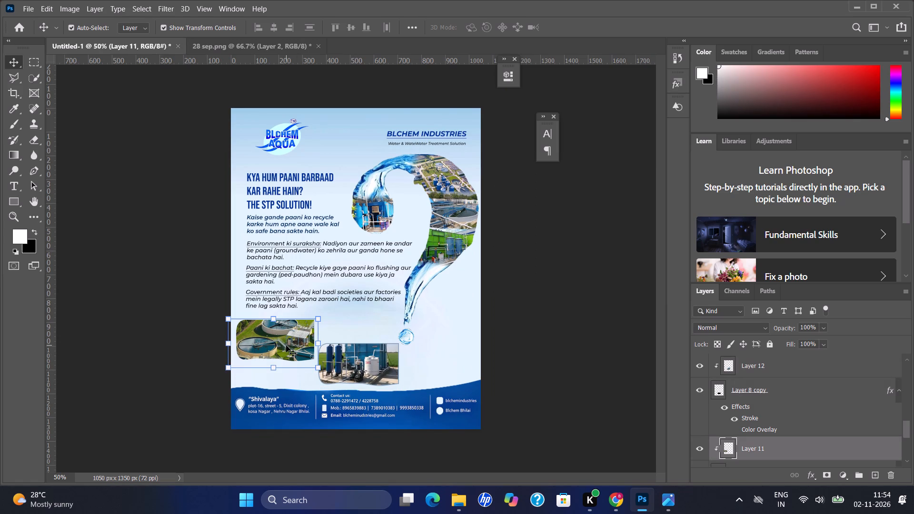
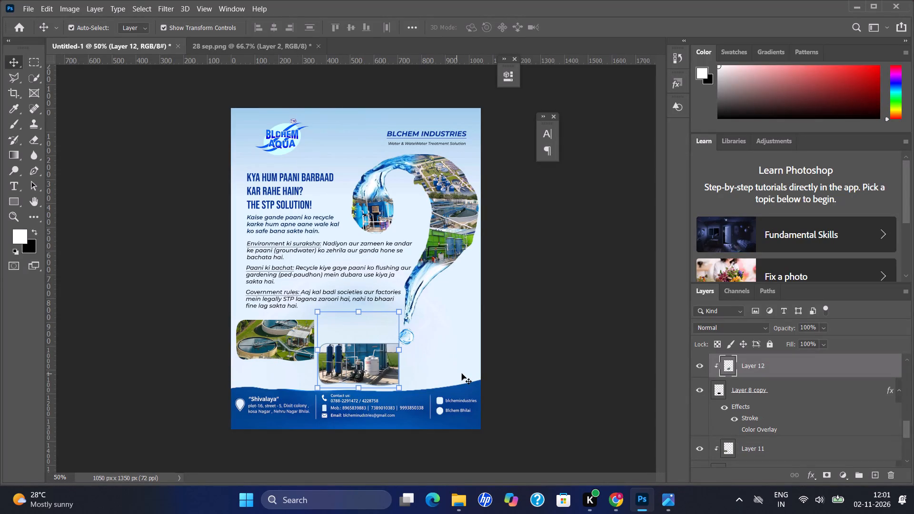
Scale the filter-tank photo, Layer 12, and its frame, Layer 8 copy, together to about 87.9% and nudge both 4 px down.
left_click(732, 405, "ctrl")
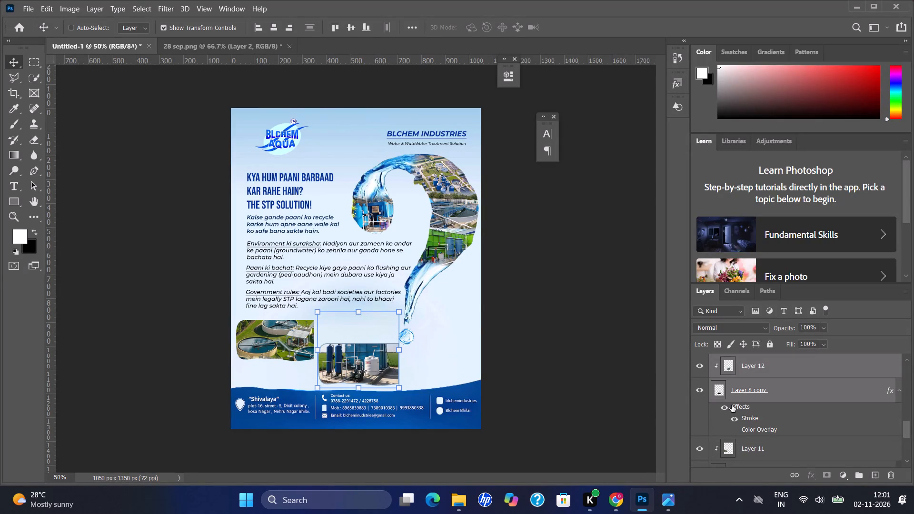
left_click_drag(400, 316, 395, 319)
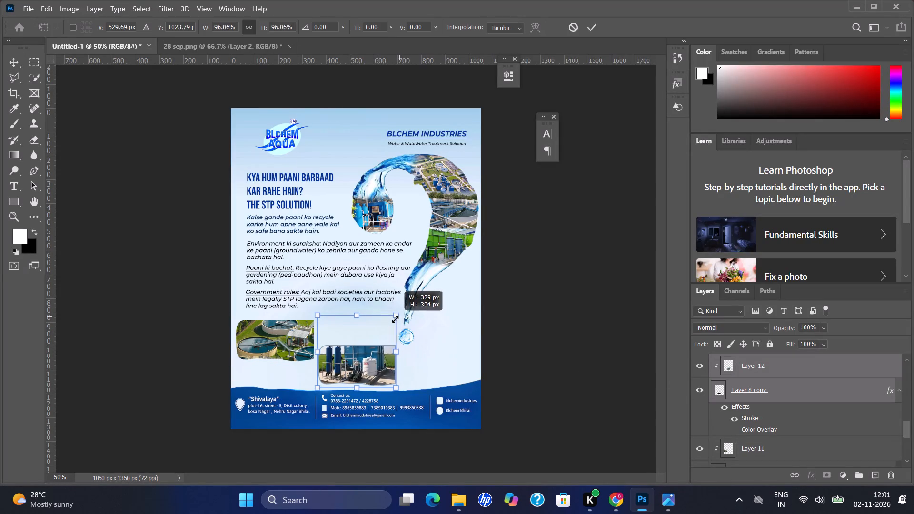
left_click_drag(395, 319, 389, 325)
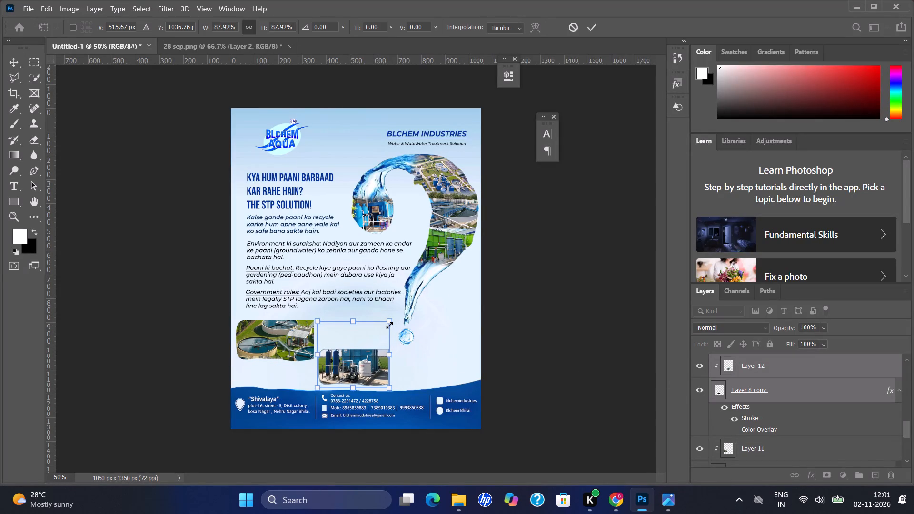
key("Down")
key("Down")
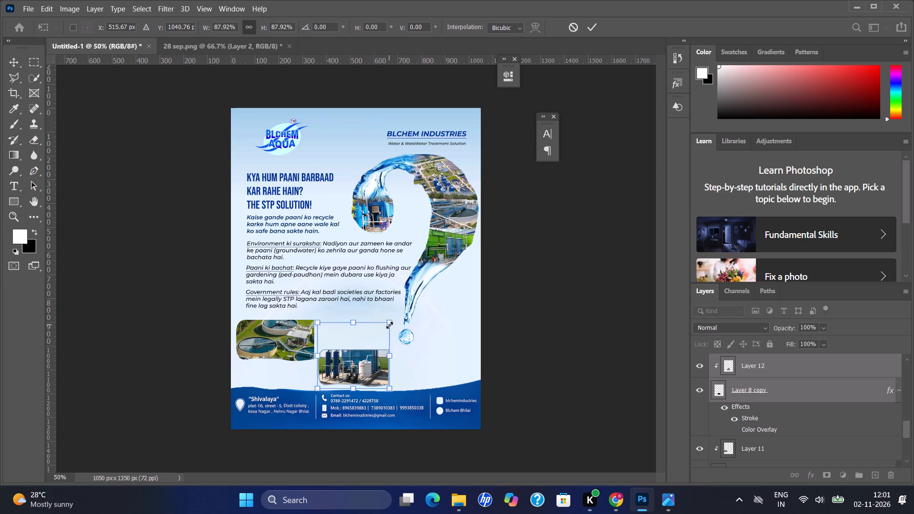
key("Up")
key("Down")
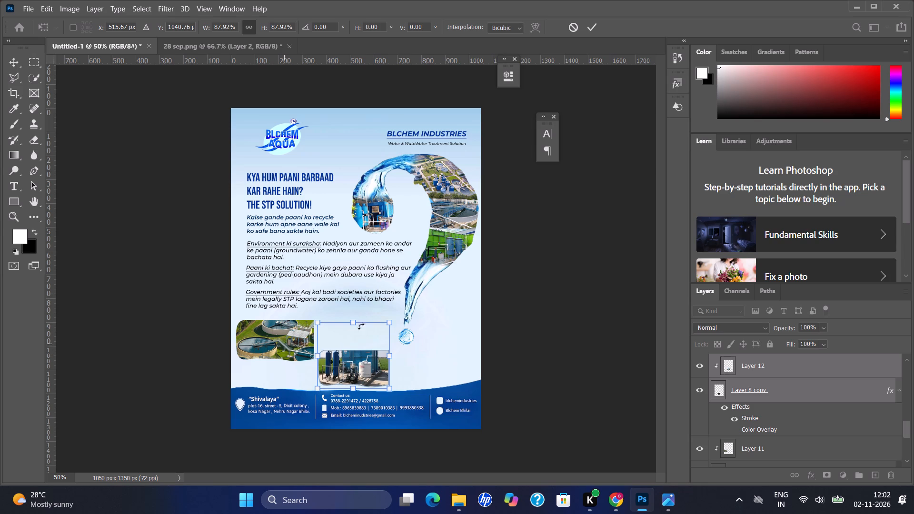
key("Return")
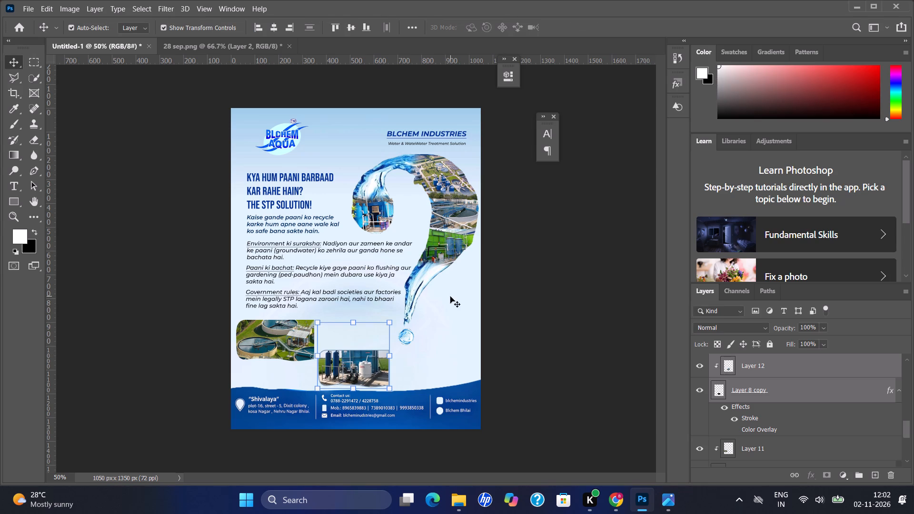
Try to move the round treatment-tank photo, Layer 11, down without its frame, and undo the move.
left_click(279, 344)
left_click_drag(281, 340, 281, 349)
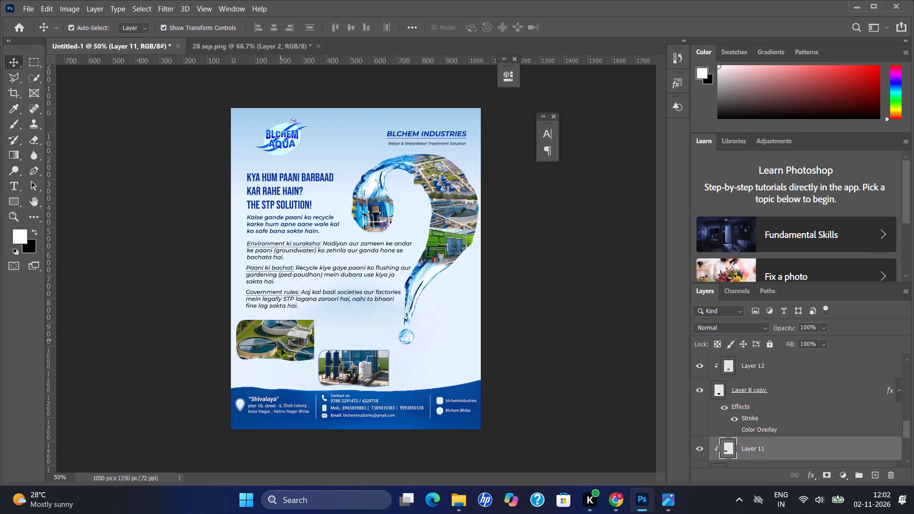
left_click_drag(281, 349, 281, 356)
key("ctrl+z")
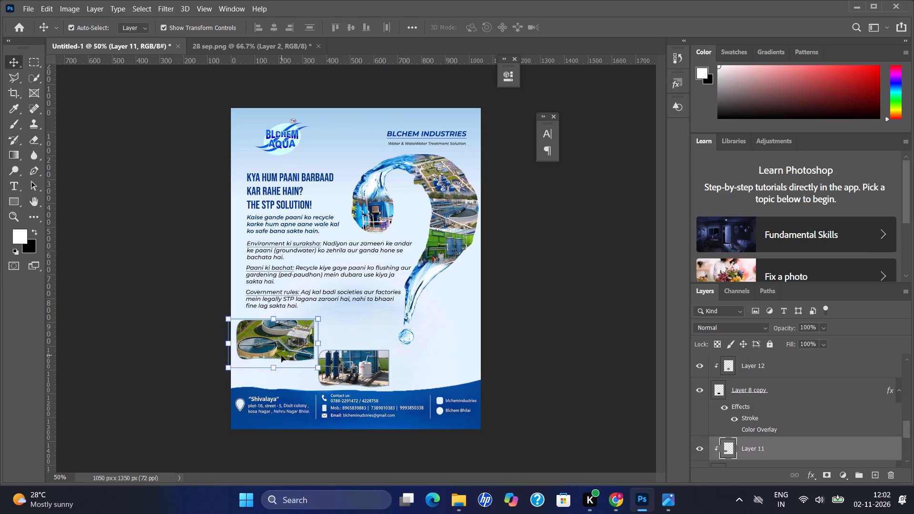
Select the round treatment-tank photo, Layer 11, together with its frame, Layer 8, and nudge both slightly up toward the body text.
left_click(277, 334)
scroll(722, 430, "down", 1)
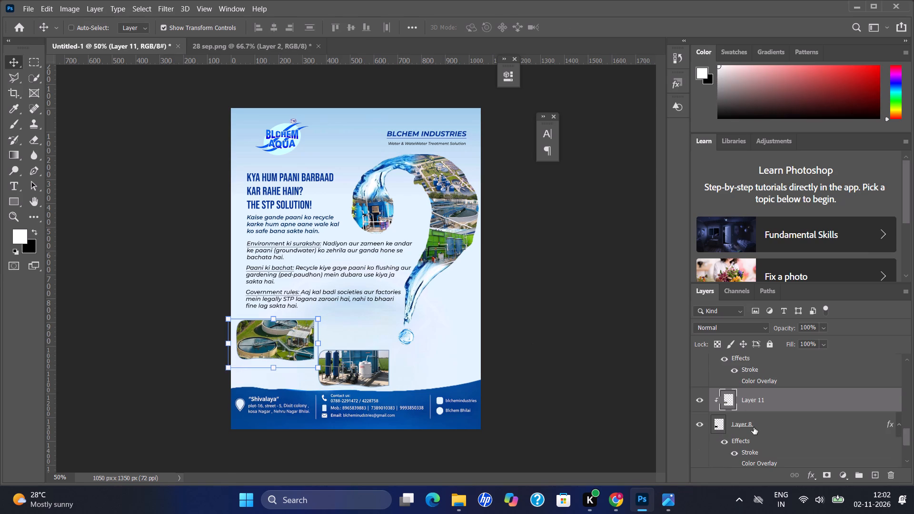
left_click(754, 427, "ctrl")
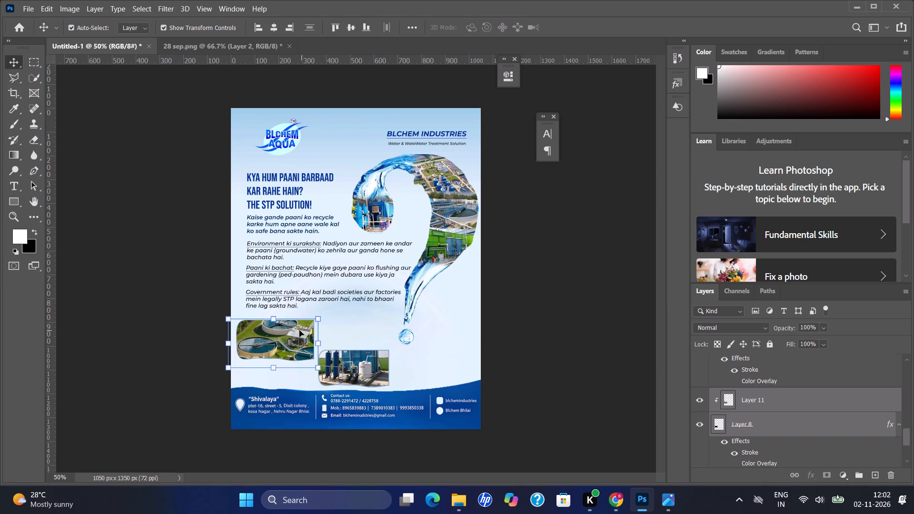
key("Up")
key("Up")
key("Up")
key("Up")
key("Up")
key("Up")
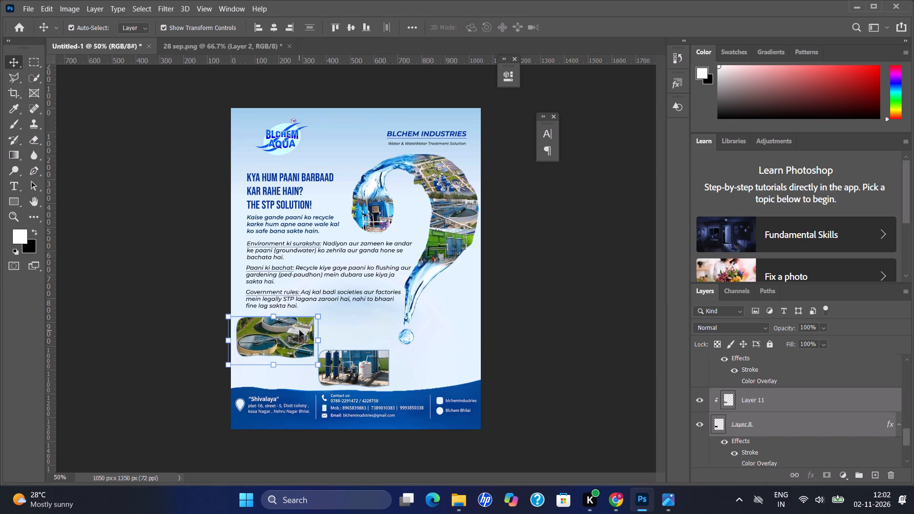
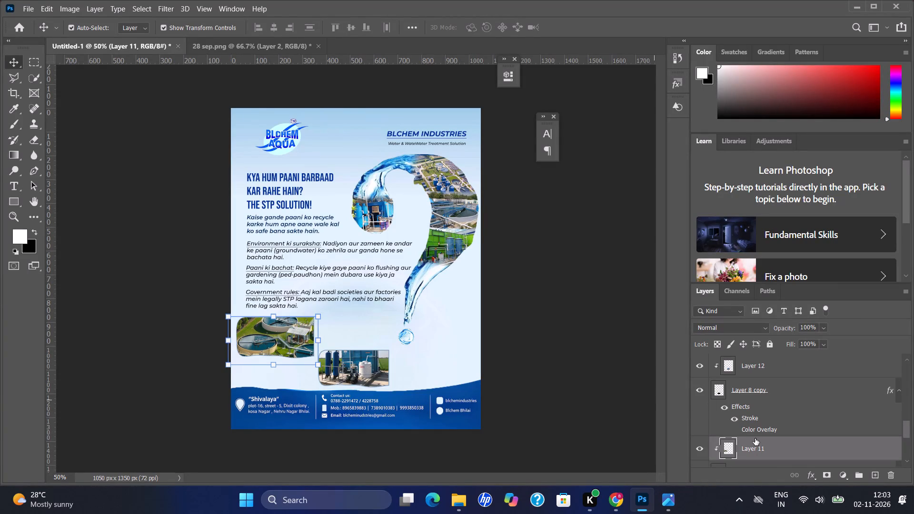
Move the round treatment-tank photo, Layer 11, and its frame, Layer 8, together down beside the filter-tank photo, just above the blue footer.
scroll(755, 438, "down", 1)
left_click(773, 390, "ctrl")
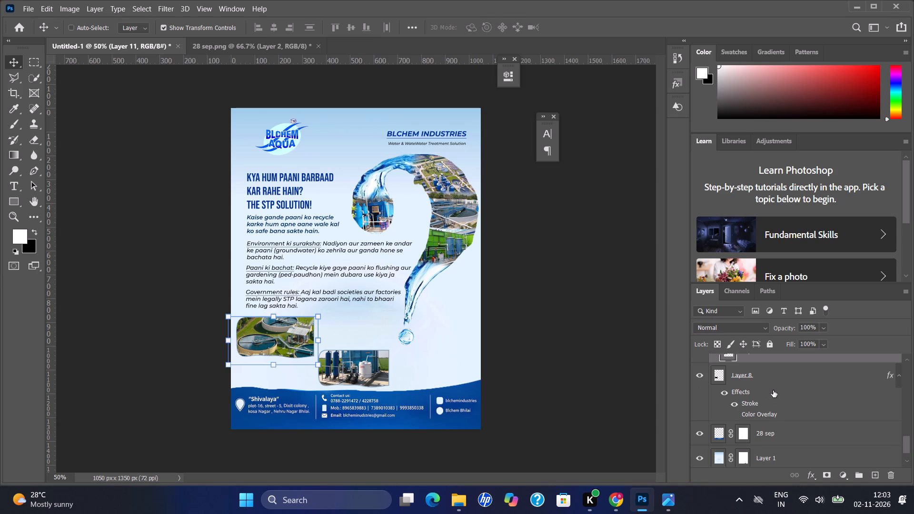
key("Down")
key("Down")
key("Down")
key("Down")
key("Down")
key("Down")
key("Down")
key("Down")
key("Down")
key("Down")
key("Down")
key("Down")
key("Down")
key("Down")
key("Down")
key("Down")
key("Down")
key("Down")
key("Down")
key("Down")
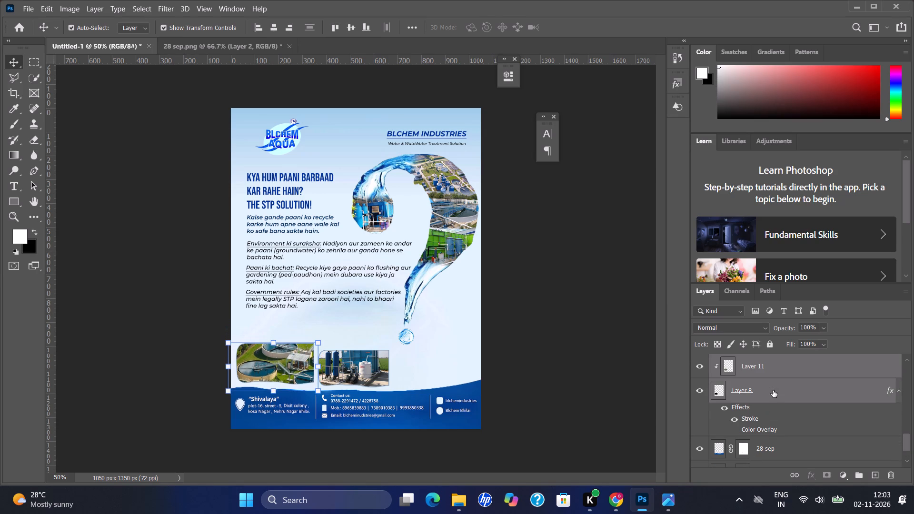
Select only the round treatment-tank photo's frame, Layer 8, and nudge it slightly up.
left_click(773, 390)
key("Down")
key("Up")
key("Up")
key("Up")
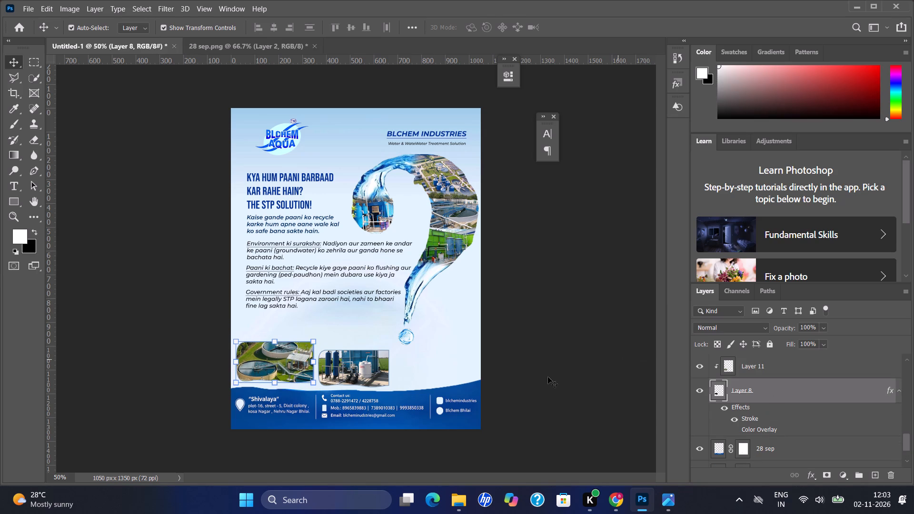
Scale the filter-tank photo, Layer 12, and its frame, Layer 8 copy, together to about 114% and nudge both up to about Y 1009 px.
left_click(376, 364)
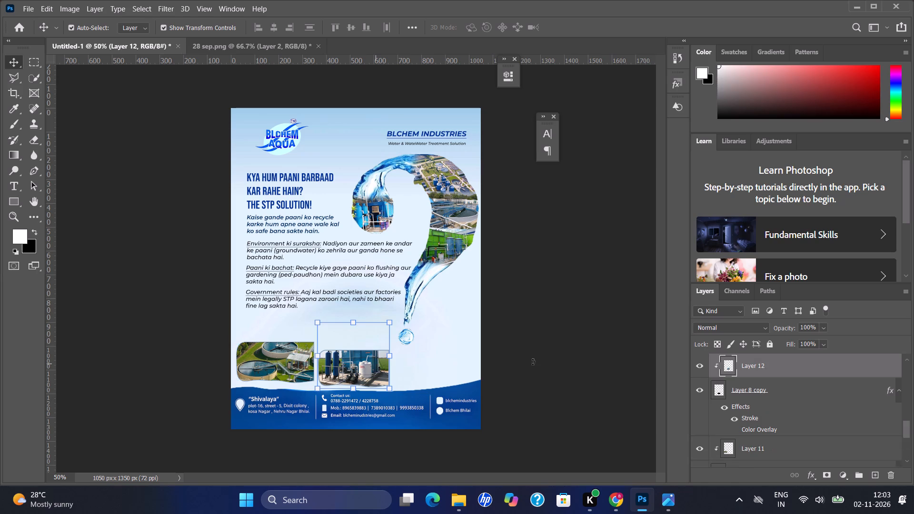
left_click(791, 396, "ctrl")
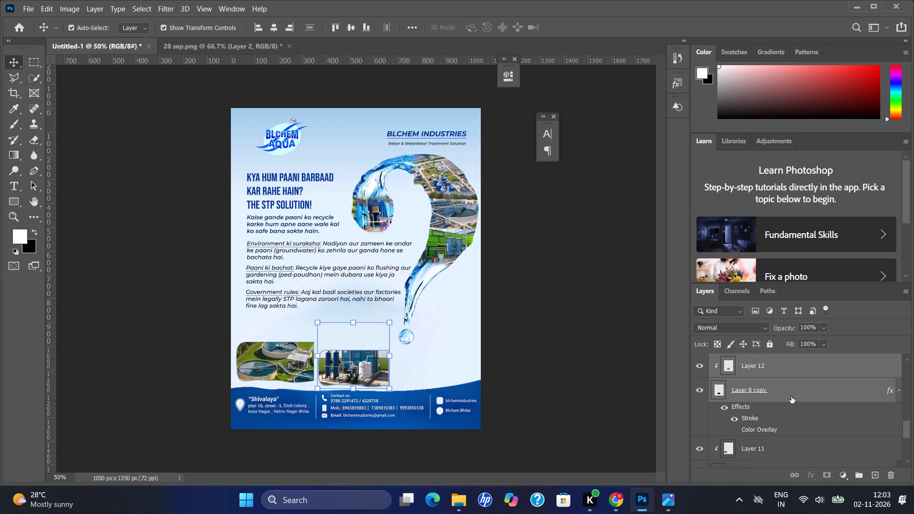
left_click_drag(387, 324, 390, 317)
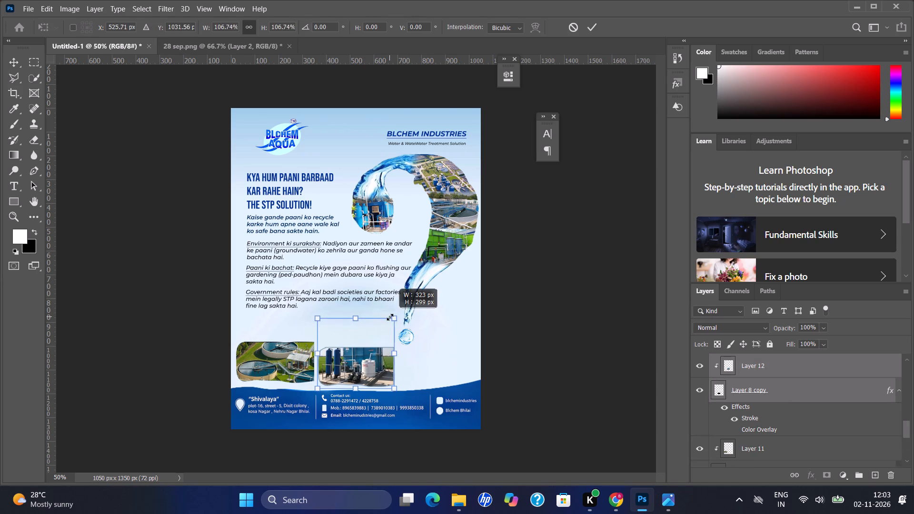
left_click_drag(390, 317, 391, 307)
key("Up")
key("Up")
key("Up")
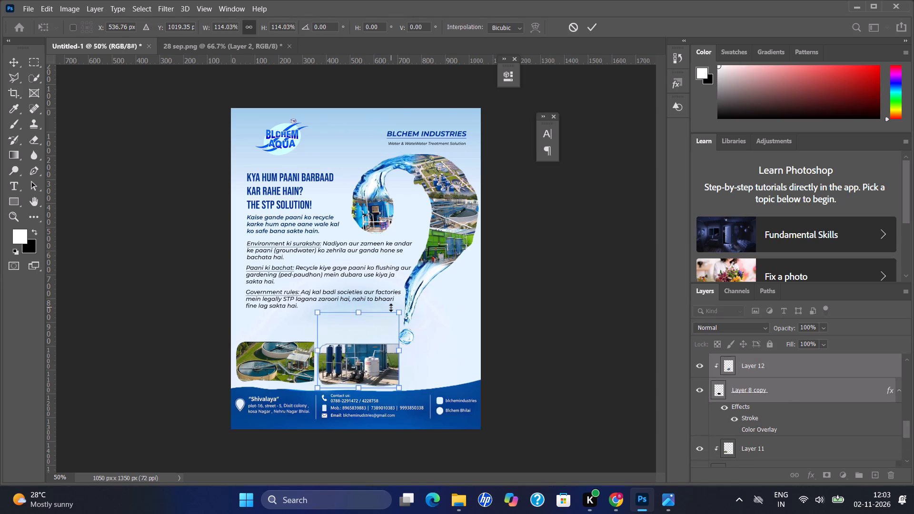
key("Up")
key("Up")
key("Up")
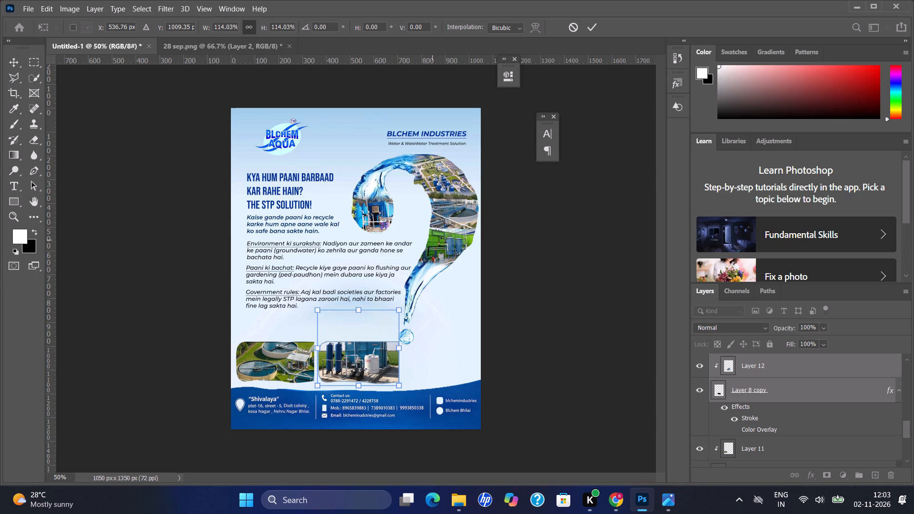
left_click(596, 30)
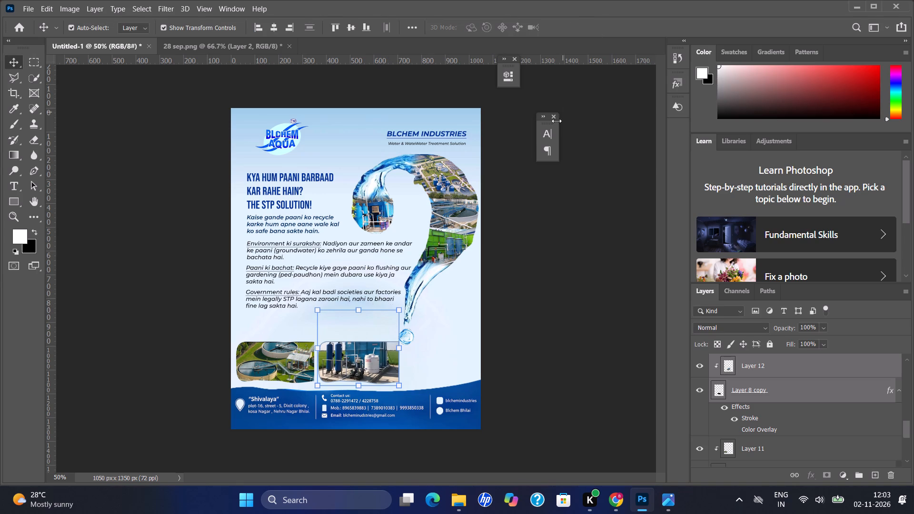
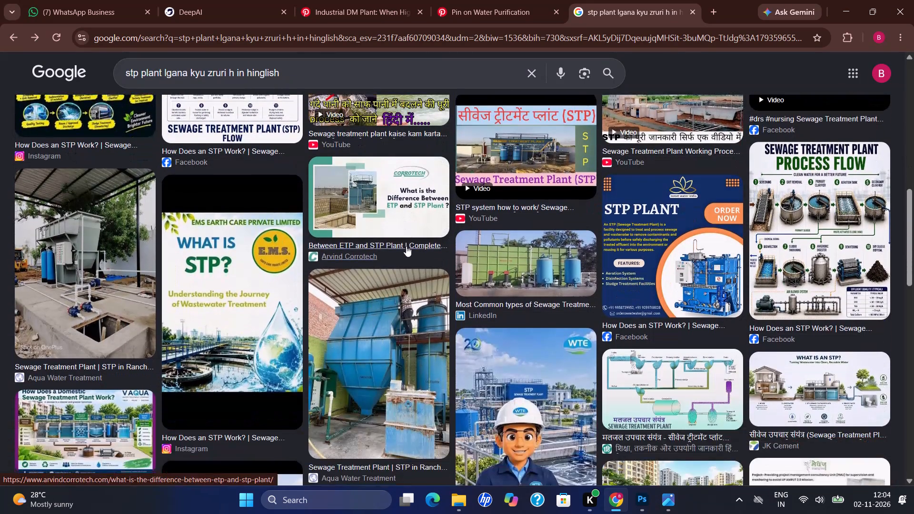
Browse the related pins on Pinterest for a sewage treatment plant poster to use as source material.
key("Down")
left_click_drag(496, 4, 399, 0)
left_click(399, 0)
left_click(464, 0)
key("Down")
key("Down")
key("Down")
key("Down")
key("Down")
key("Down")
key("Down")
key("Down")
key("Down")
key("Down")
key("Down")
key("Down")
key("Down")
key("Down")
key("Down")
key("Down")
key("Down")
key("Down")
key("Down")
key("Down")
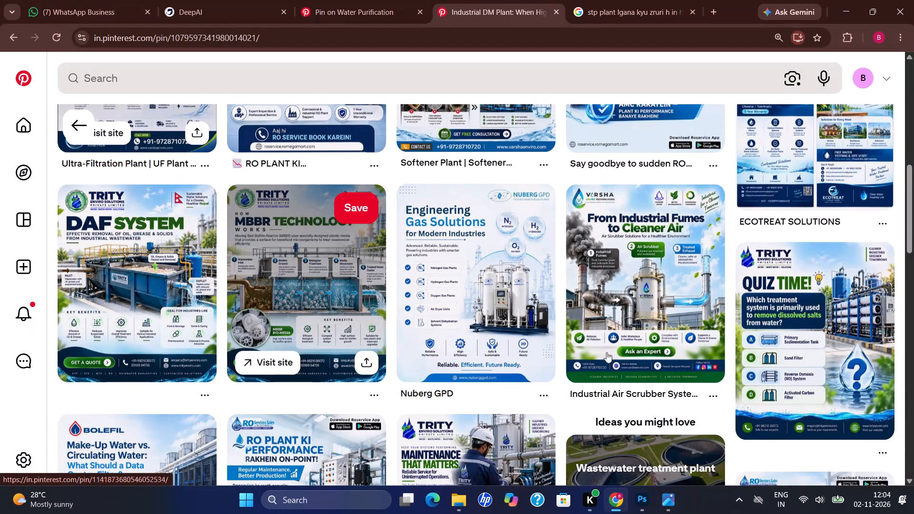
scroll(676, 380, "down", 5)
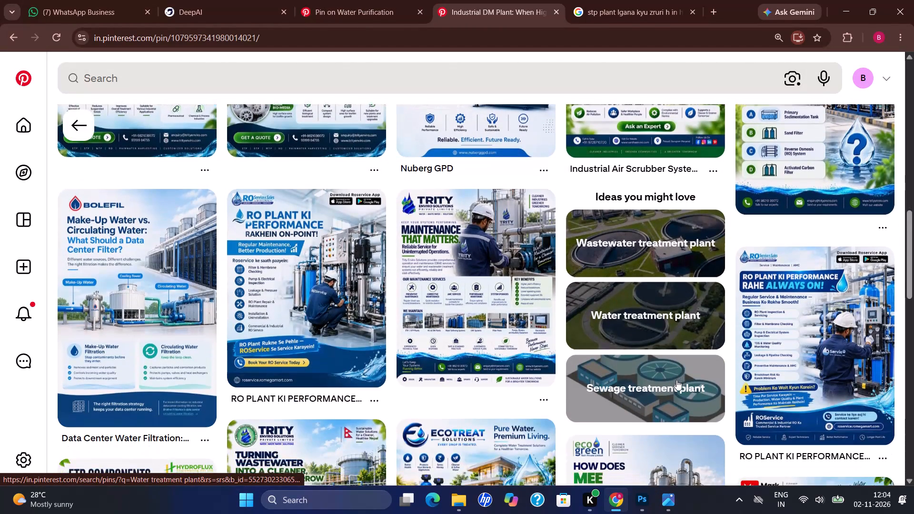
scroll(676, 380, "down", 4)
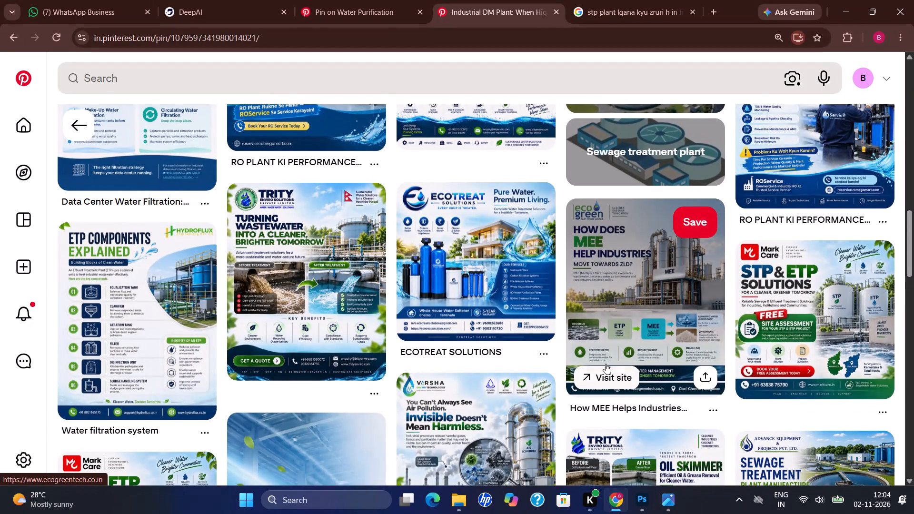
key("Down")
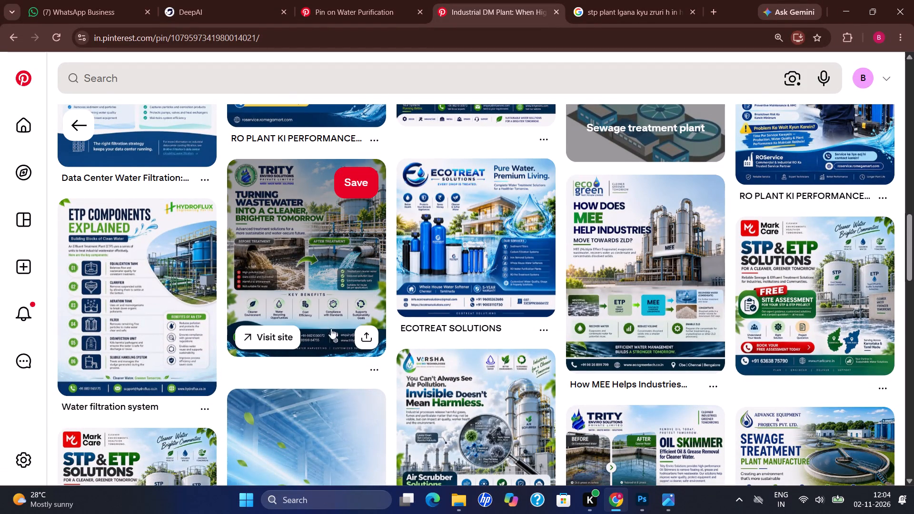
Copy the Advance Equipment & Projects "Sewage Treatment Plant (STP) Manufacturer in India" pin image and paste it into the Photoshop poster.
left_click(315, 312)
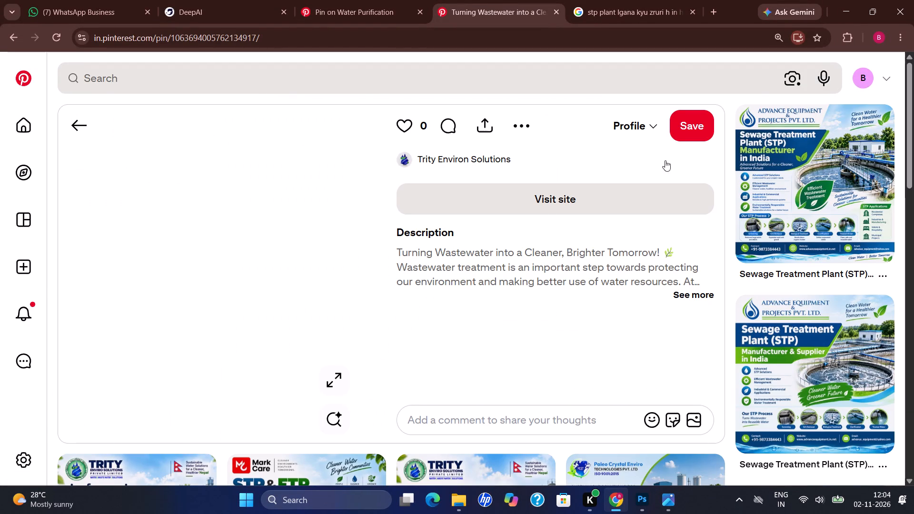
left_click(792, 141)
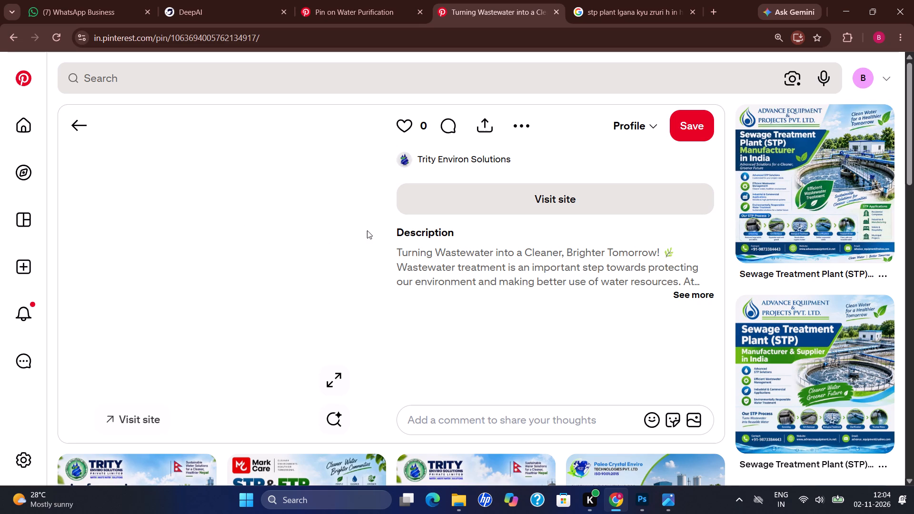
left_click(763, 204)
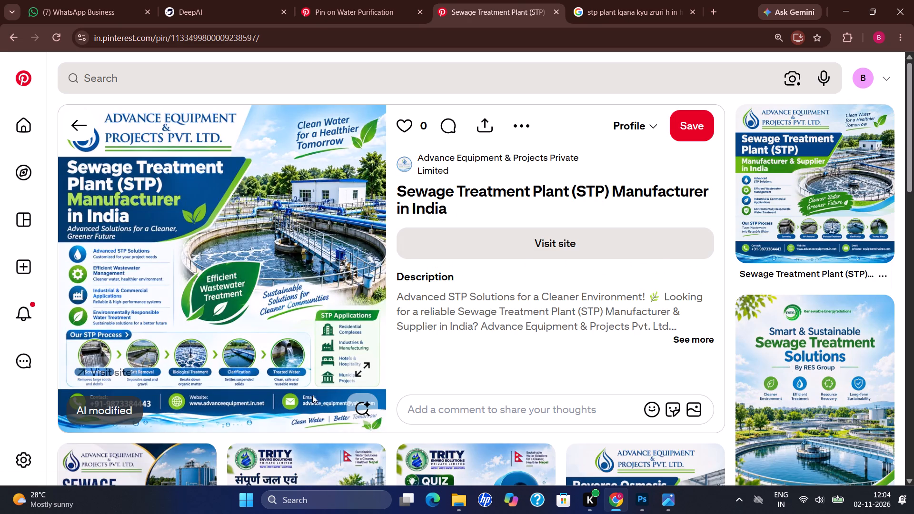
right_click(287, 338)
left_click(324, 385)
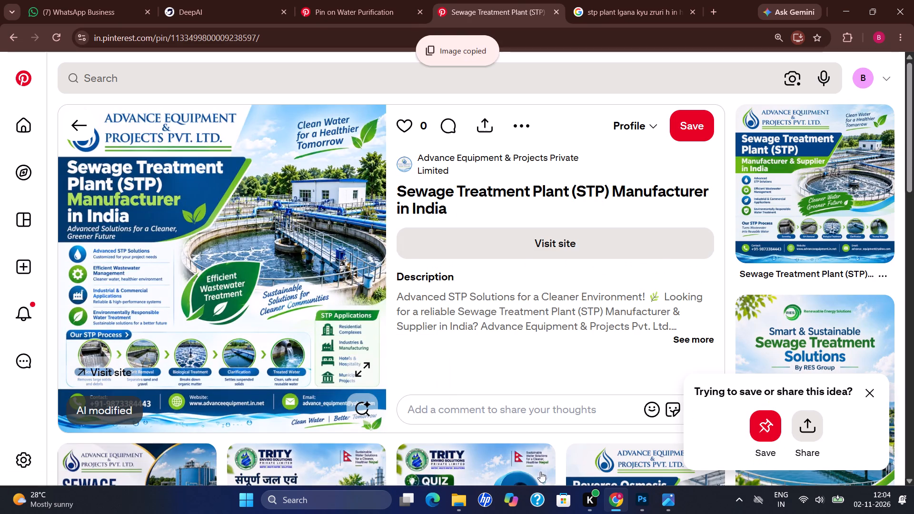
left_click(646, 505)
key("ctrl+v")
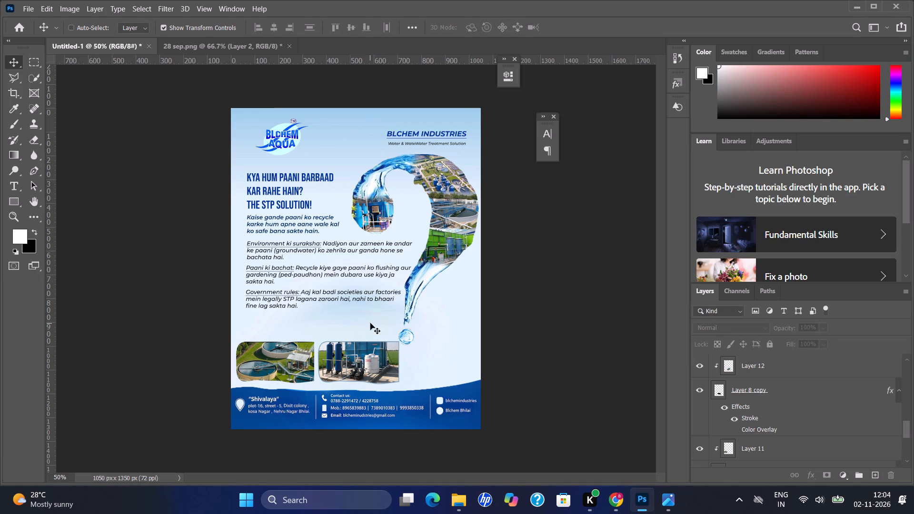
Delete the upper part of the pasted image, from its header down to just above the "Our STP Process" strip, and deselect.
left_click_drag(38, 63, 349, 267)
left_click_drag(265, 172, 415, 295)
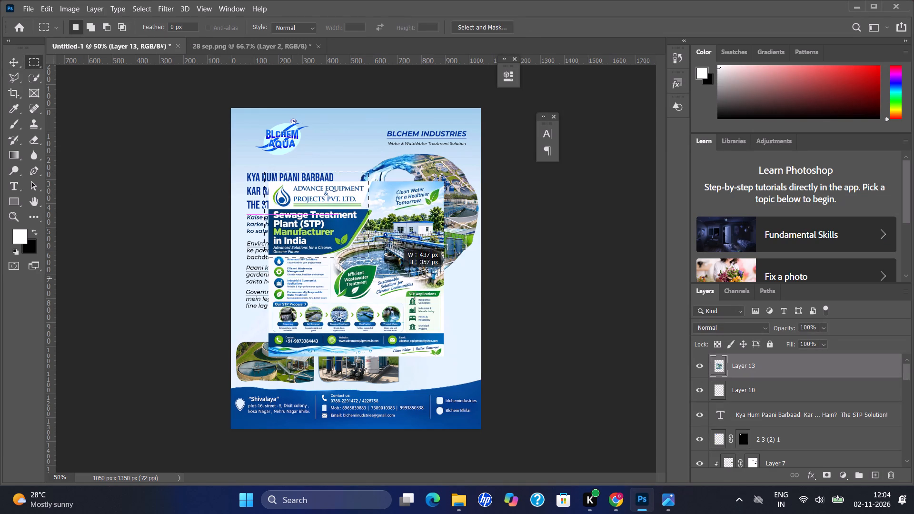
left_click_drag(415, 295, 453, 298)
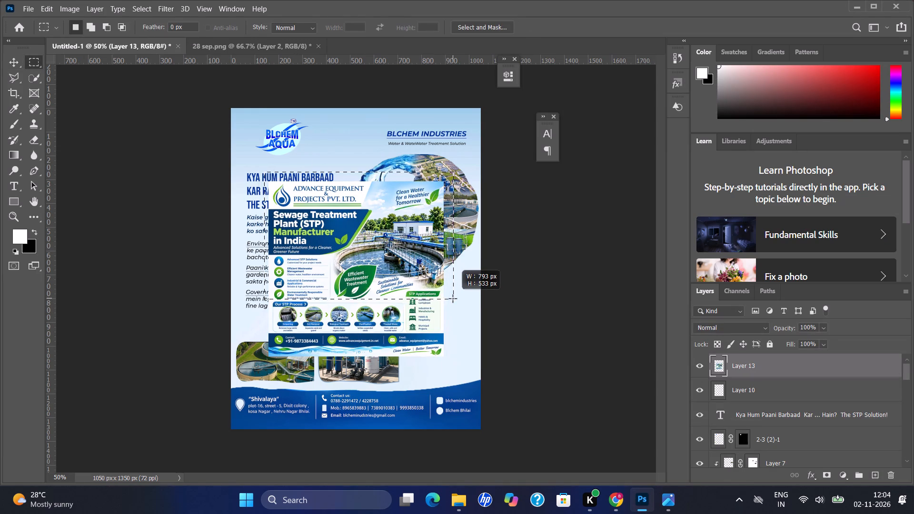
left_click_drag(453, 298, 455, 300)
key("BackSpace")
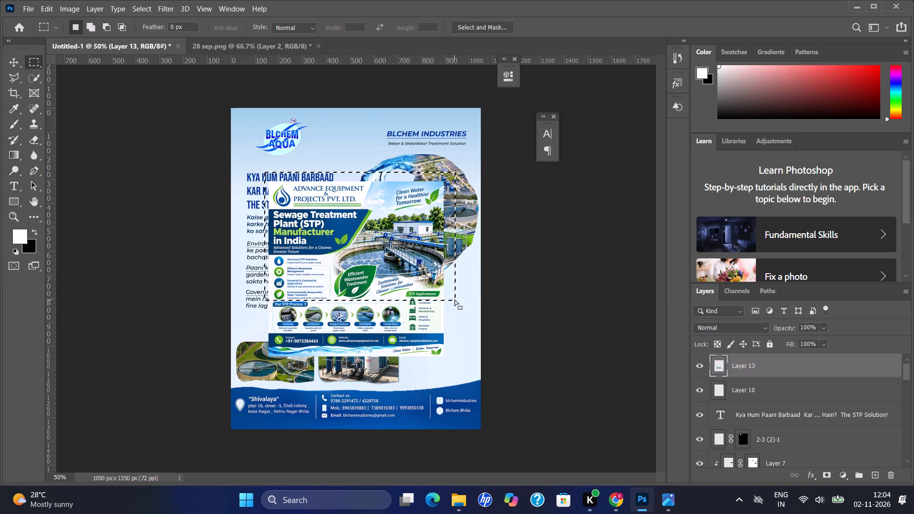
key("ctrl+d")
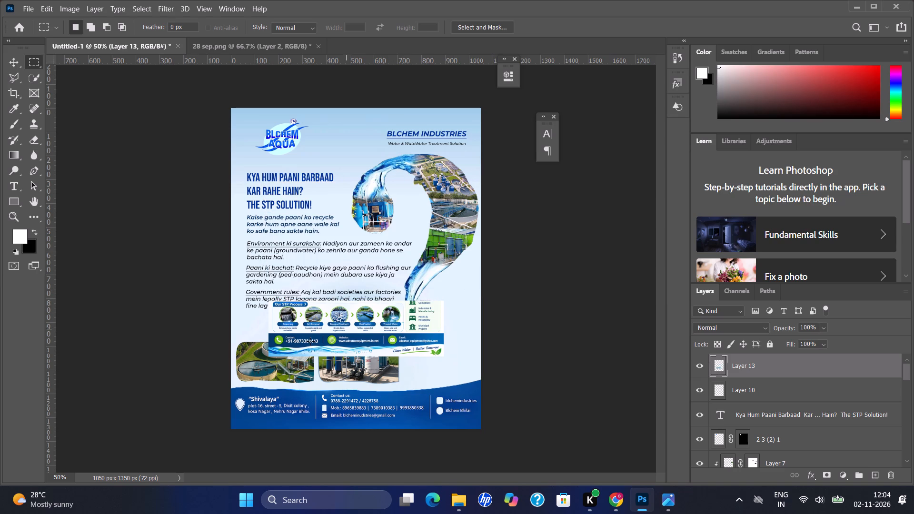
Delete the blue contact footer of the pasted image below the "Our STP Process" strip and deselect.
left_click_drag(231, 329, 369, 375)
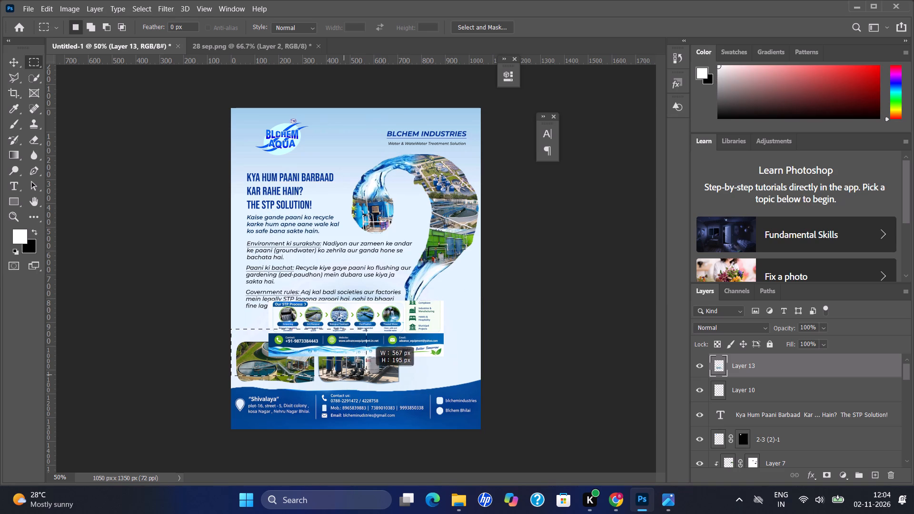
left_click_drag(369, 375, 449, 364)
key("Down")
key("Down")
key("Down")
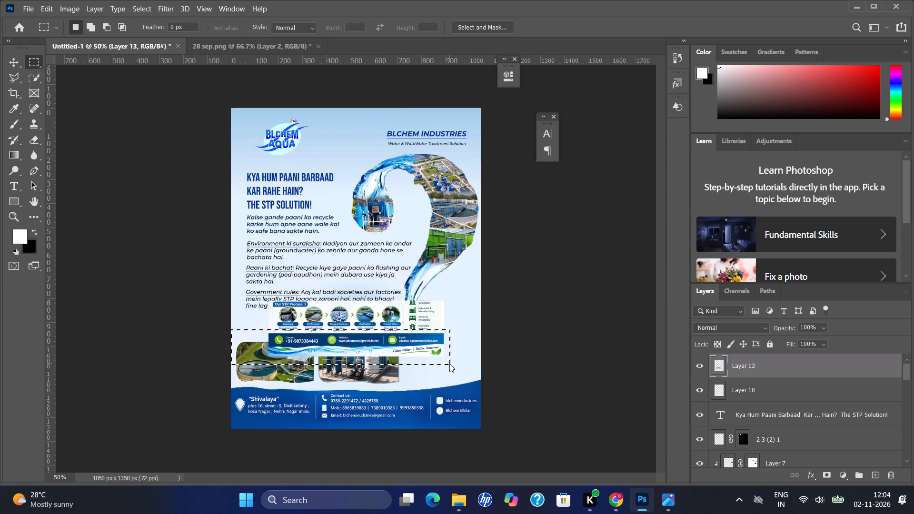
key("Down")
key("Down")
key("Down")
key("Down")
key("Down")
key("Down")
key("Down")
key("Down")
key("Down")
key("Down")
key("Down")
key("Down")
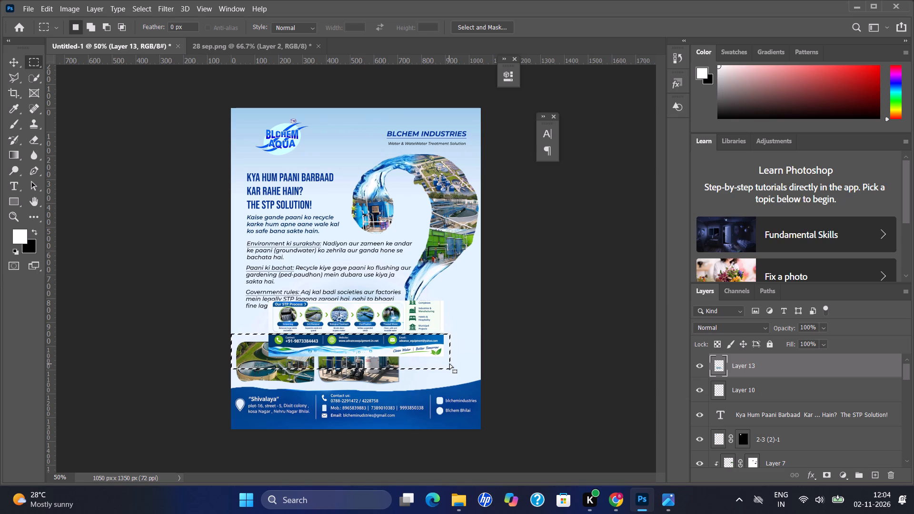
key("Up")
key("Up")
key("Up")
key("Up")
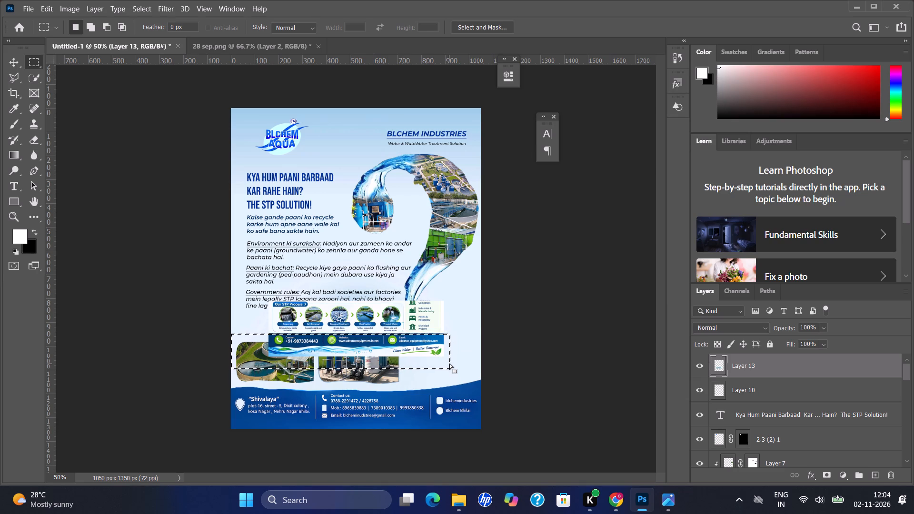
key("Up")
key("BackSpace")
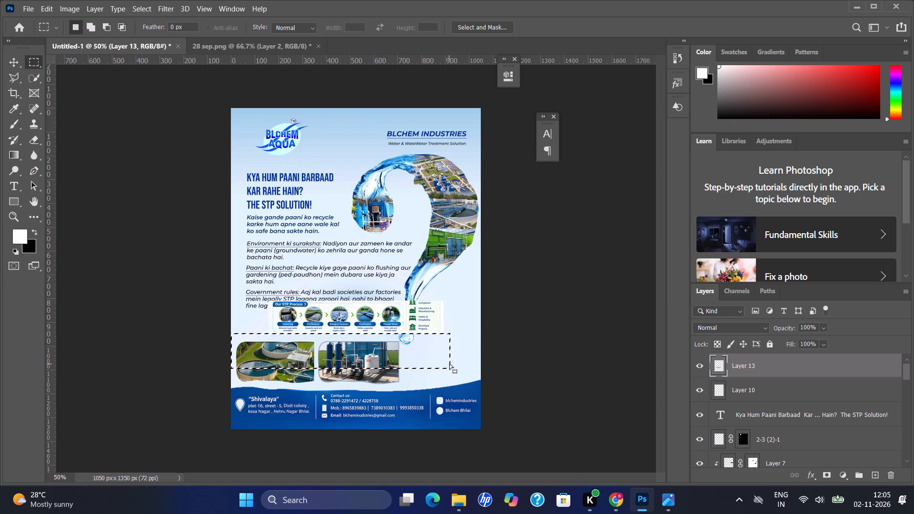
key("ctrl+d")
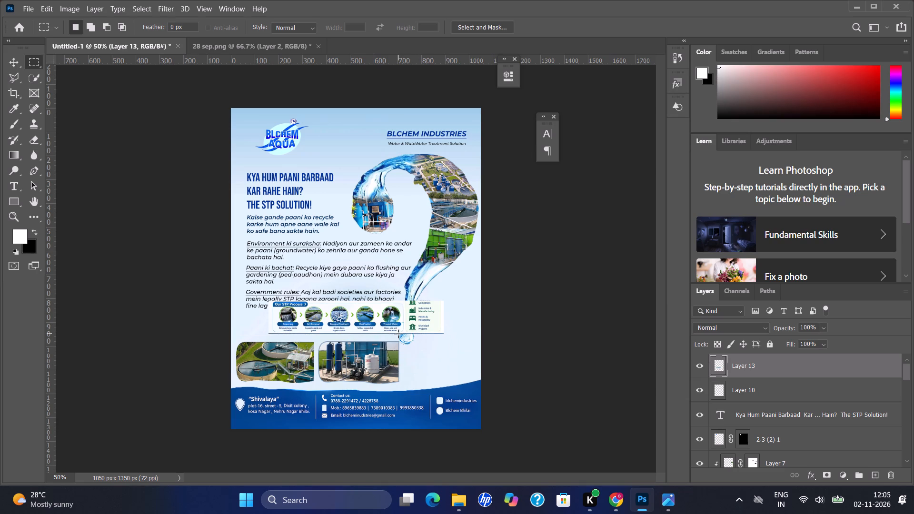
Delete the remaining STP Applications block beside the process strip and deselect.
left_click_drag(405, 270, 461, 351)
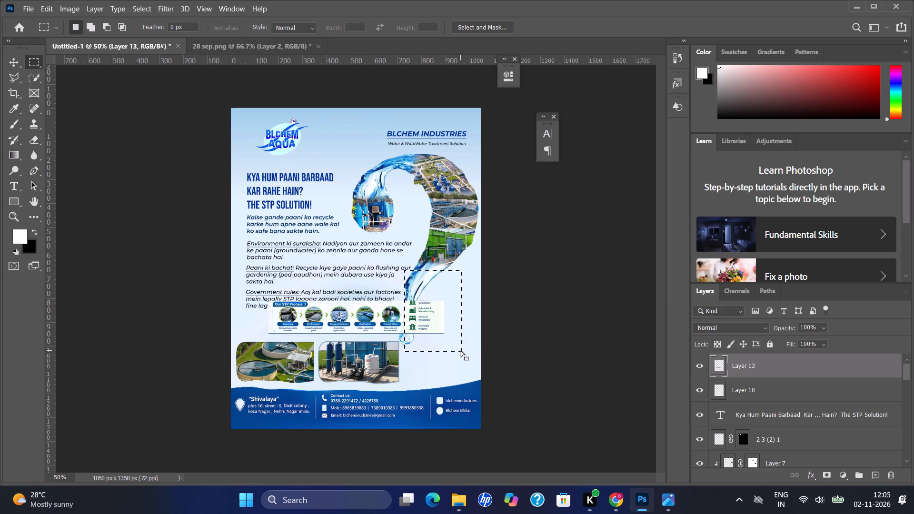
key("BackSpace")
key("ctrl+d")
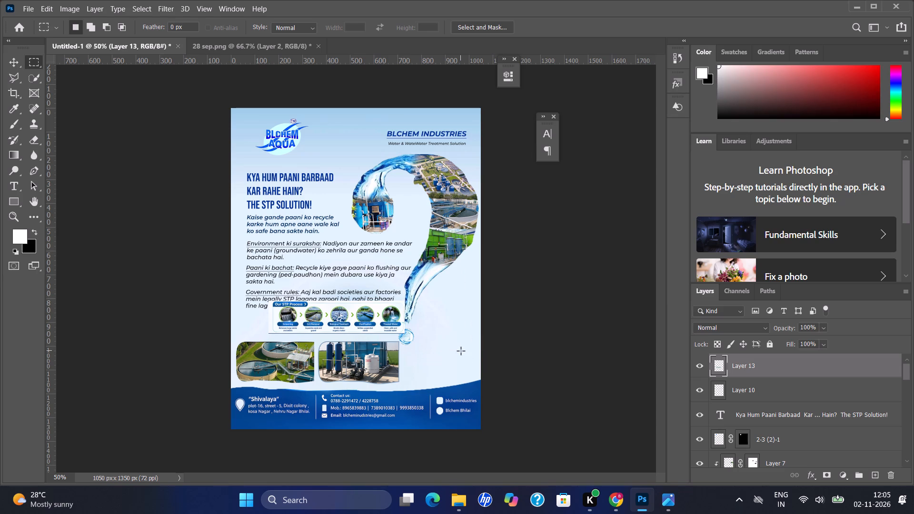
Scale the "Our STP Process" strip to about 84% and place it below the body text at about X 394, Y 918 px.
left_click(10, 65)
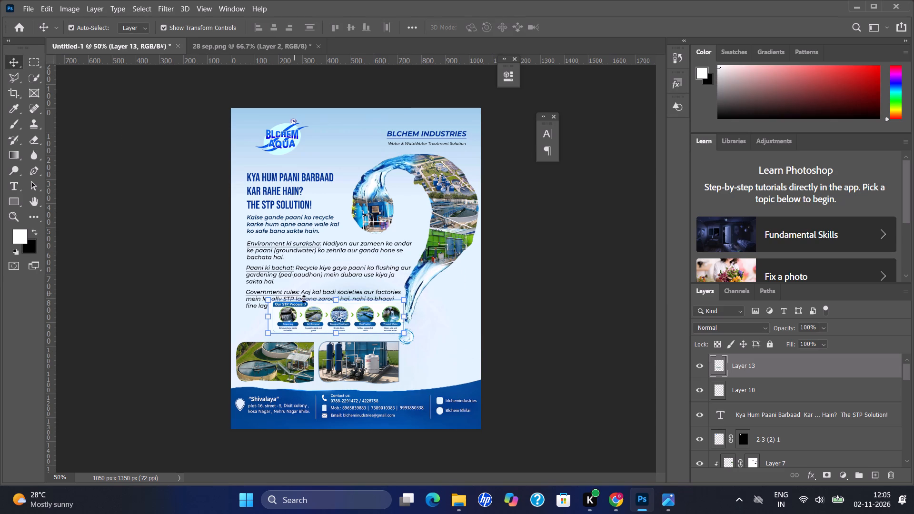
left_click_drag(323, 316, 298, 325)
left_click_drag(379, 344, 371, 337)
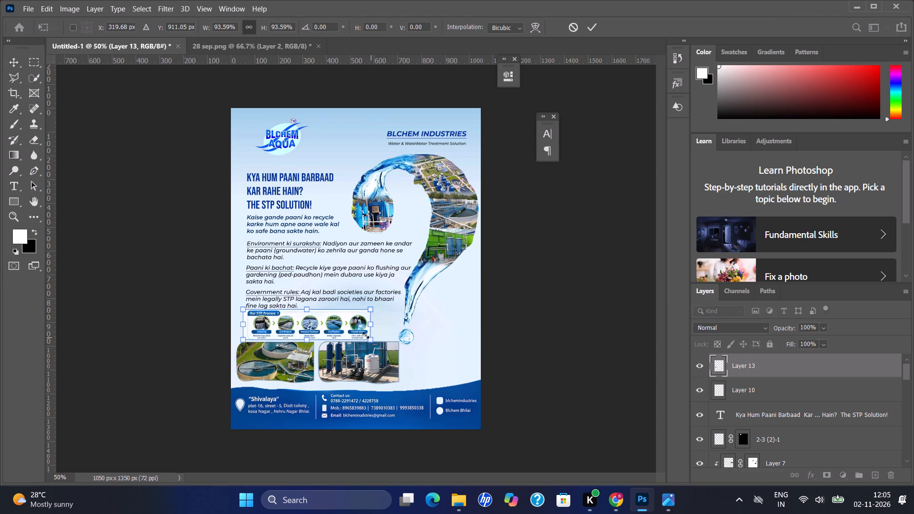
left_click_drag(337, 329, 348, 329)
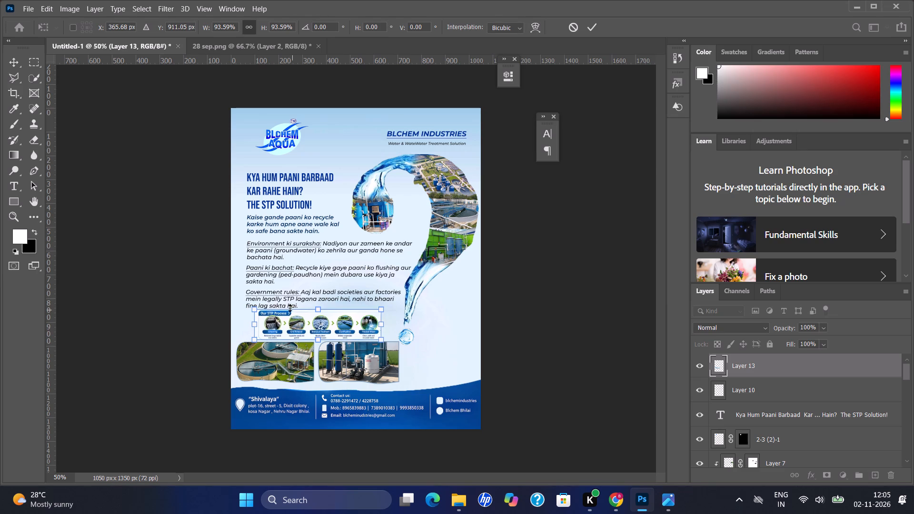
left_click_drag(250, 310, 263, 316)
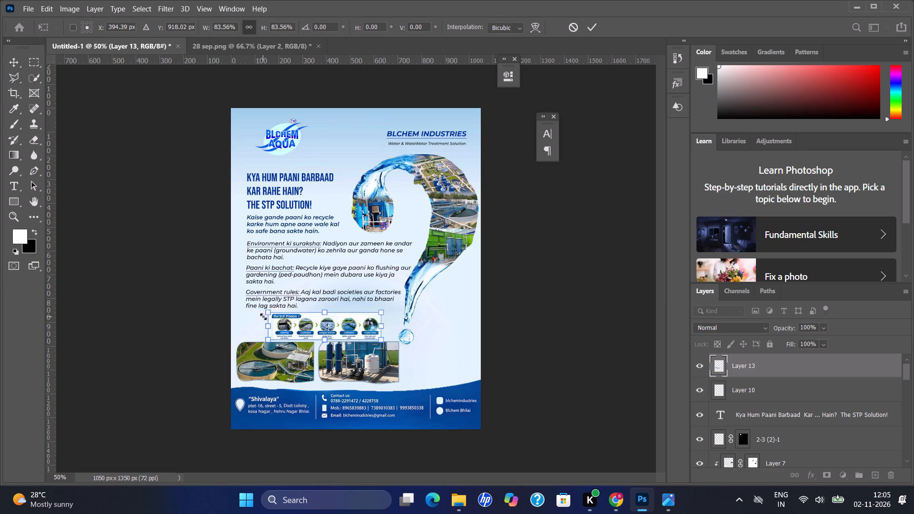
left_click(310, 325)
left_click(339, 364)
key("Return")
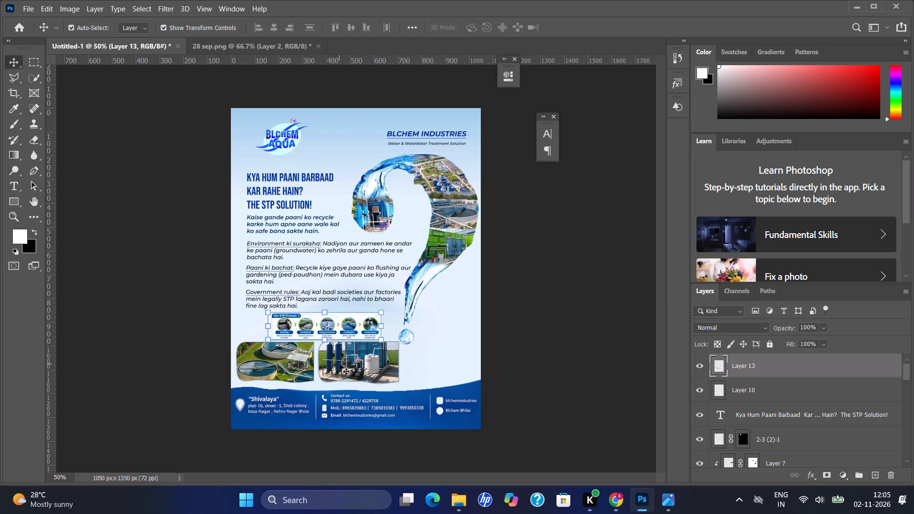
Nudge both plant photos and their frames (Layer 12, Layer 8 copy, Layer 11, Layer 8) down and right to line up with the body text.
left_click(368, 360)
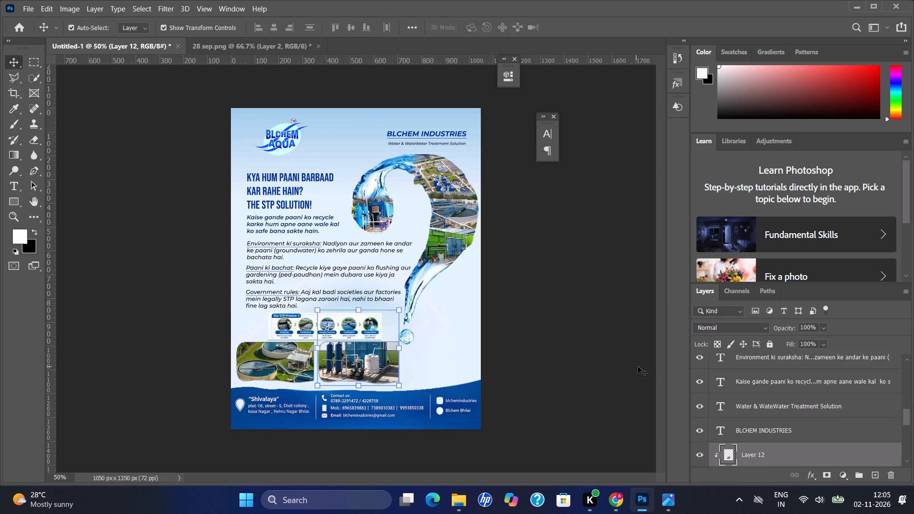
scroll(771, 410, "down", 1)
left_click(776, 432, "ctrl")
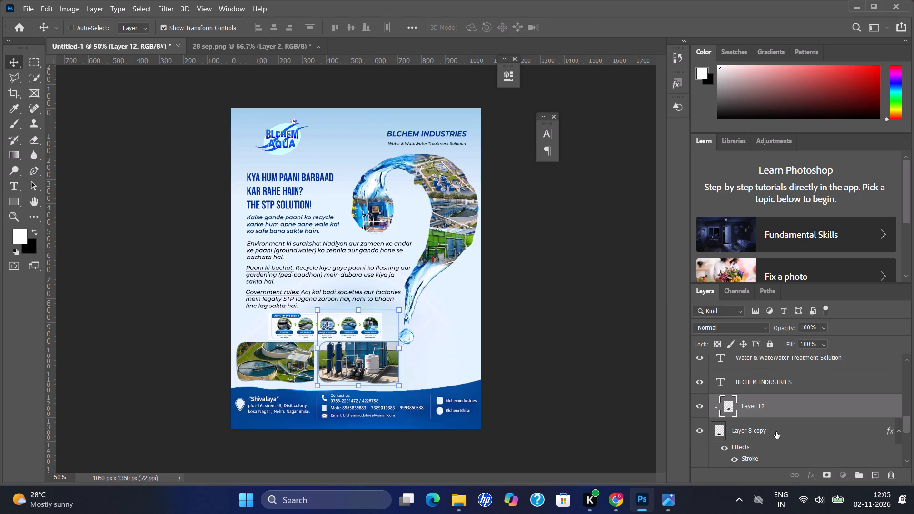
scroll(776, 432, "down", 1, "ctrl")
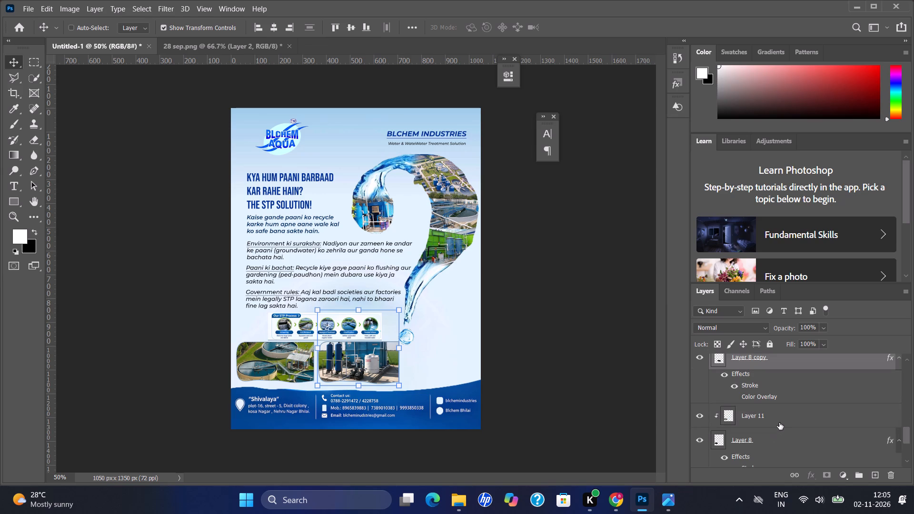
left_click(779, 423, "ctrl")
left_click(771, 453, "ctrl")
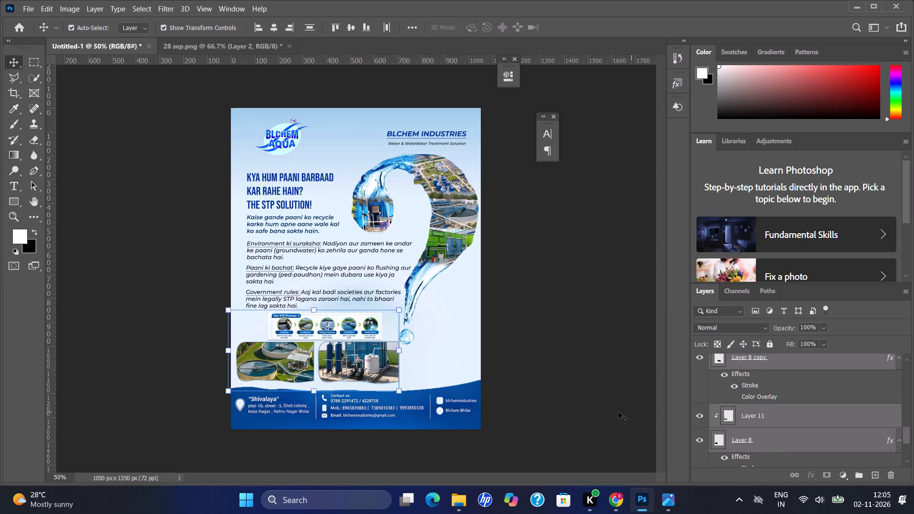
key("Down")
key("Down")
key("Down")
key("Down")
key("Down")
key("Down")
key("Down")
key("Down")
key("Down")
key("Down")
key("Down")
key("Down")
key("Down")
key("Down")
key("Down")
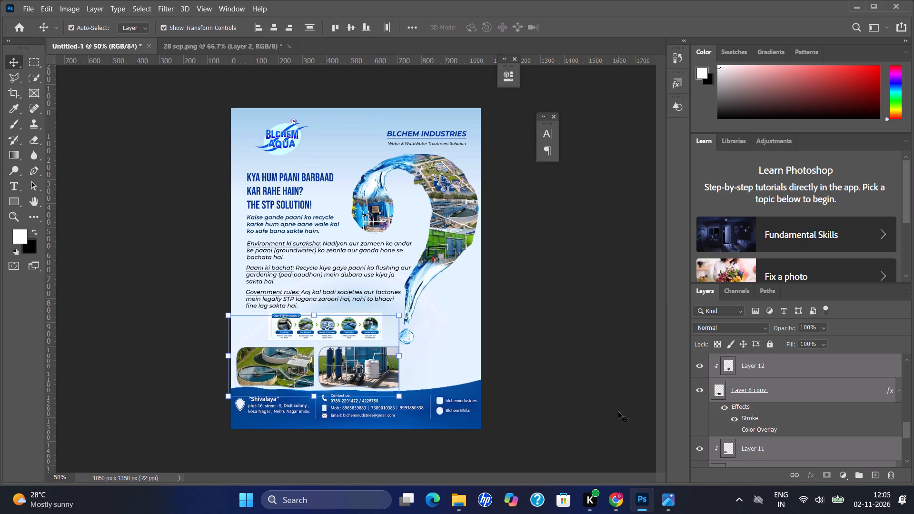
key("Down")
key("Right")
key("Right")
key("Right")
key("Right")
key("Right")
key("Right")
key("Right")
key("Right")
key("Right")
key("Right")
key("Right")
key("Right")
key("Right")
key("Right")
key("Right")
key("Right")
key("Right")
key("Right")
key("Right")
key("Right")
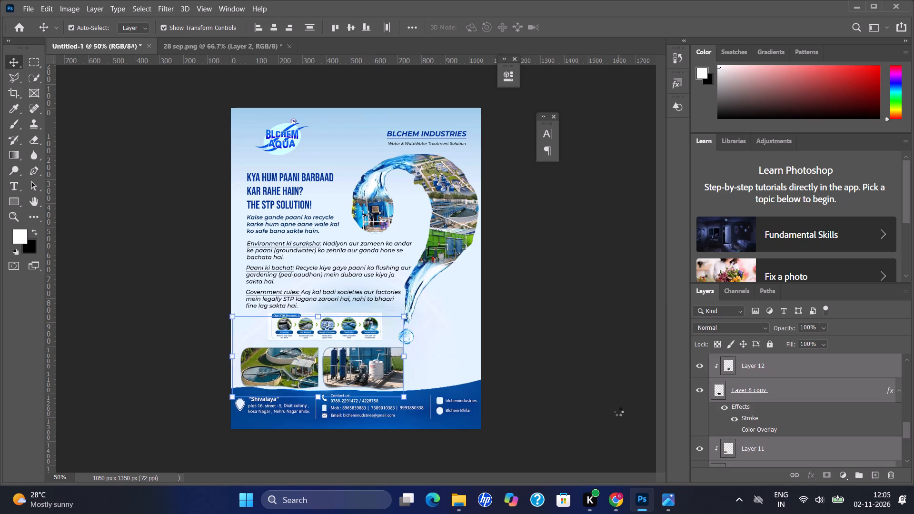
key("Right")
key("Right")
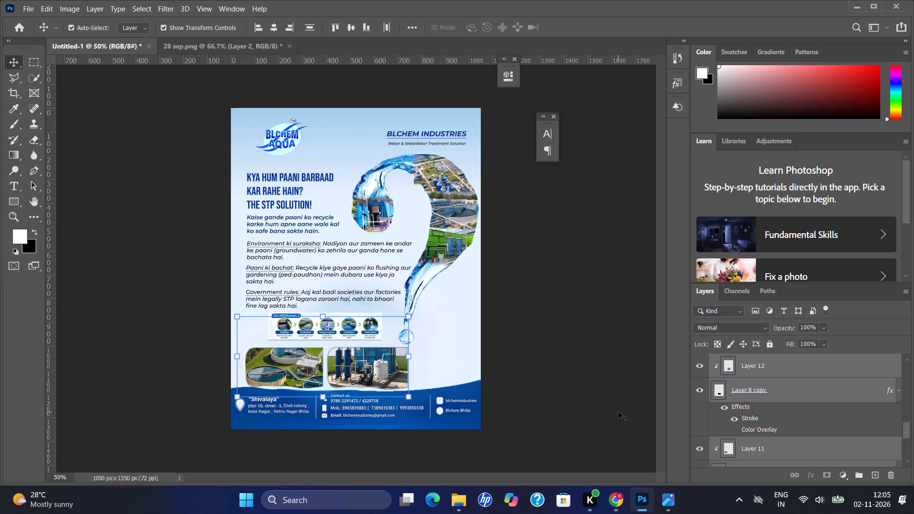
left_click(177, 296)
Shift the "Our STP Process" strip slightly down and right to centre it above the two framed plant photos.
left_click(314, 327)
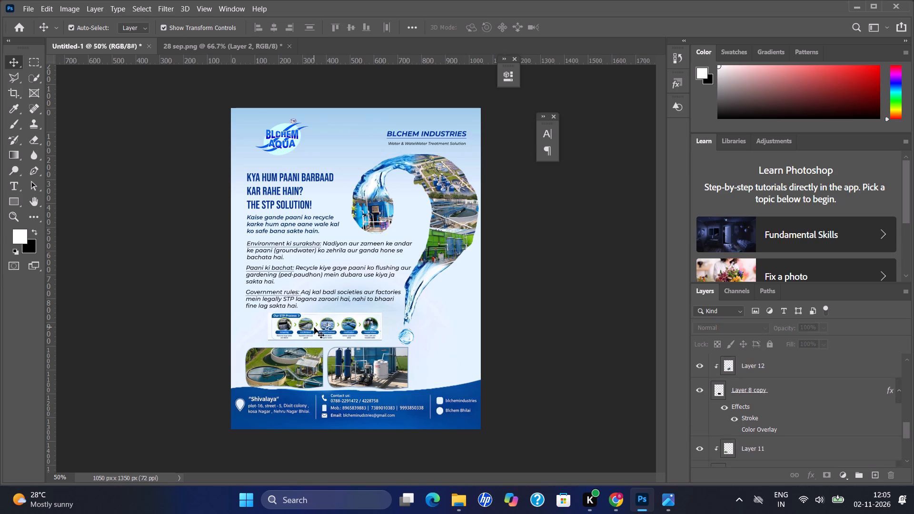
left_click_drag(338, 325, 345, 328)
key("Up")
key("Up")
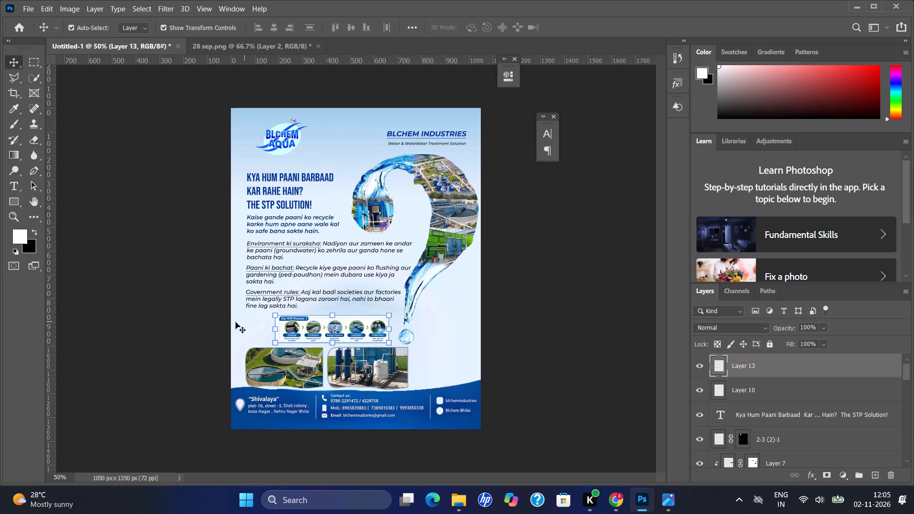
left_click(227, 324)
key("Left")
key("ctrl+equal")
key("ctrl+equal")
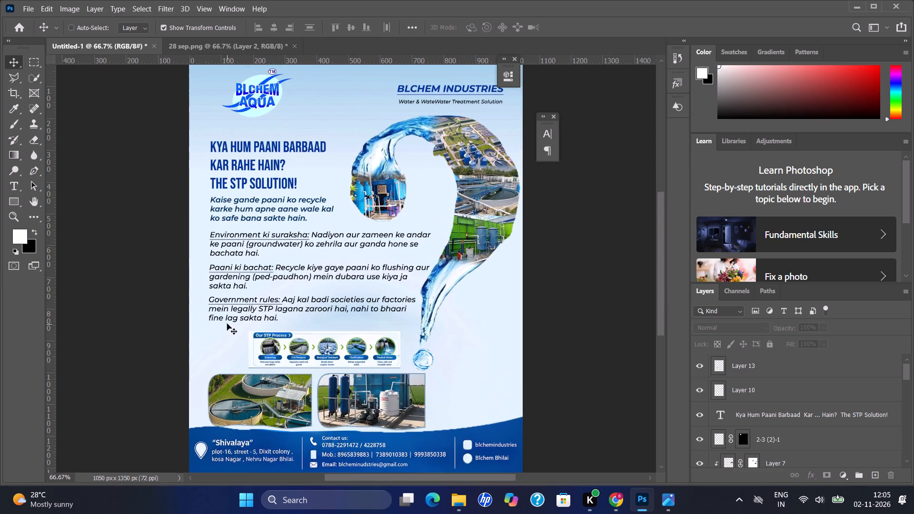
key("ctrl+equal")
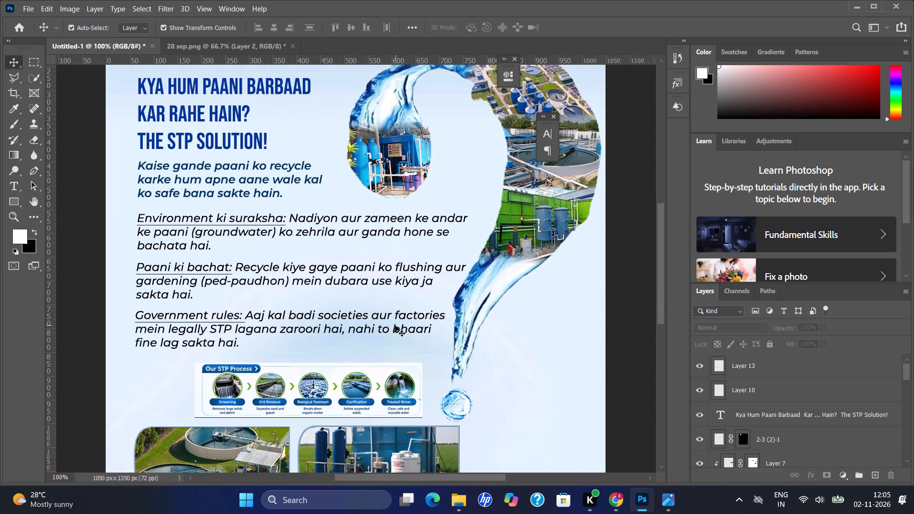
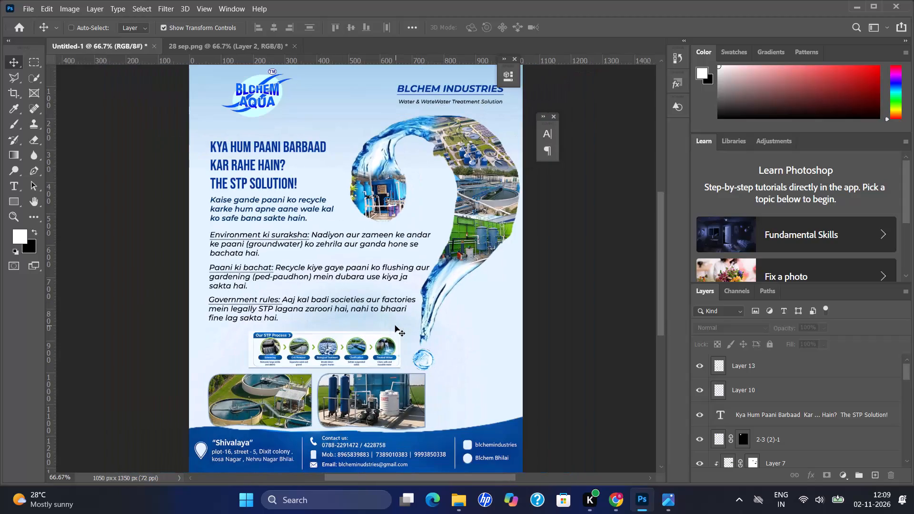
Check the left-edge alignment of the headline, body text and plant photos with a temporary vertical guide at about X 65.5 px.
key("ctrl+minus")
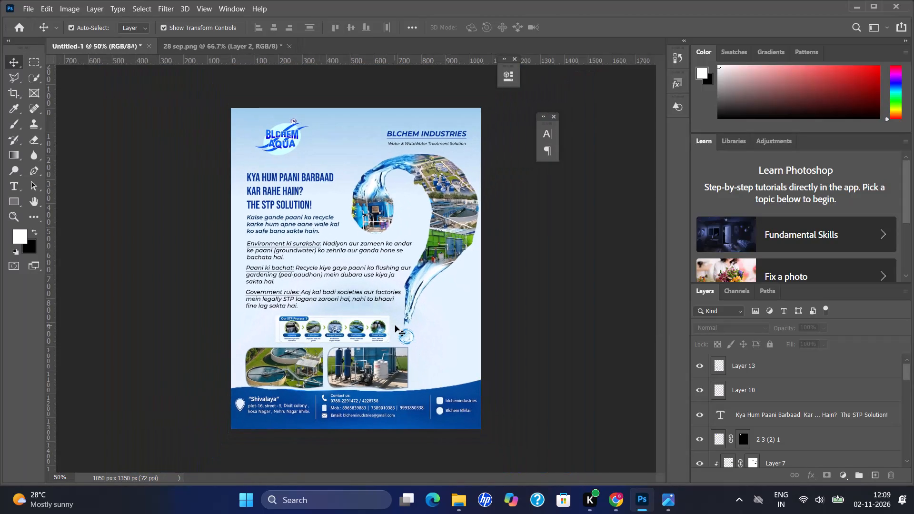
left_click(59, 203)
left_click_drag(59, 203, 77, 285)
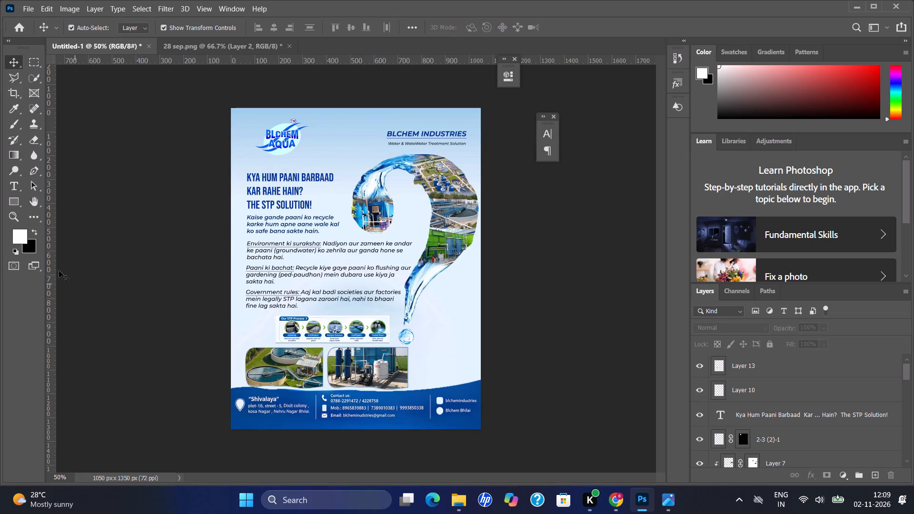
left_click_drag(50, 260, 248, 399)
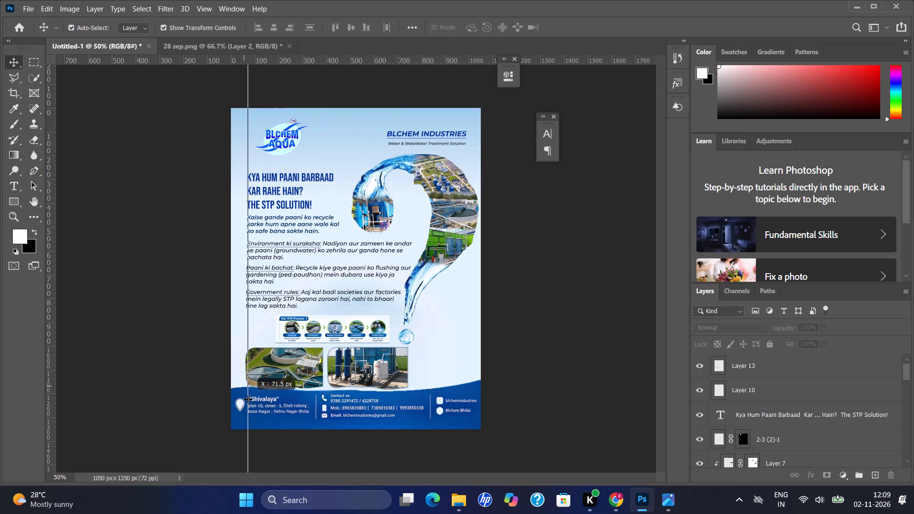
left_click_drag(248, 399, 247, 401)
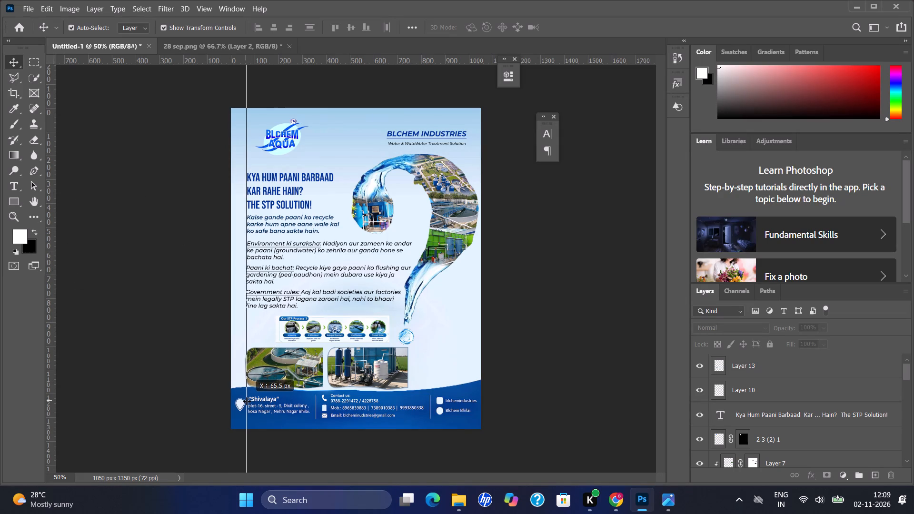
left_click_drag(247, 401, 14, 353)
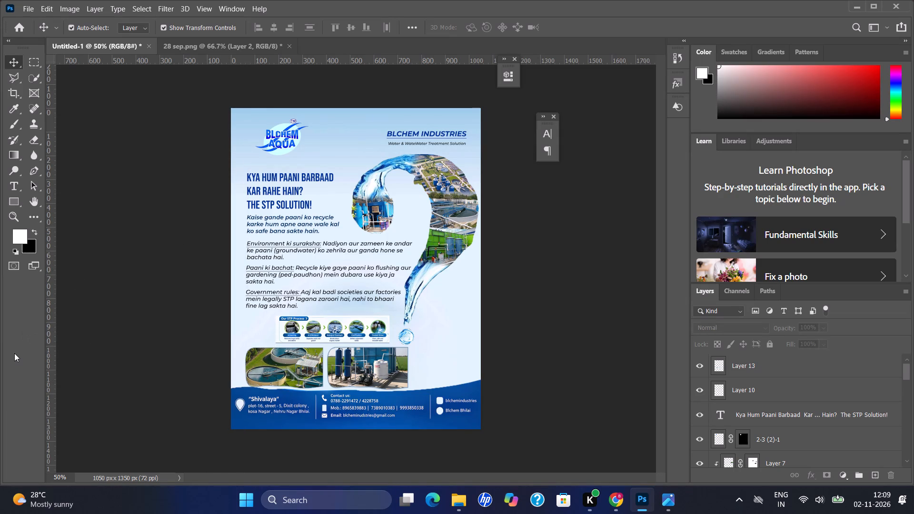
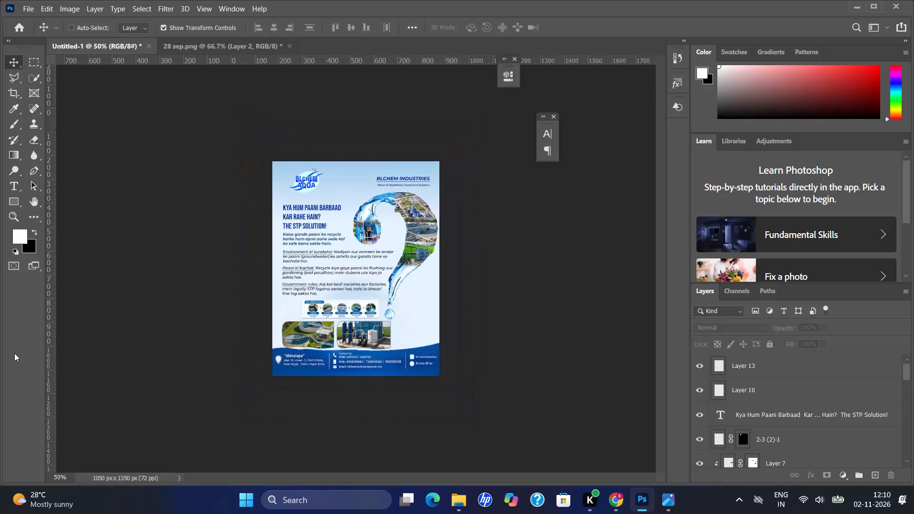
Remove the two white icon shapes beside the footer's social names with a Content-Aware fill on the 28 sep layer.
key("ctrl+equal")
key("ctrl+equal")
key("ctrl+equal")
key("ctrl+equal")
key("ctrl+equal")
key("ctrl+equal")
key("ctrl+equal")
key("ctrl+equal")
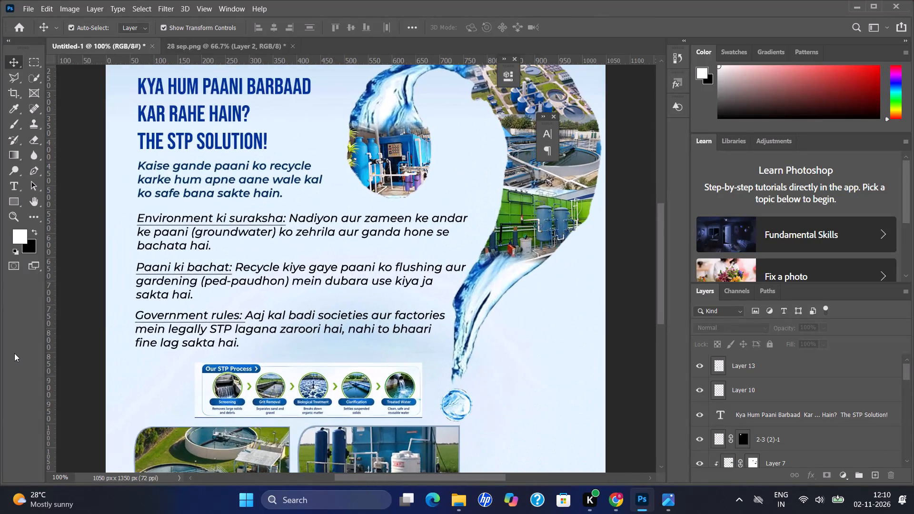
left_click_drag(660, 259, 674, 336)
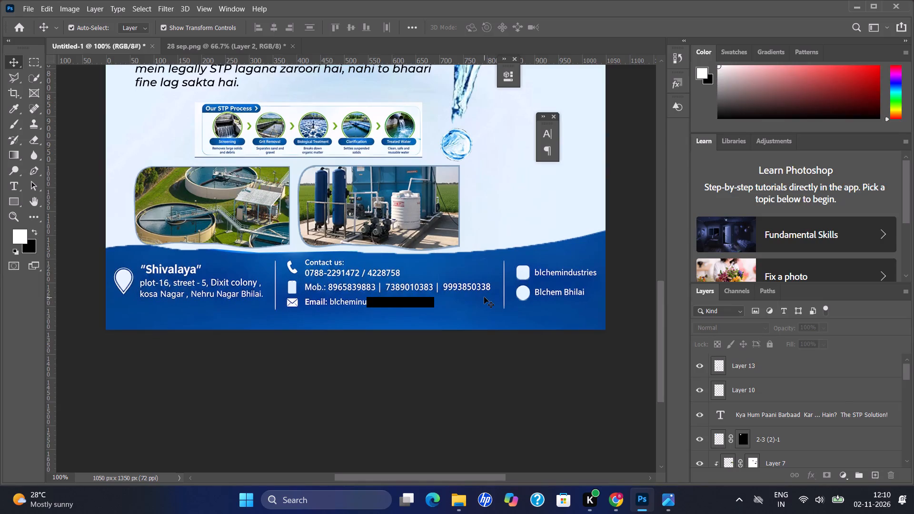
left_click_drag(27, 58, 286, 195)
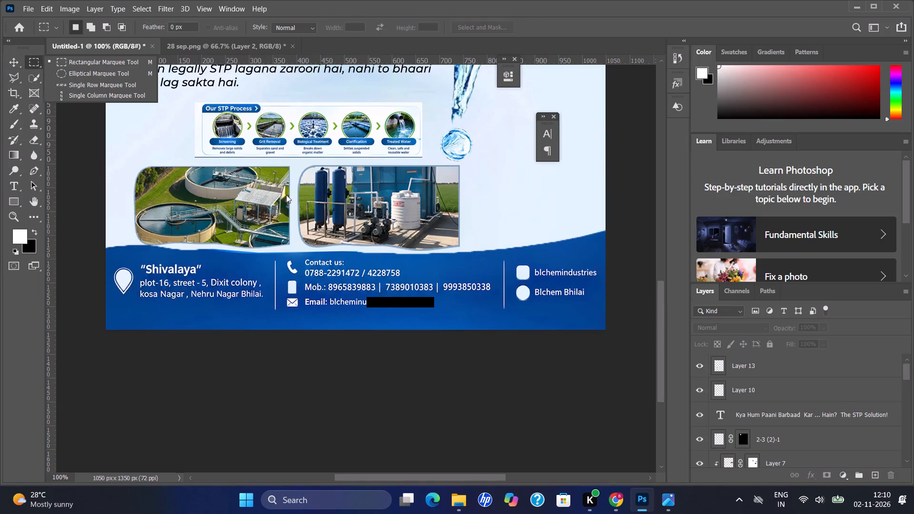
left_click_drag(286, 195, 437, 274)
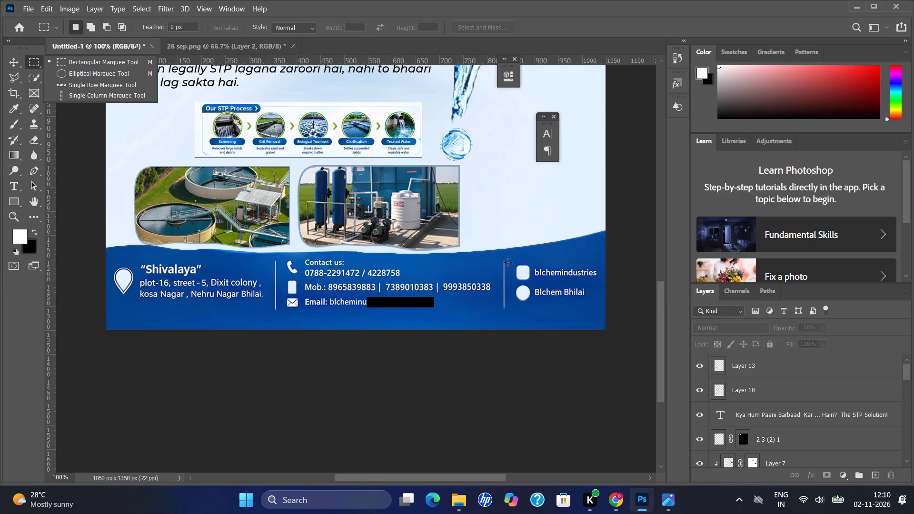
left_click_drag(508, 262, 532, 311)
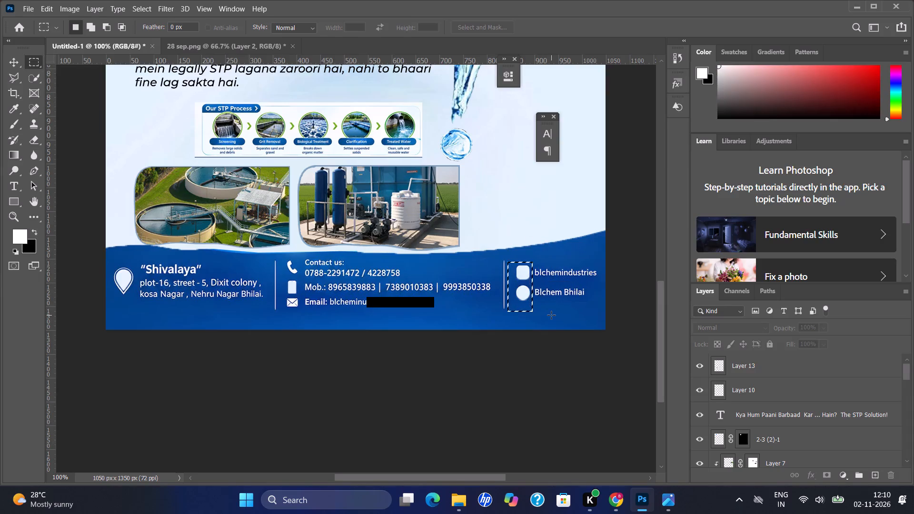
key("v")
double_click(551, 315)
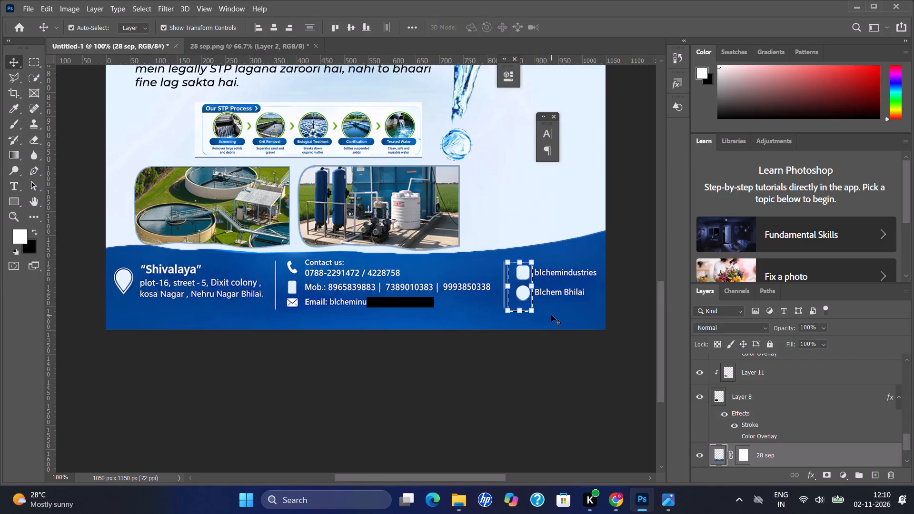
key("shift+BackSpace")
key("Return")
key("Return")
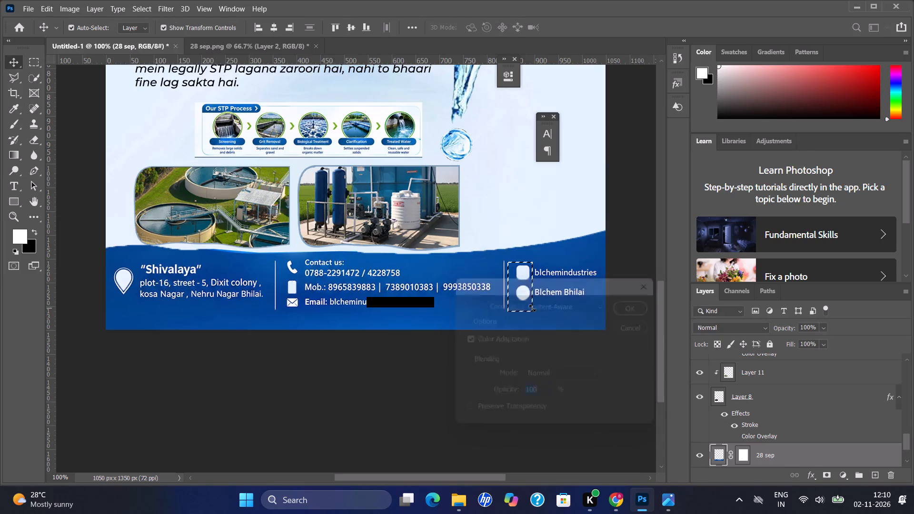
key("ctrl+d")
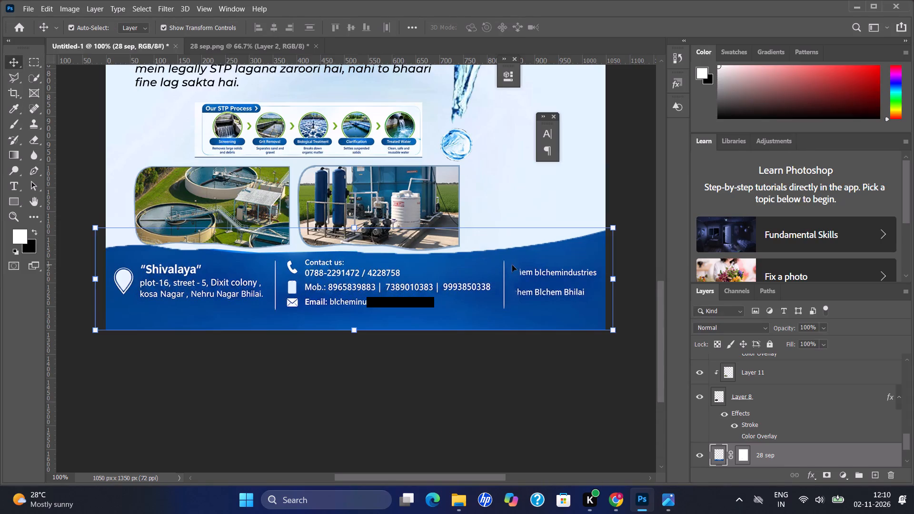
left_click_drag(518, 263, 516, 269)
key("ctrl+z")
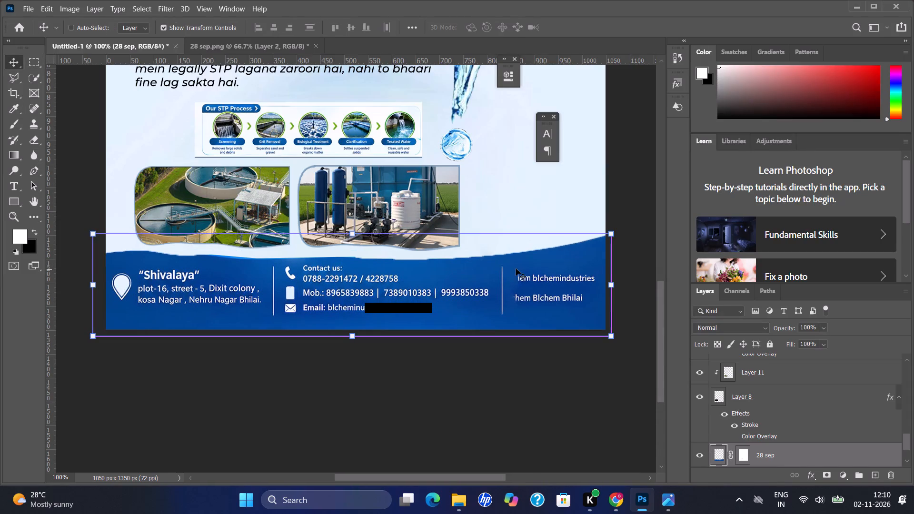
Select the stray text fragments before blchemindustries and Blchem Bhilai in the footer with one rectangular marquee.
left_click(32, 66)
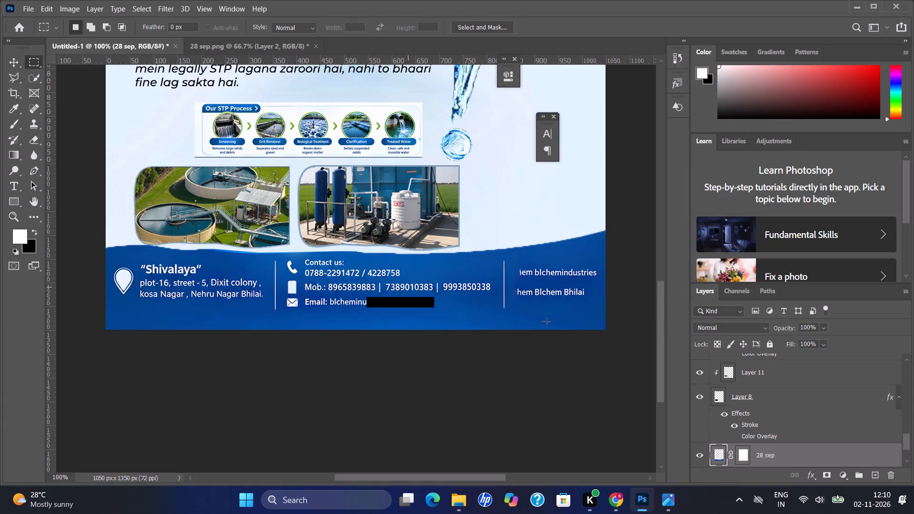
left_click_drag(516, 264, 533, 299)
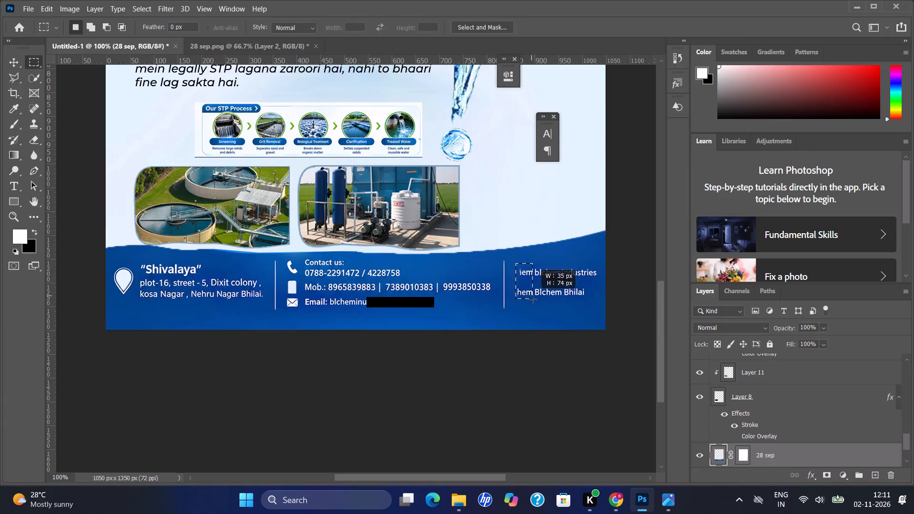
left_click_drag(533, 299, 534, 302)
key("Left")
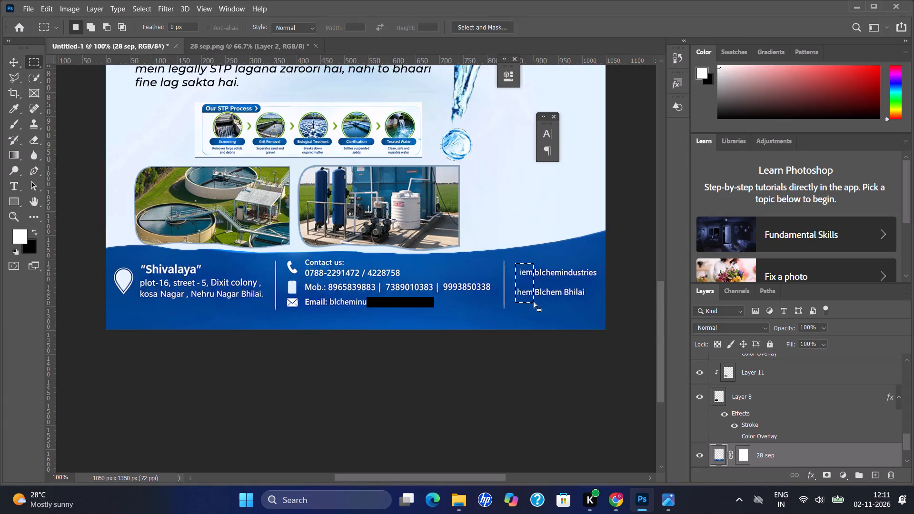
key("Left")
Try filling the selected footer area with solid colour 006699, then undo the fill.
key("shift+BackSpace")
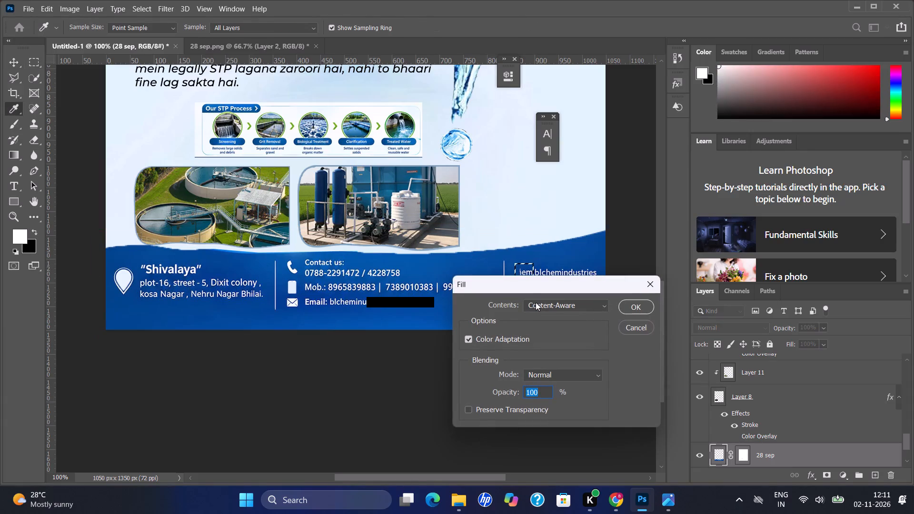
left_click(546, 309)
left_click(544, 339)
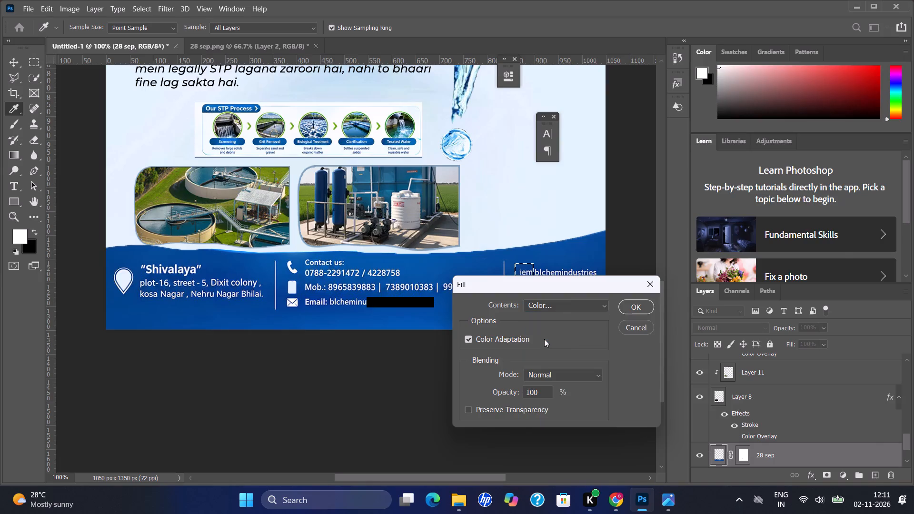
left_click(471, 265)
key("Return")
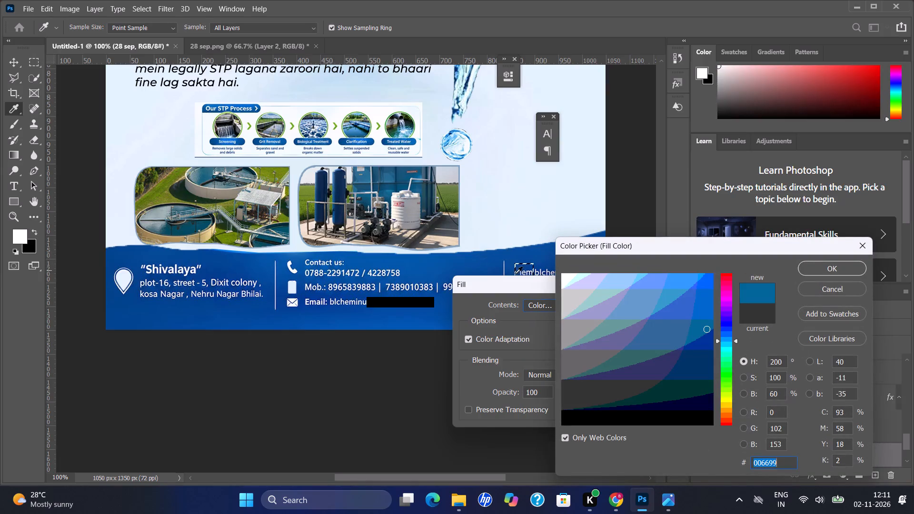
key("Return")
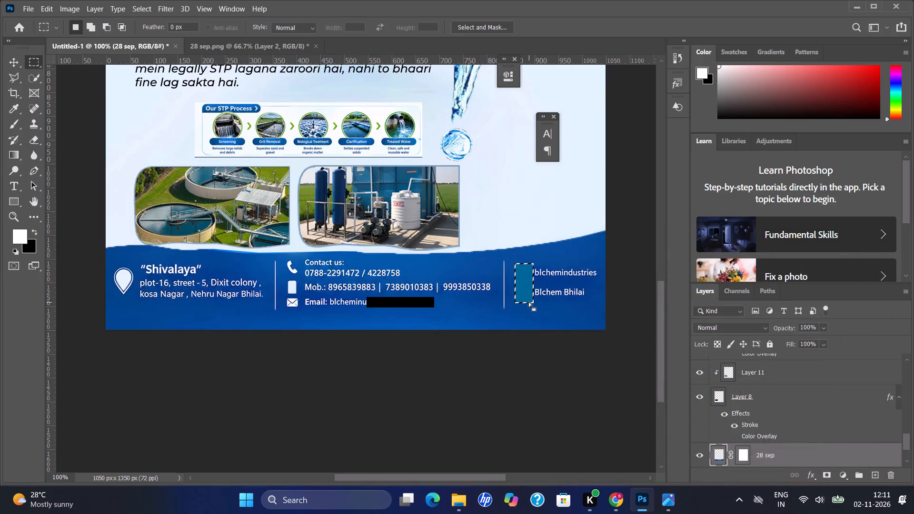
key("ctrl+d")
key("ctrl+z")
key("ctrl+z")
Fill the selected fragment area beside the social names using Content-Aware contents and clear the selection.
key("shift+BackSpace")
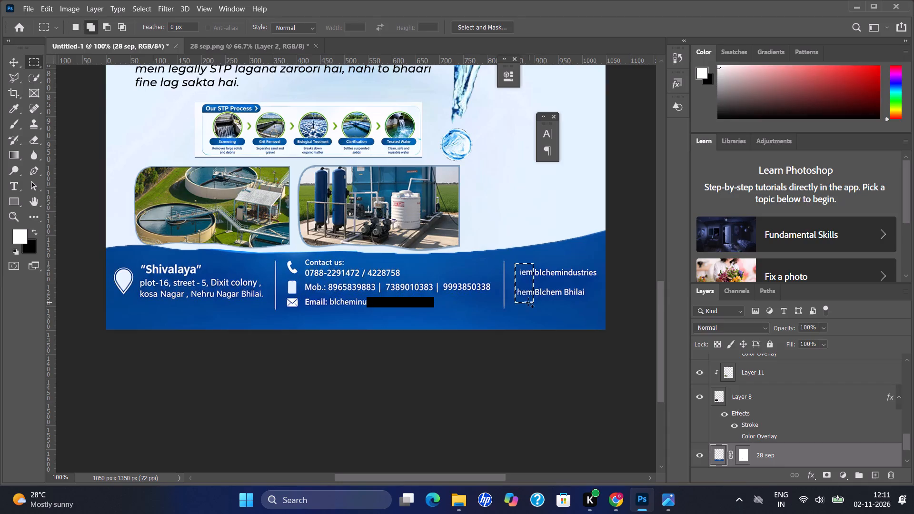
left_click(557, 306)
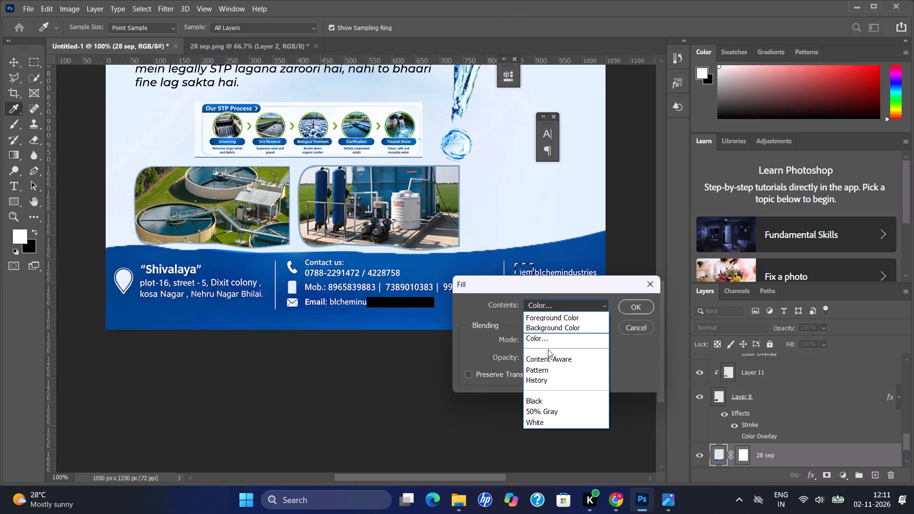
left_click(543, 361)
key("Return")
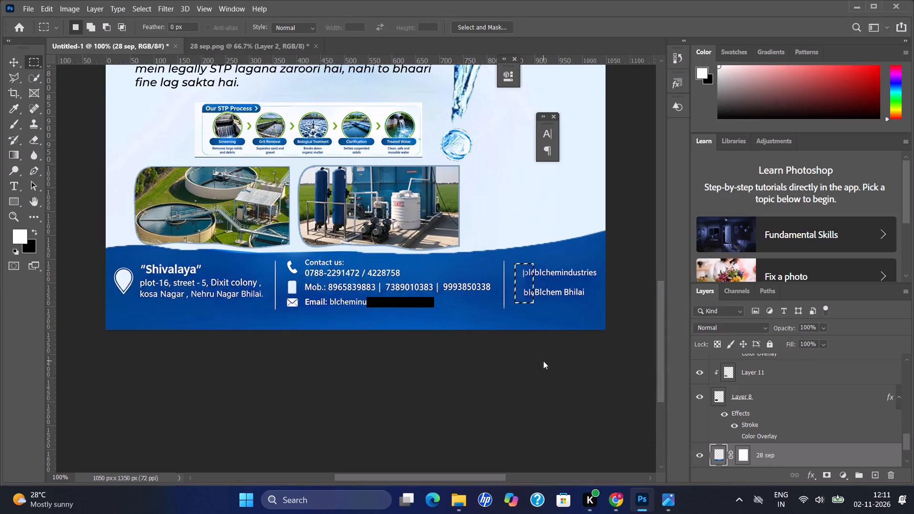
key("ctrl+d")
Outline the leftover letters before both social names with the Polygonal Lasso and apply a Content-Aware fill.
left_click(12, 75)
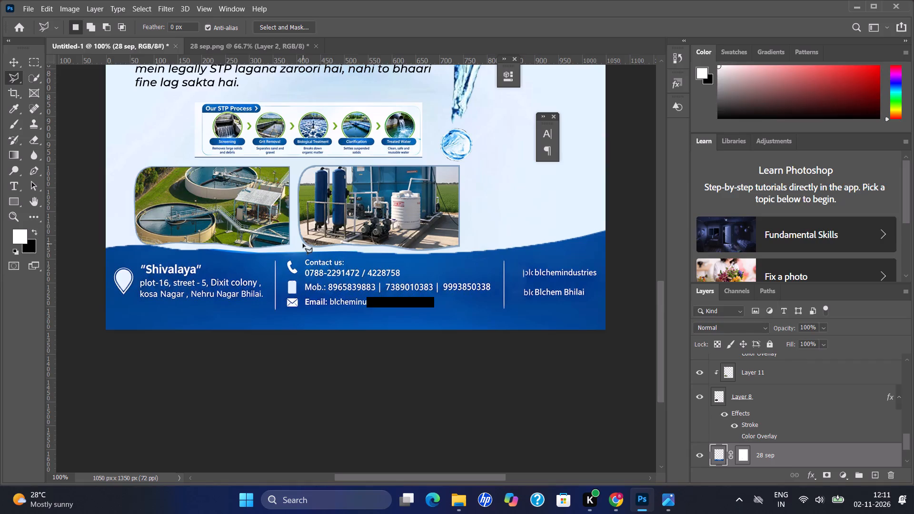
left_click(534, 299)
left_click(535, 261)
left_click(522, 265)
left_click(522, 301)
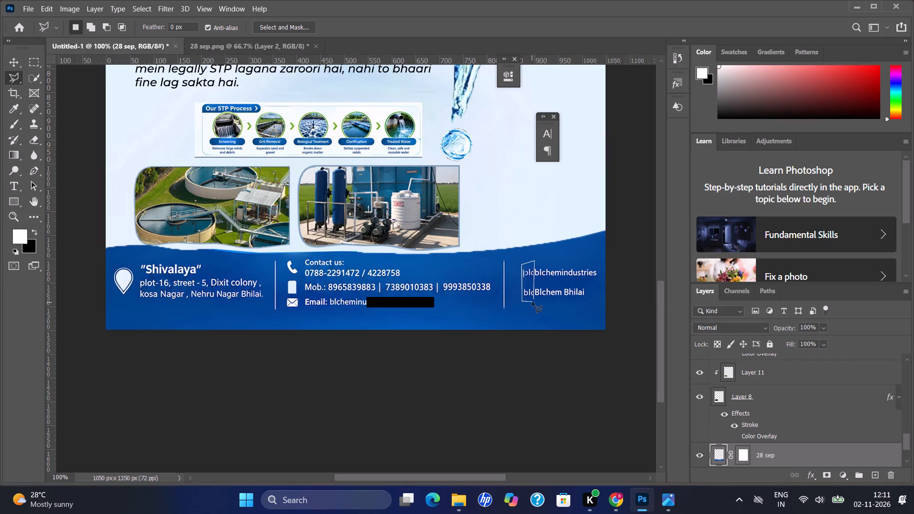
left_click(533, 299)
key("shift+BackSpace")
key("Return")
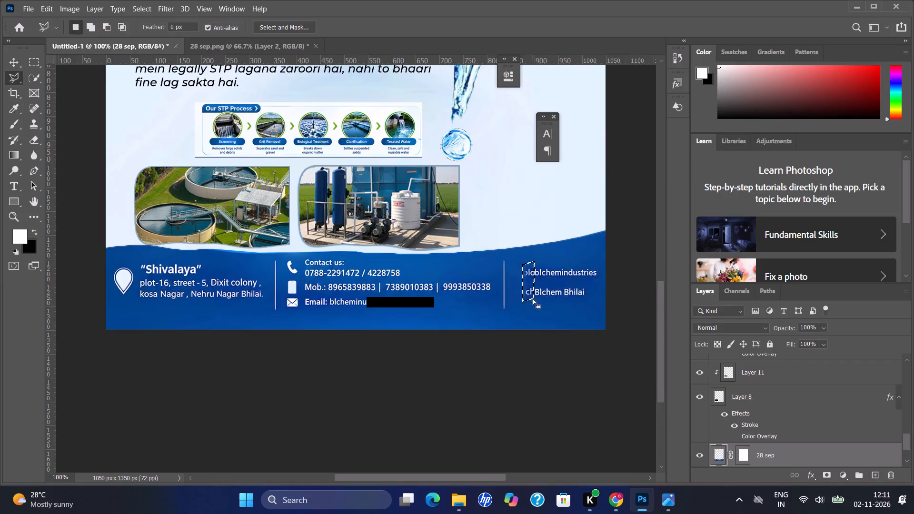
key("ctrl+d")
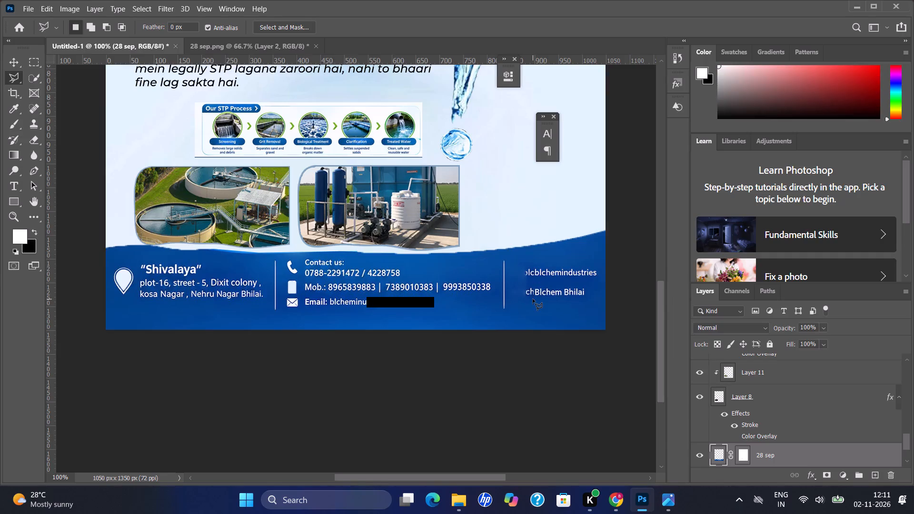
Outline only the stray letters before Blchem Bhilai with the Polygonal Lasso and apply a Content-Aware fill.
left_click(533, 303)
left_click(536, 301)
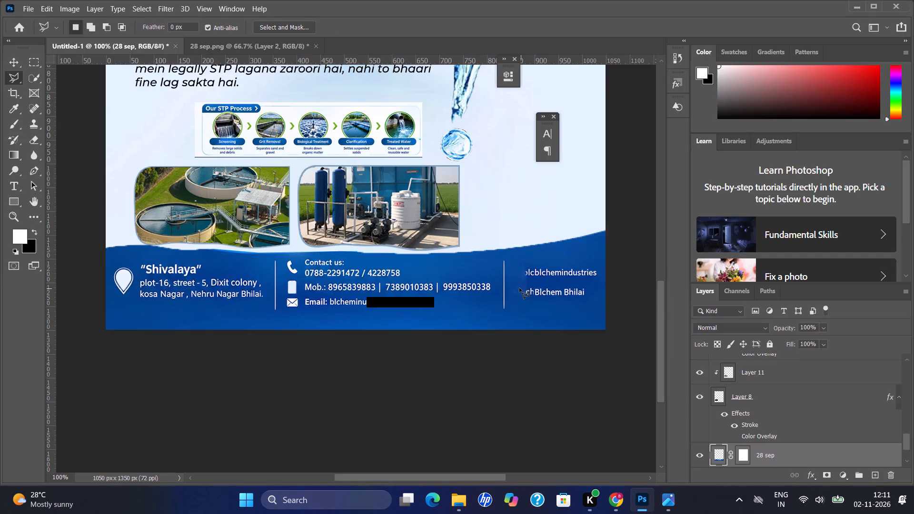
left_click(519, 288)
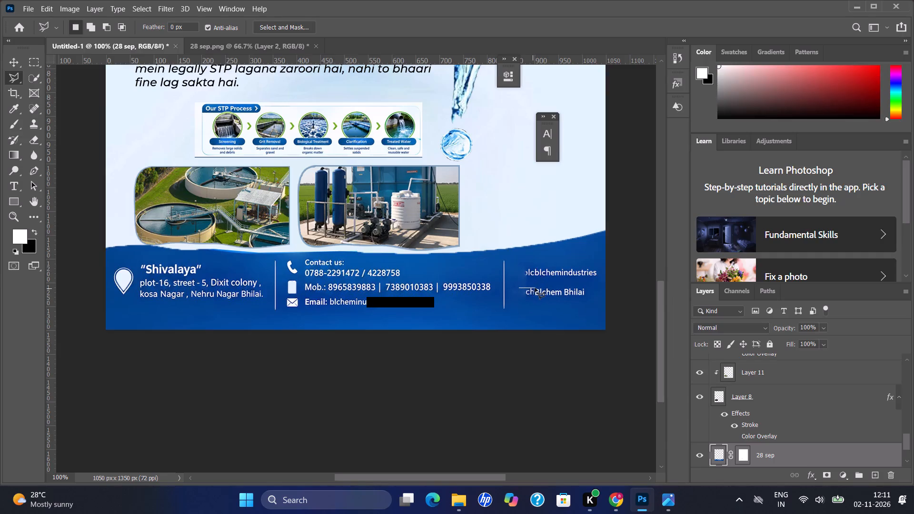
left_click(535, 288)
left_click(535, 301)
left_click(517, 299)
left_click(520, 289)
key("shift+BackSpace")
key("Return")
key("ctrl+d")
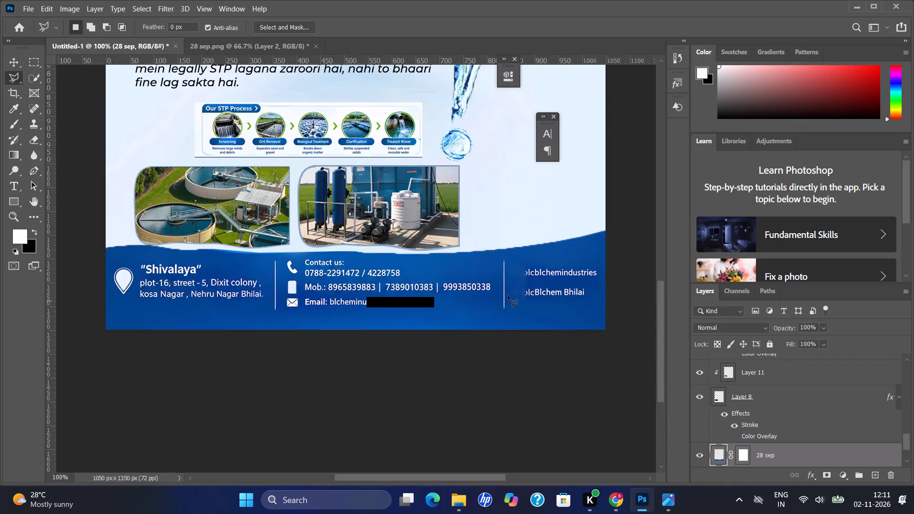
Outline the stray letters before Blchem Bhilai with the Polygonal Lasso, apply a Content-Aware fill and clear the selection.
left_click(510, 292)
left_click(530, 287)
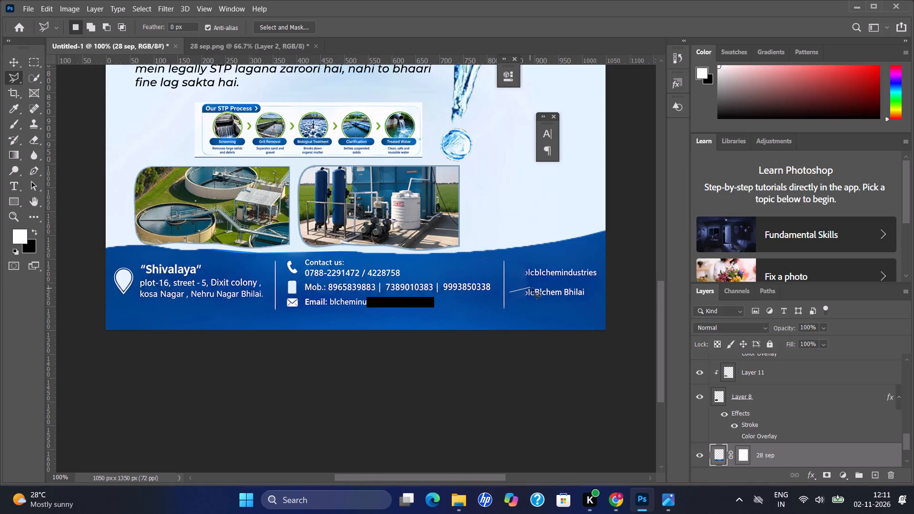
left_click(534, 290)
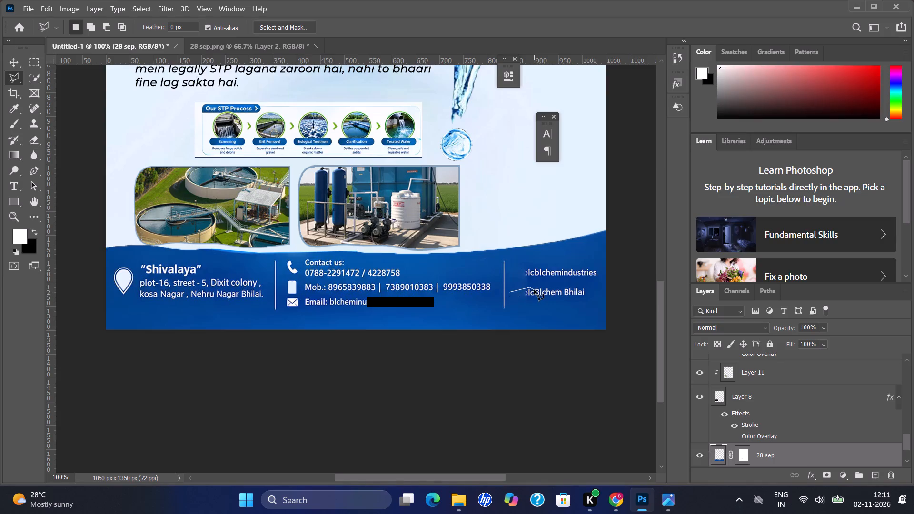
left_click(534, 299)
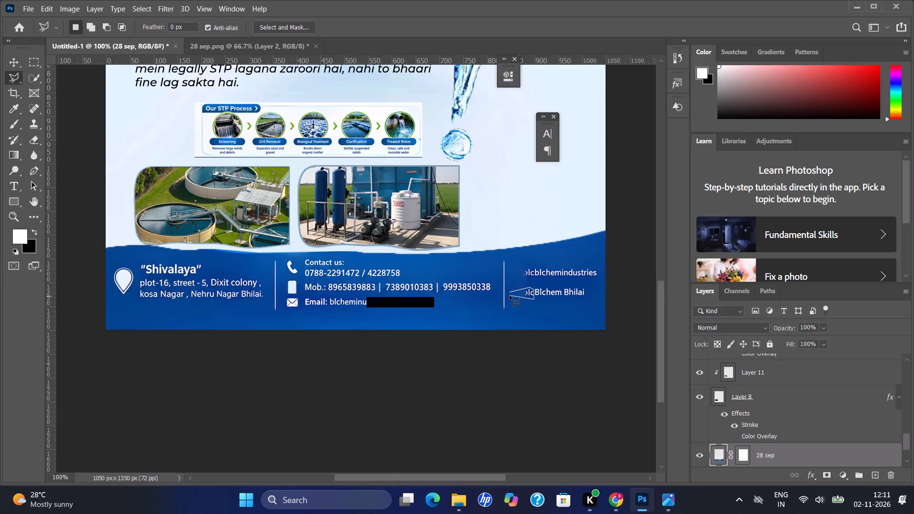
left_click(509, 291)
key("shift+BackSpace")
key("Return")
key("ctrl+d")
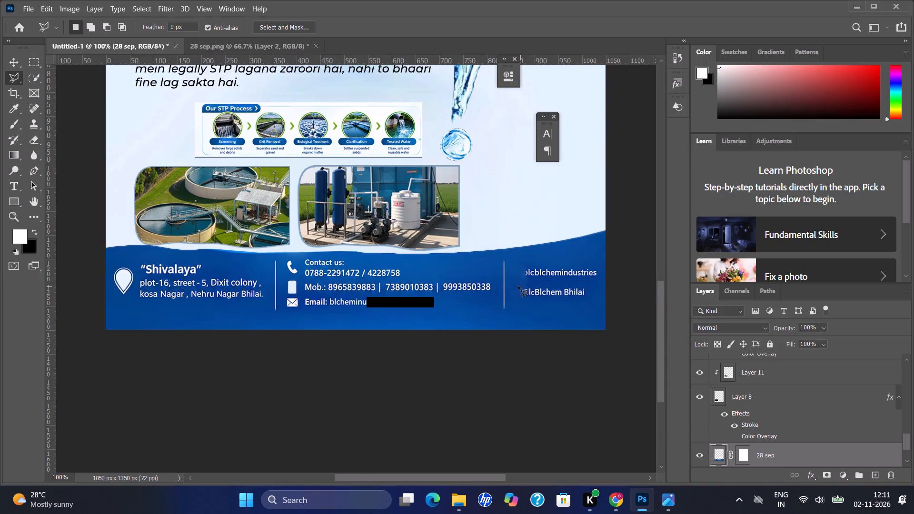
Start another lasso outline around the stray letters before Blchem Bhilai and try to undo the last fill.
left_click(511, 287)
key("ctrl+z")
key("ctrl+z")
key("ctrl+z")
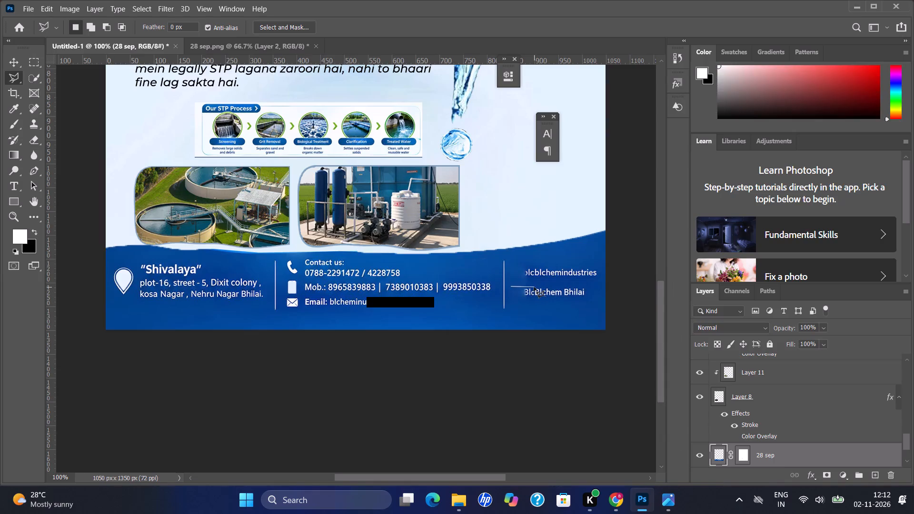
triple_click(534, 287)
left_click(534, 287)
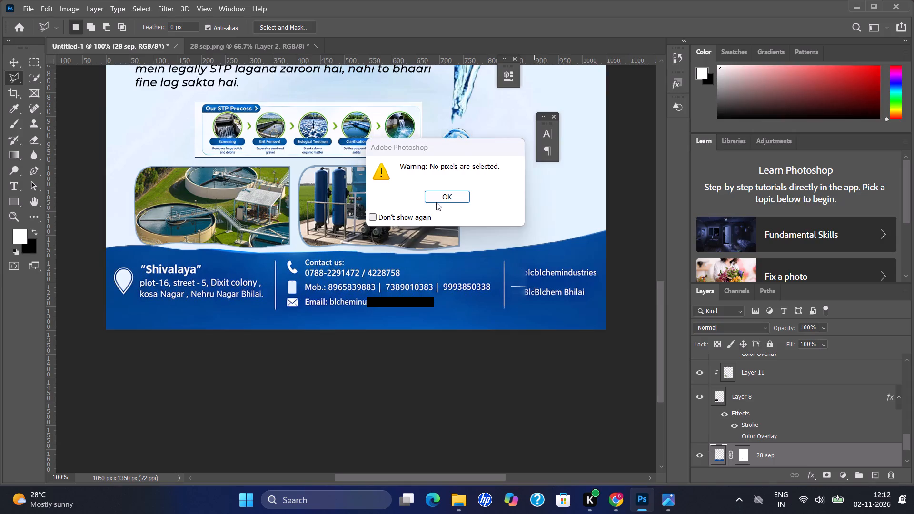
Undo the lasso outlines and Content-Aware fills until the blank white icon shapes before both social names are back.
left_click(445, 195)
key("ctrl+z")
key("ctrl+z")
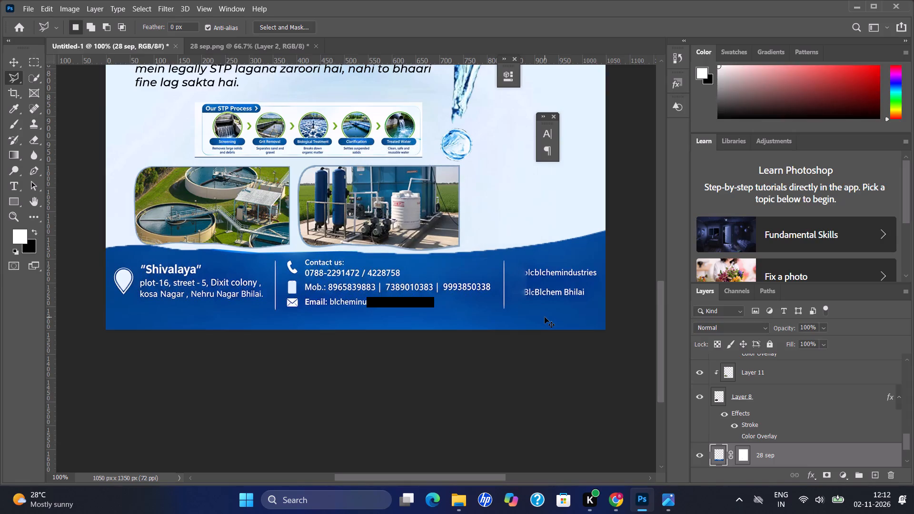
key("ctrl+z")
key("ctrl+z")
key("ctrl+z")
key("ctrl+z")
key("ctrl+z")
key("ctrl+z")
key("ctrl+z")
key("ctrl+z")
key("ctrl+z")
key("ctrl+z")
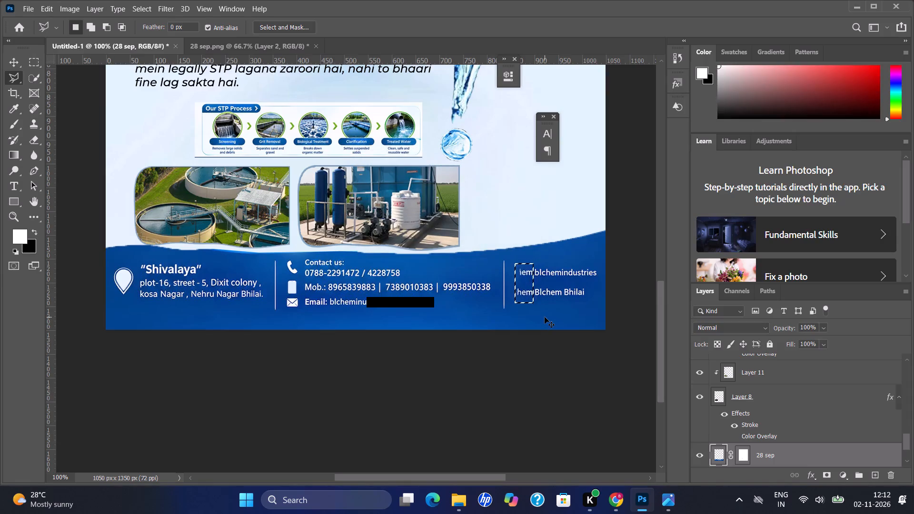
key("ctrl+z")
key("ctrl+z")
key("ctrl+z")
key("ctrl+z")
key("ctrl+z")
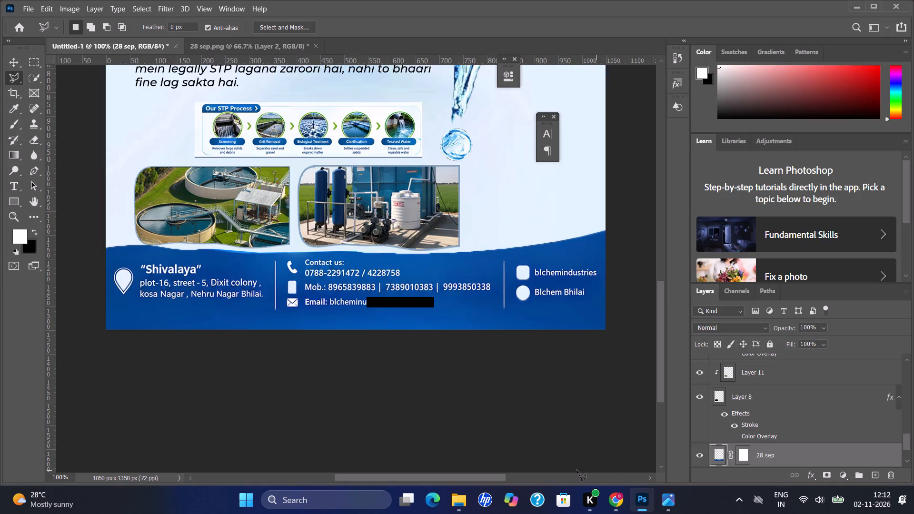
left_click(11, 58)
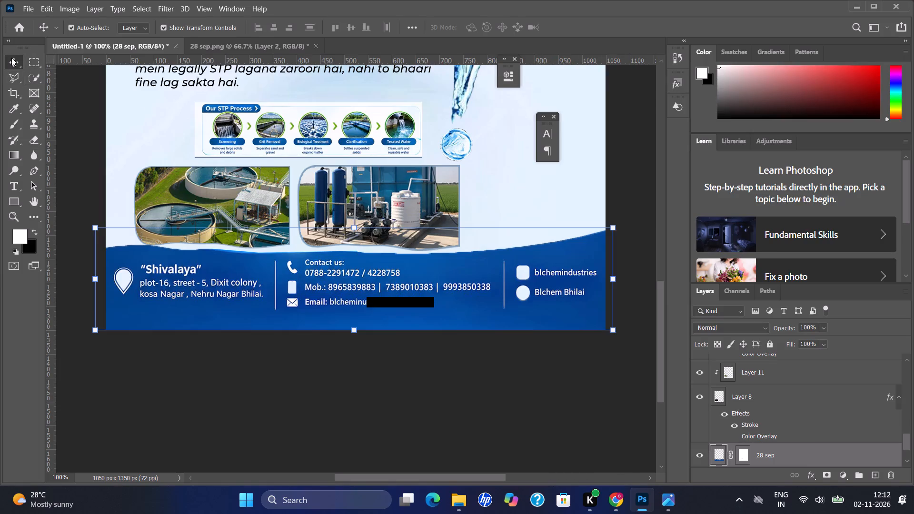
Switch to Pinterest in Chrome and search for "instagram icon".
left_click(612, 497)
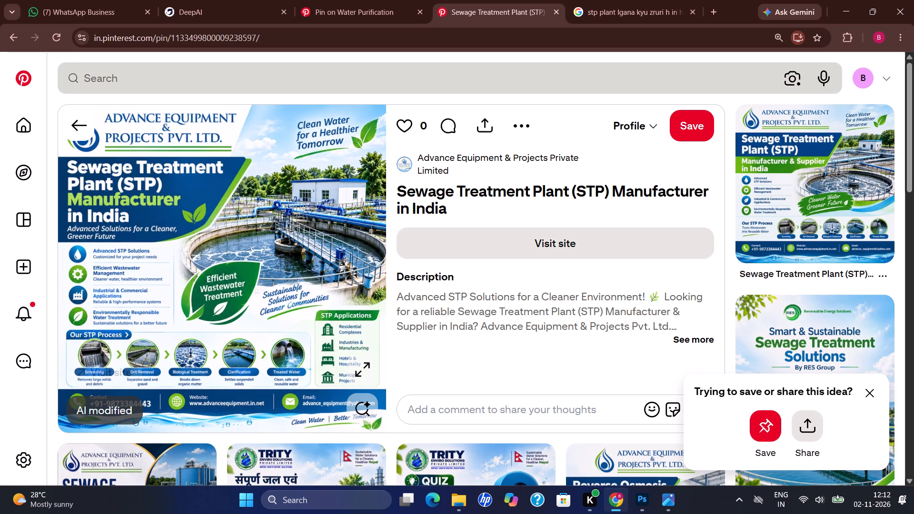
left_click(270, 76)
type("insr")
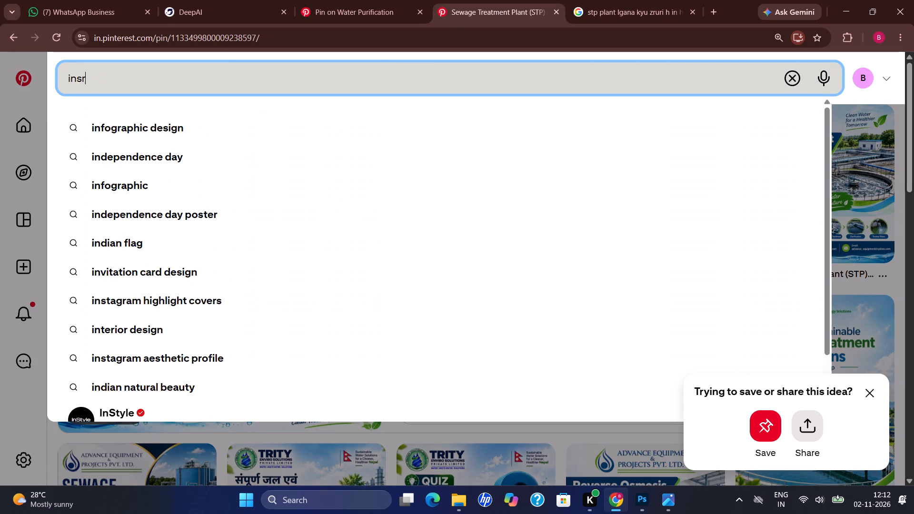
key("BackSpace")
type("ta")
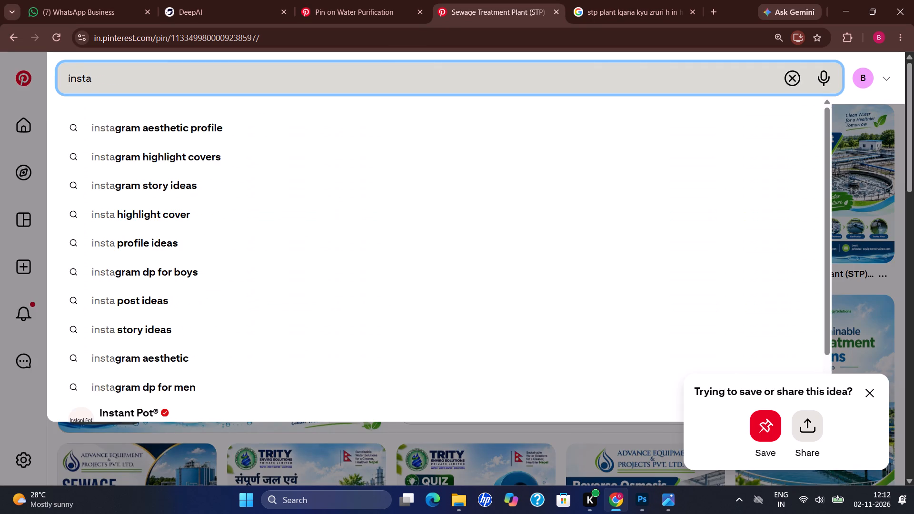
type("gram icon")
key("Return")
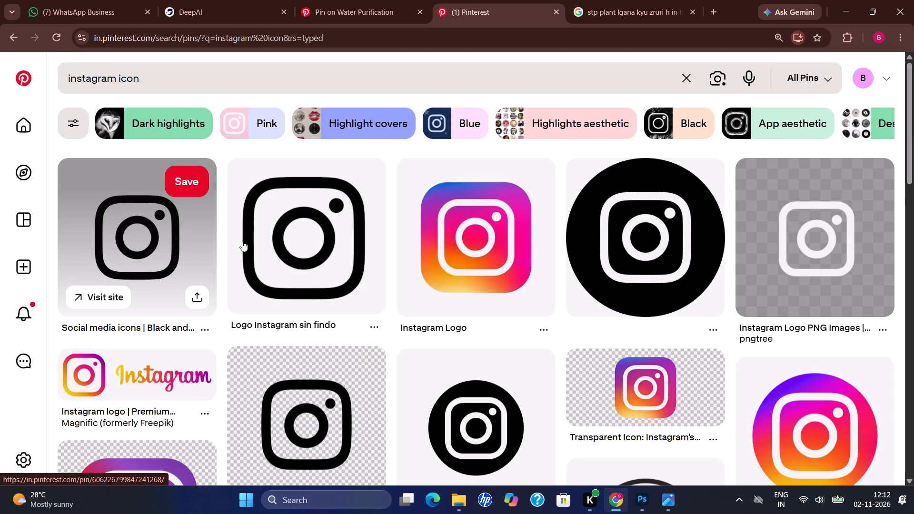
Open the pin with the black outline Instagram icon on a white background and copy its image.
left_click(161, 243)
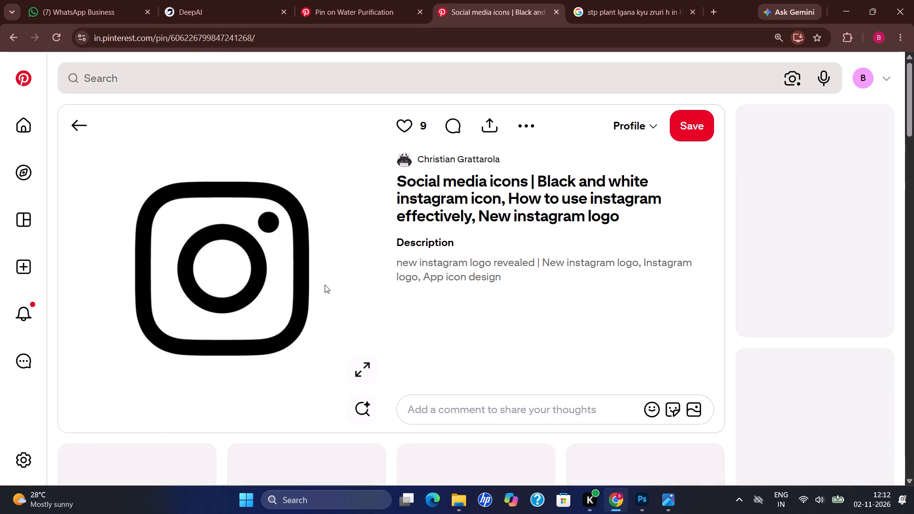
right_click(325, 285)
left_click(364, 333)
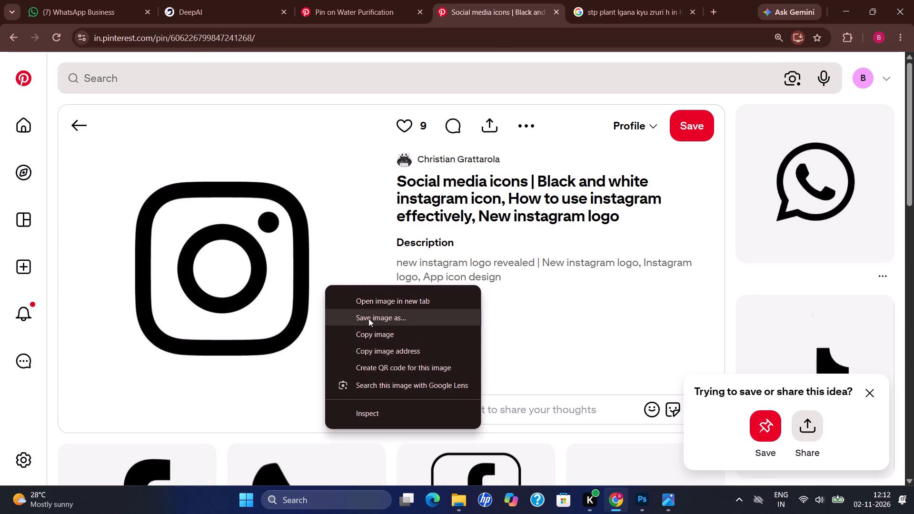
left_click(368, 329)
right_click(266, 283)
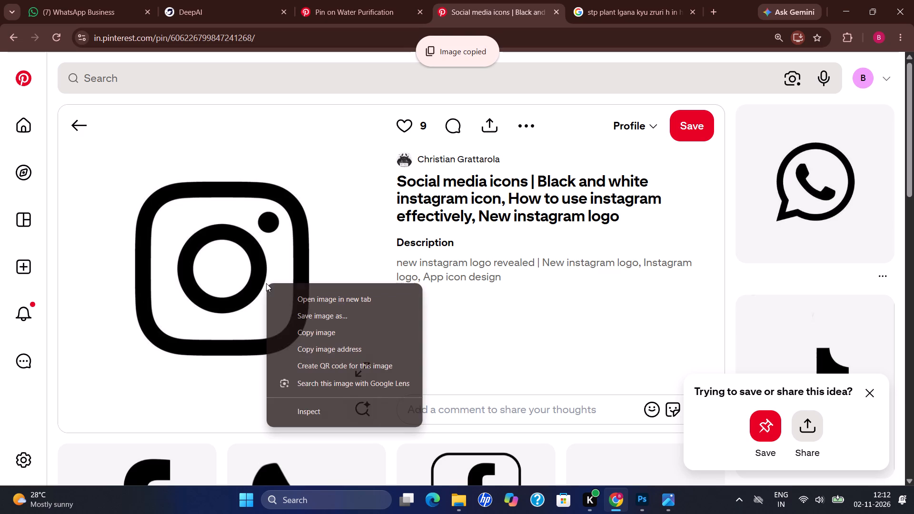
left_click(296, 332)
Paste the Instagram icon into the Photoshop poster, shrink it to about 14% and place it near the blchemindustries line.
left_click(646, 497)
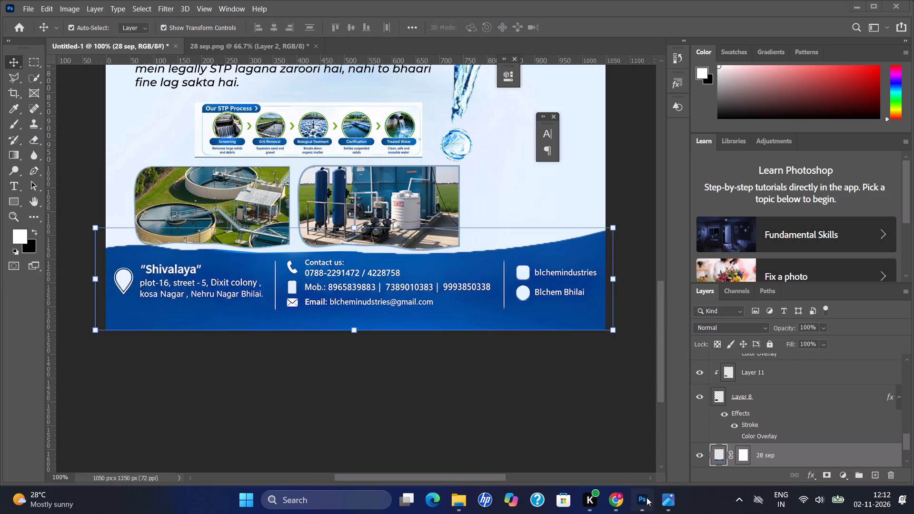
key("ctrl+v")
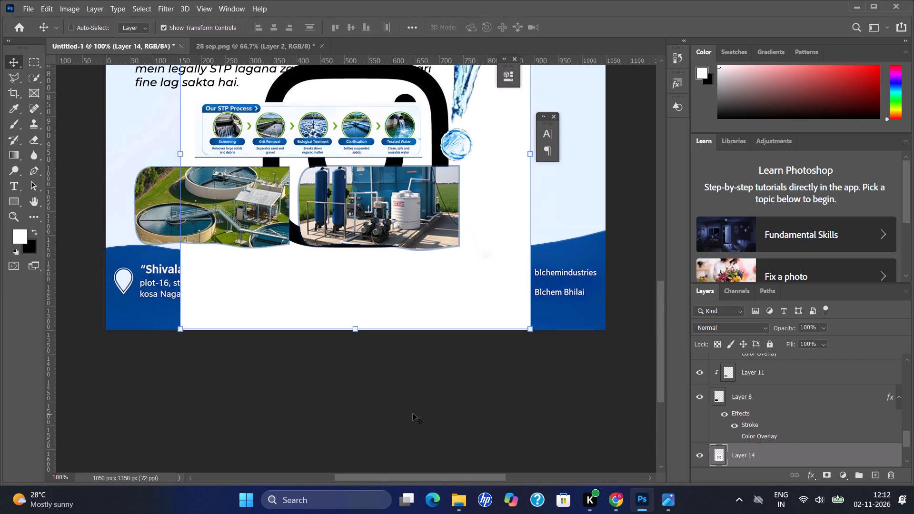
left_click_drag(428, 285, 557, 374)
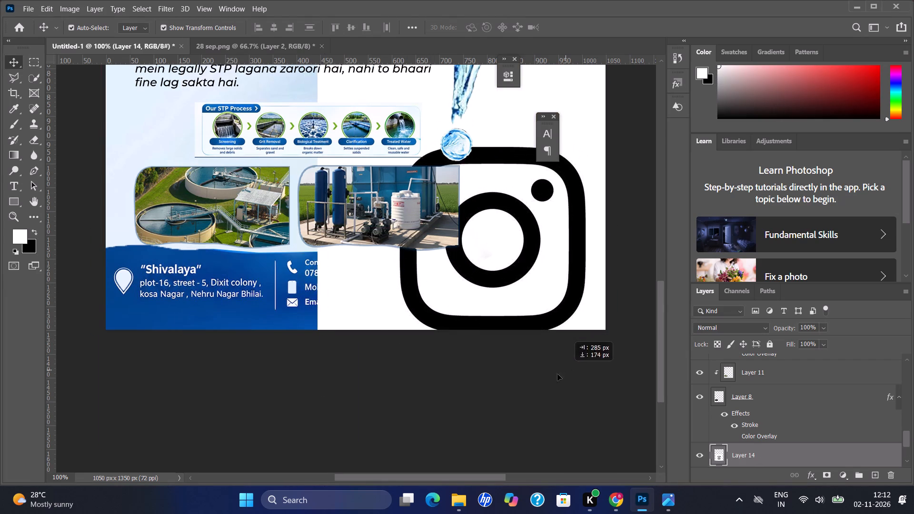
left_click_drag(557, 374, 553, 374)
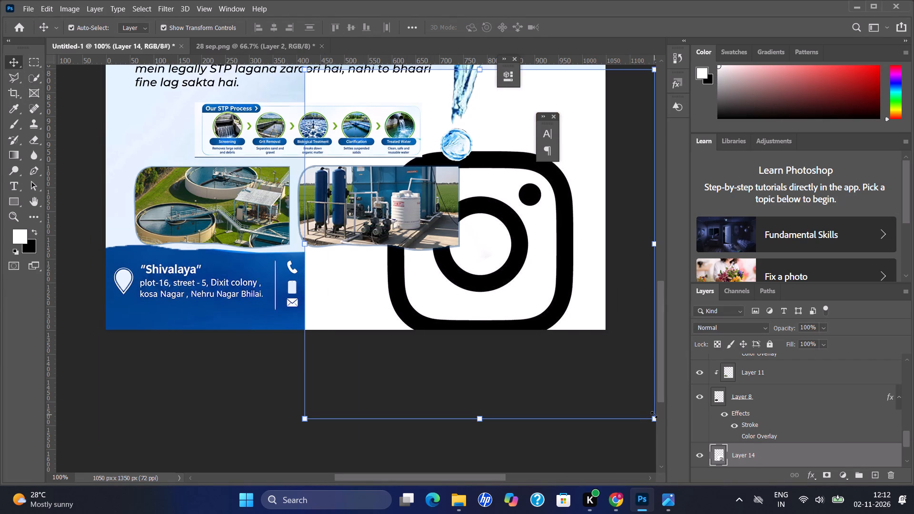
left_click_drag(654, 415, 409, 225)
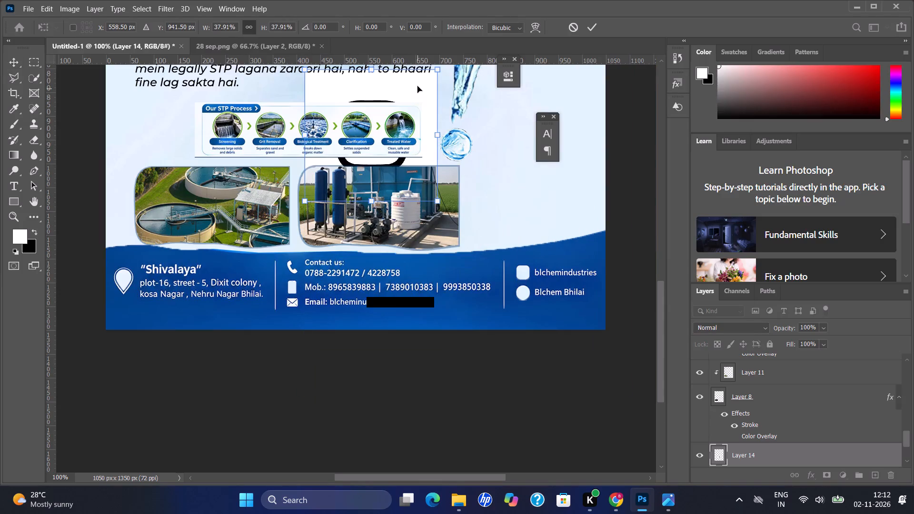
left_click_drag(417, 86, 563, 228)
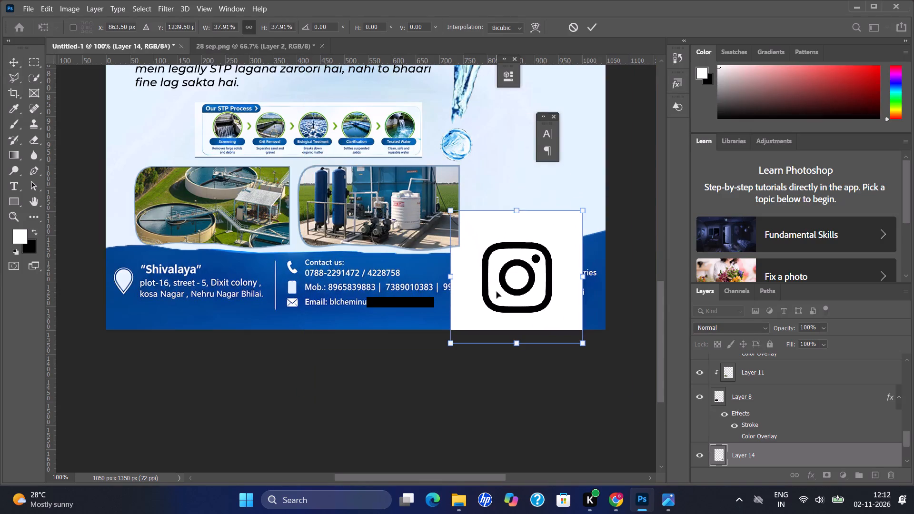
left_click_drag(451, 342, 526, 265)
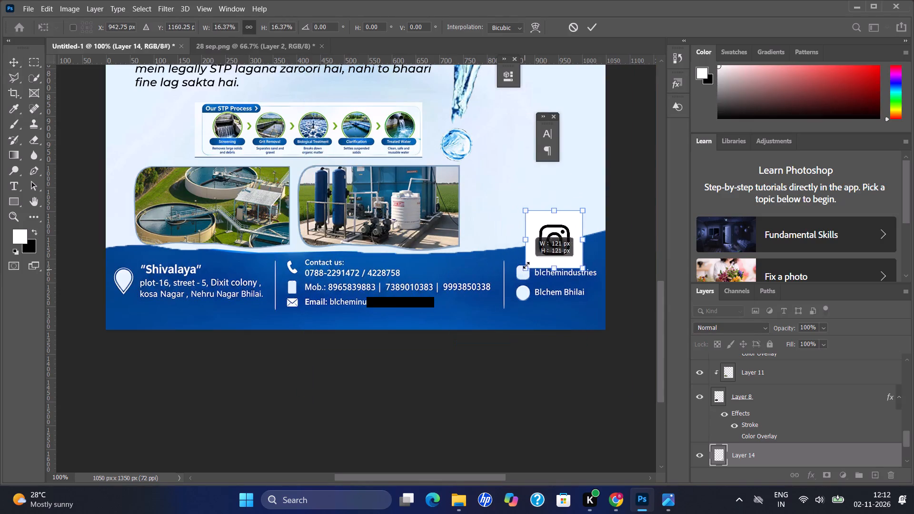
left_click_drag(526, 265, 532, 257)
left_click_drag(566, 236, 540, 261)
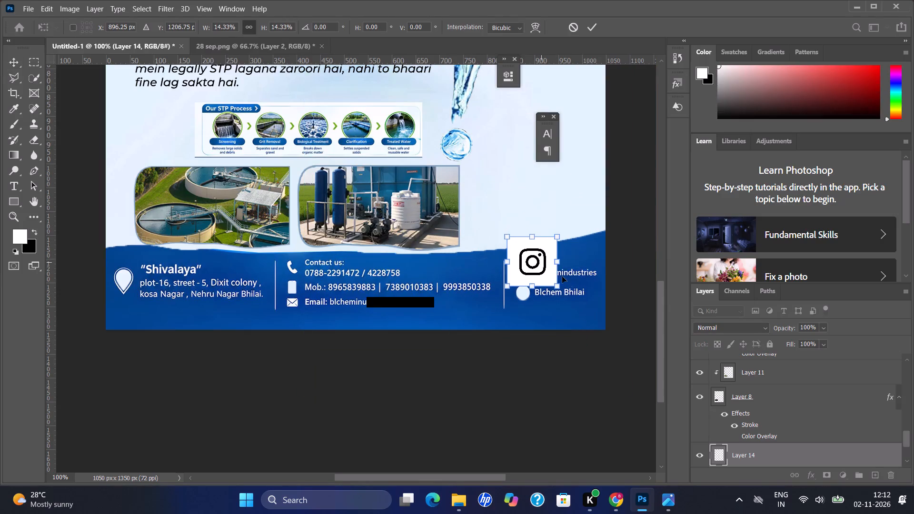
Shrink the Instagram icon further to about 6.45% and nudge it down toward the blank rounded square before blchemindustries.
left_click_drag(559, 290, 527, 267)
key("Down")
key("Down")
key("Down")
key("Down")
key("Down")
key("Down")
key("Down")
key("Down")
key("Down")
key("Down")
key("Down")
key("Down")
key("Down")
key("Down")
key("Down")
key("Down")
key("Down")
key("Down")
key("Down")
key("Down")
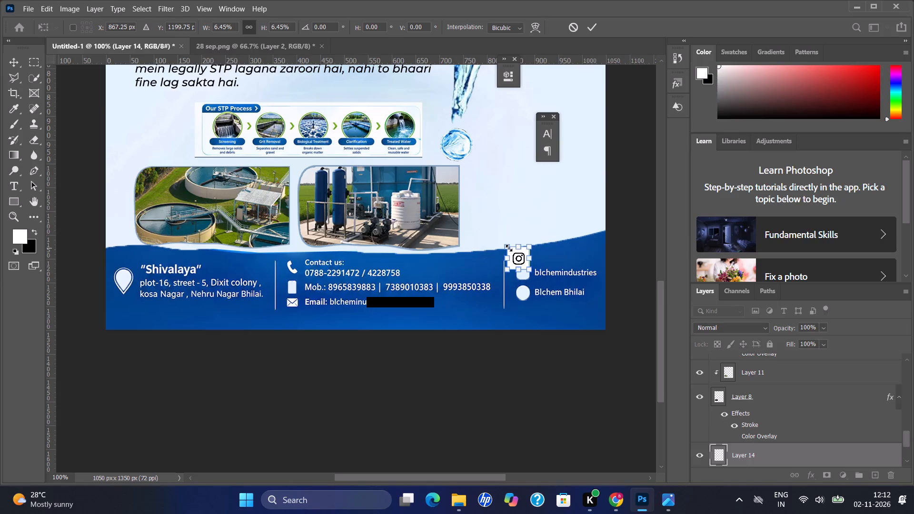
Reduce the Instagram icon to about 3.74%, nudge it down onto the blank square before blchemindustries and apply the transform.
left_click_drag(509, 248, 514, 262)
key("Down")
key("Down")
key("Down")
key("Down")
key("Down")
key("Down")
key("Down")
key("Down")
key("Down")
key("Down")
key("Down")
key("Down")
key("Down")
key("Down")
key("Down")
key("Down")
key("Down")
key("Down")
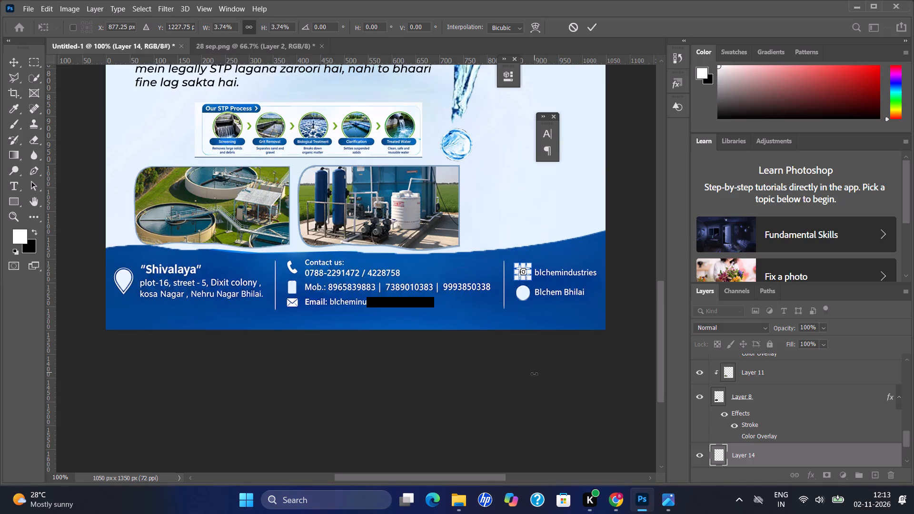
left_click(534, 374)
key("Return")
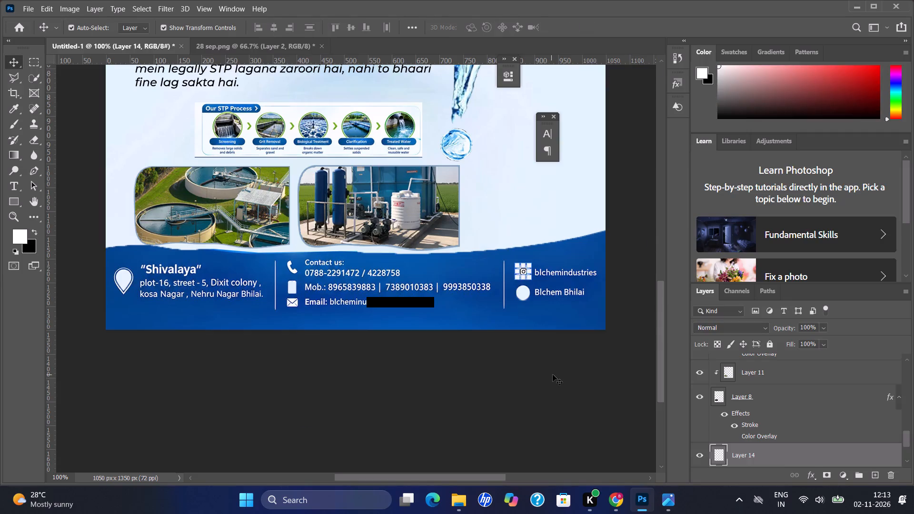
left_click(553, 375)
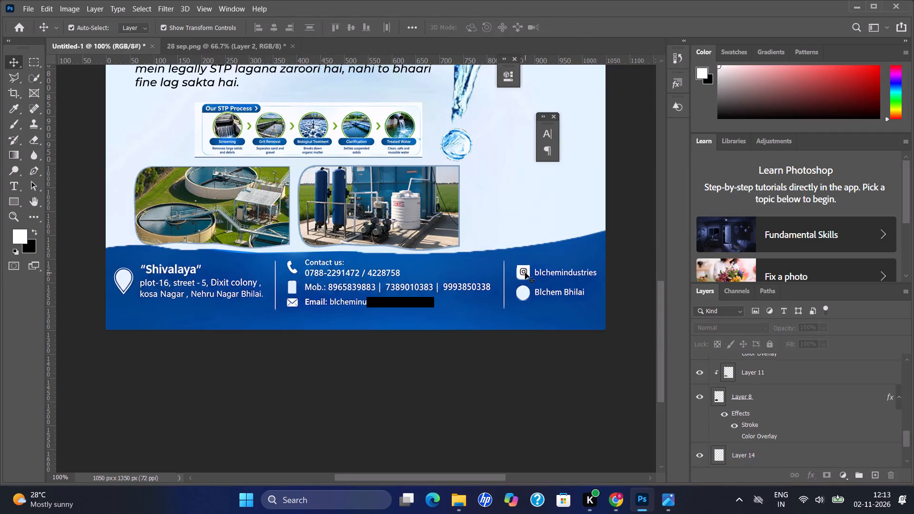
Fine-tune the Instagram icon on its white square with two nudges down and one nudge left.
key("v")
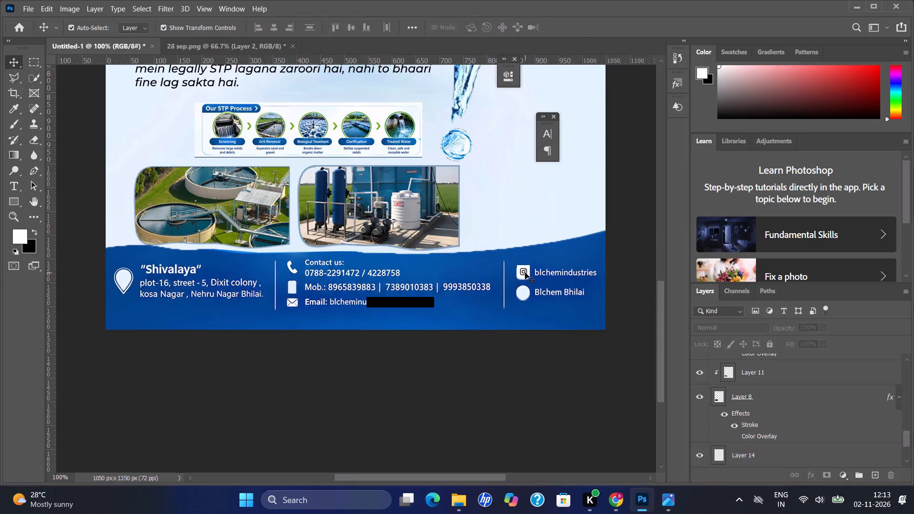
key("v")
double_click(521, 272)
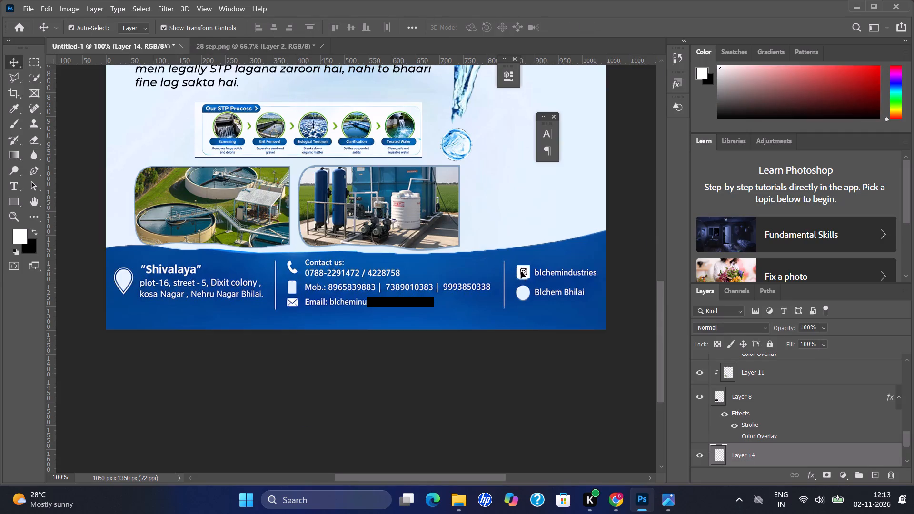
key("Down")
key("Down")
left_click(556, 369)
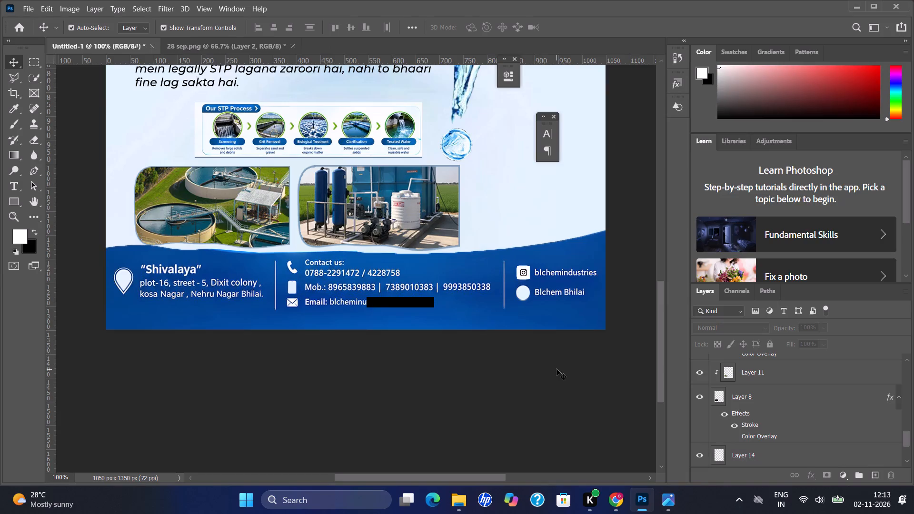
left_click(523, 270)
key("Left")
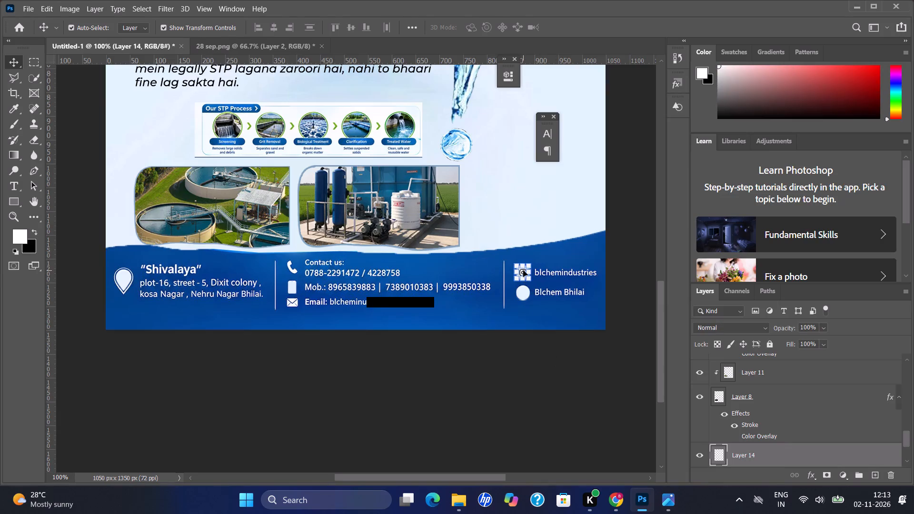
left_click(540, 408)
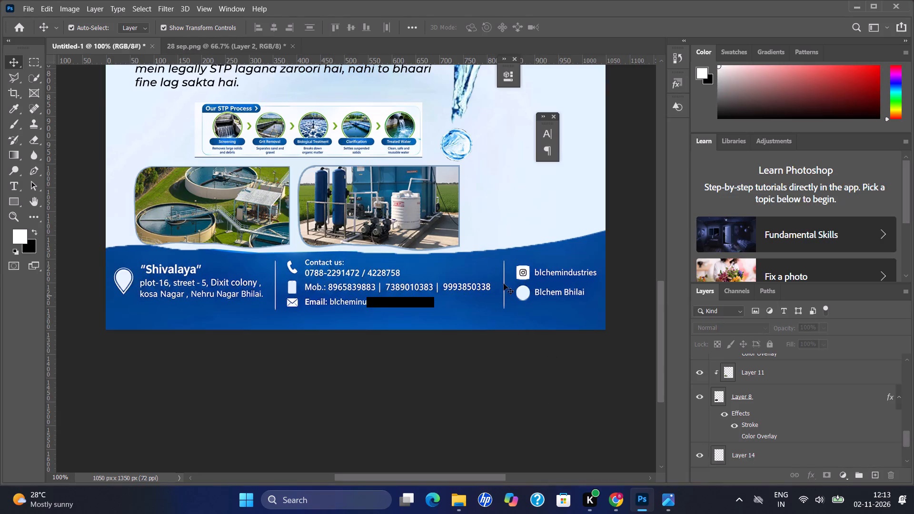
Try to select part of the small Instagram icon before blchemindustries with the Magic Wand.
left_click(37, 62)
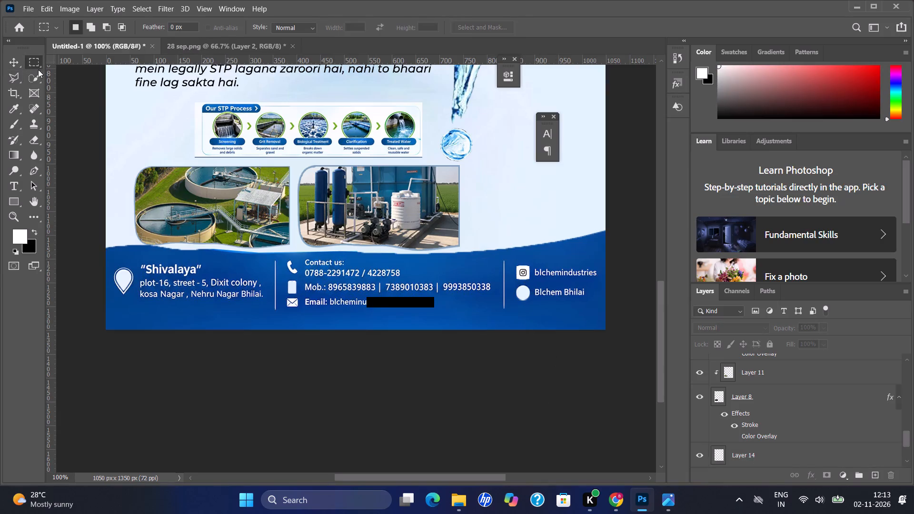
left_click(40, 80)
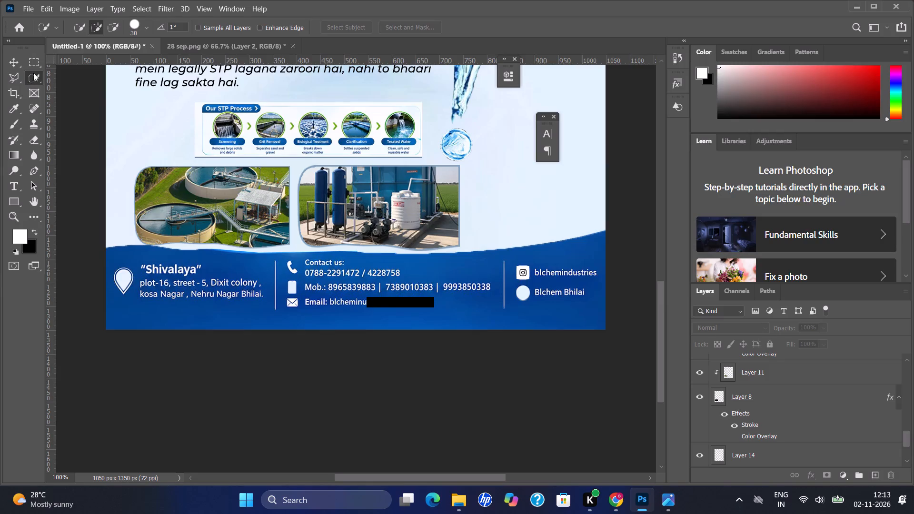
right_click(38, 71)
left_click(79, 99)
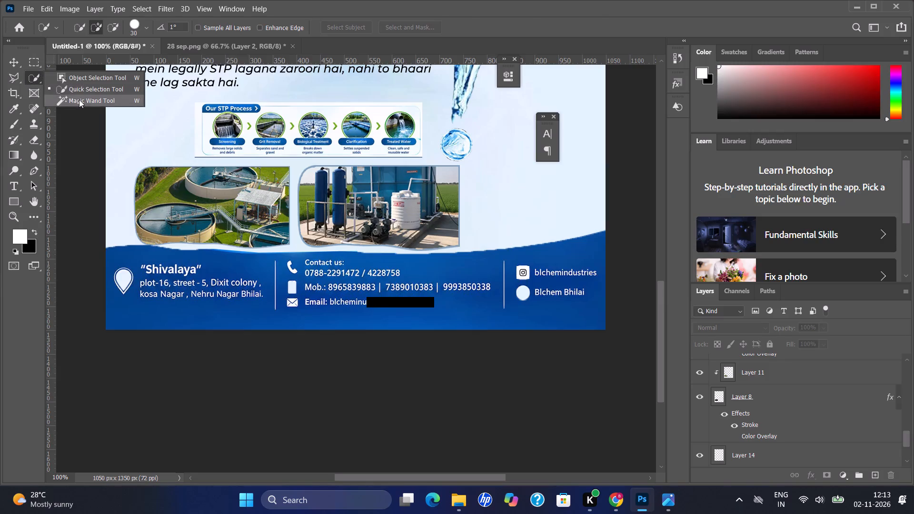
left_click(522, 268)
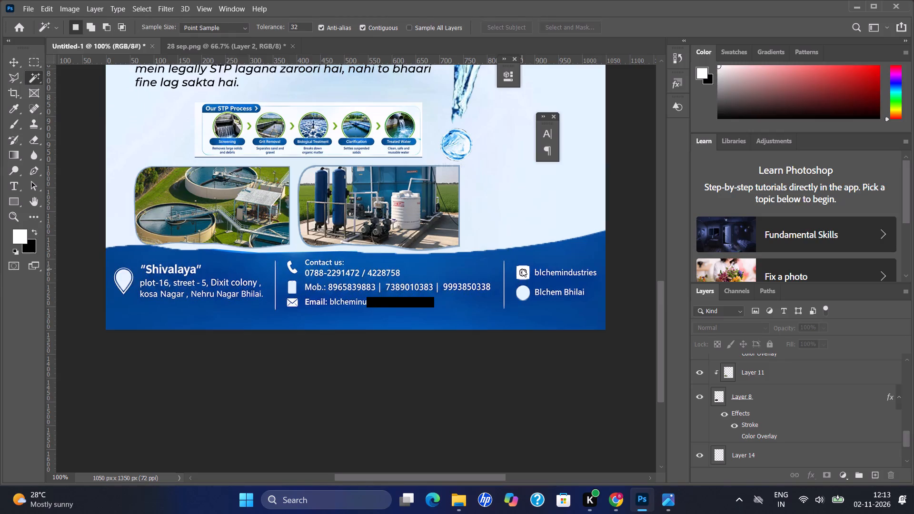
left_click(469, 193)
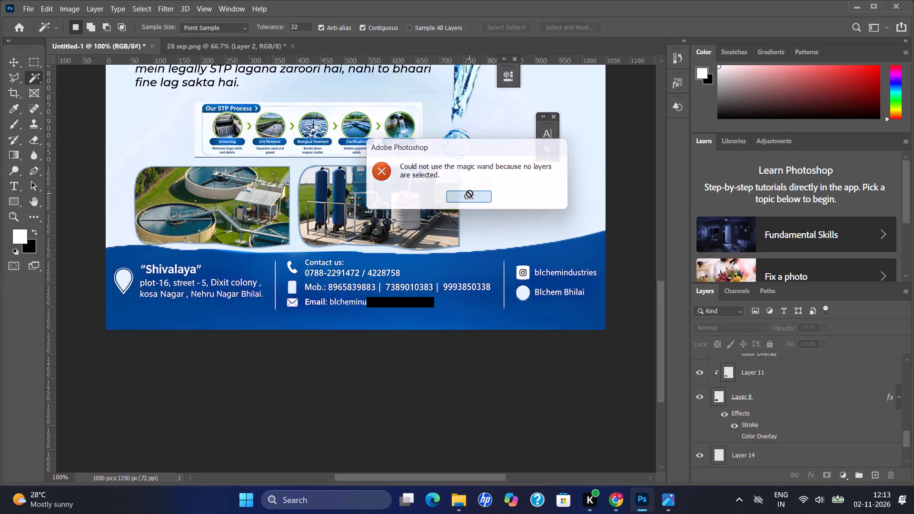
Remove the white area around the Instagram glyph on its icon layer using the Magic Wand, and clear the selection.
left_click(525, 265)
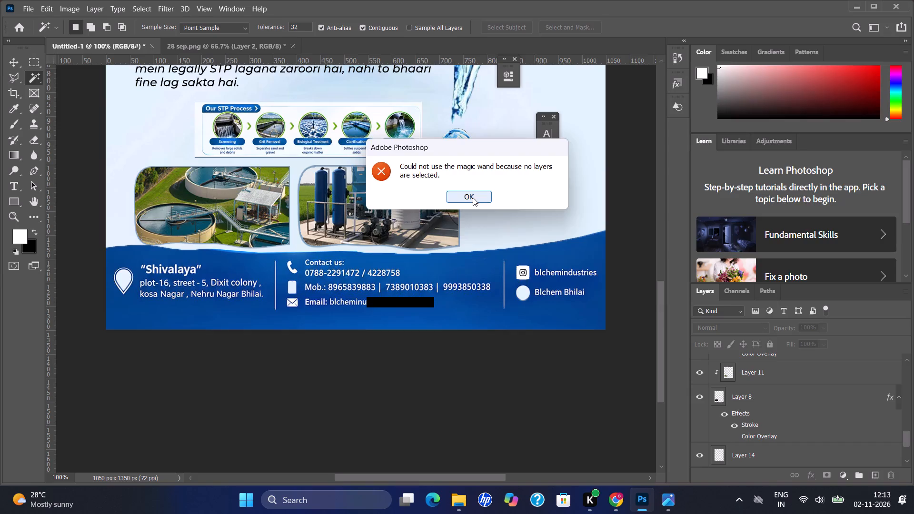
left_click(473, 198)
key("v")
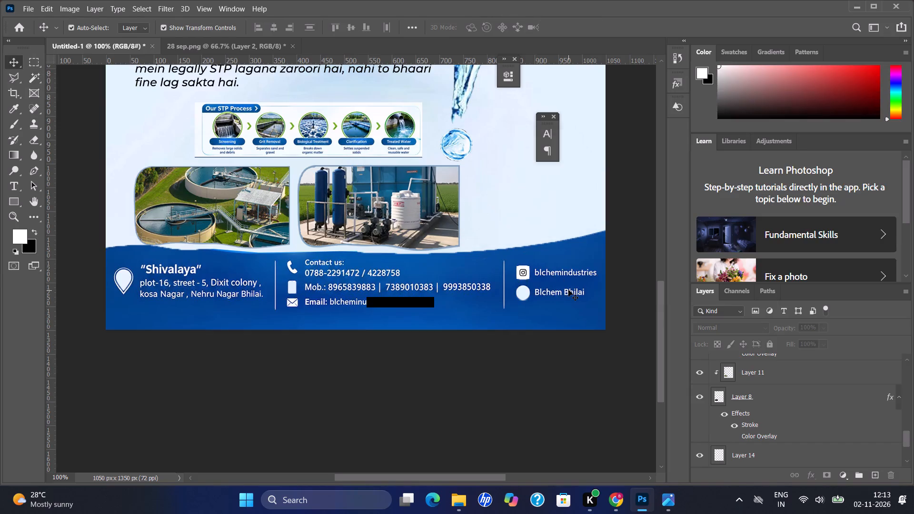
left_click(523, 269)
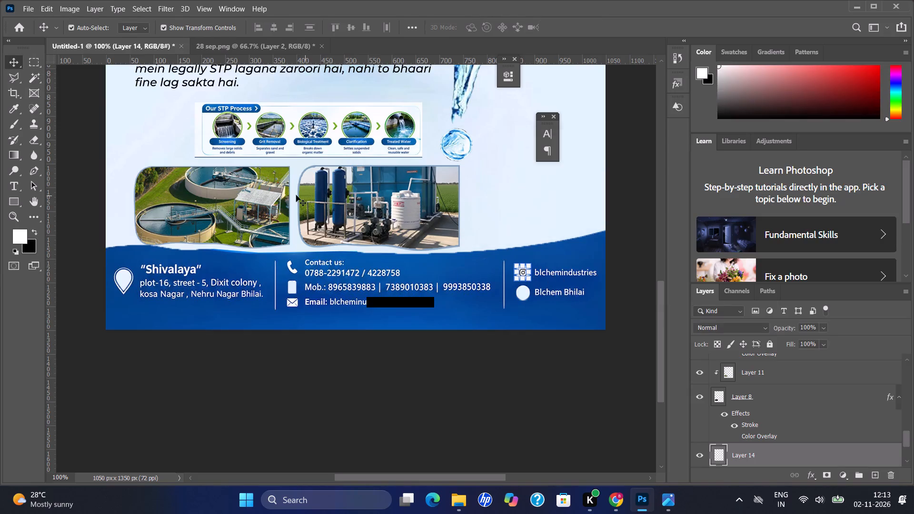
left_click(38, 79)
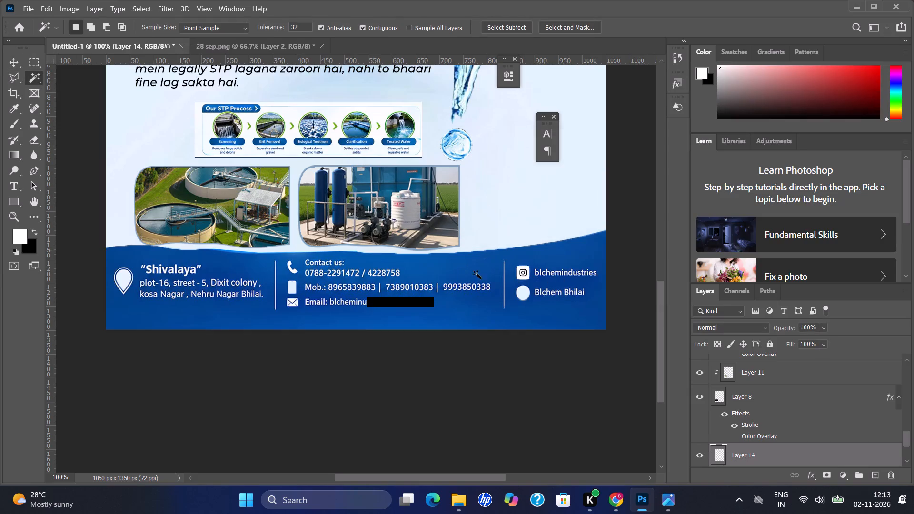
left_click(527, 268)
key("BackSpace")
key("ctrl+d")
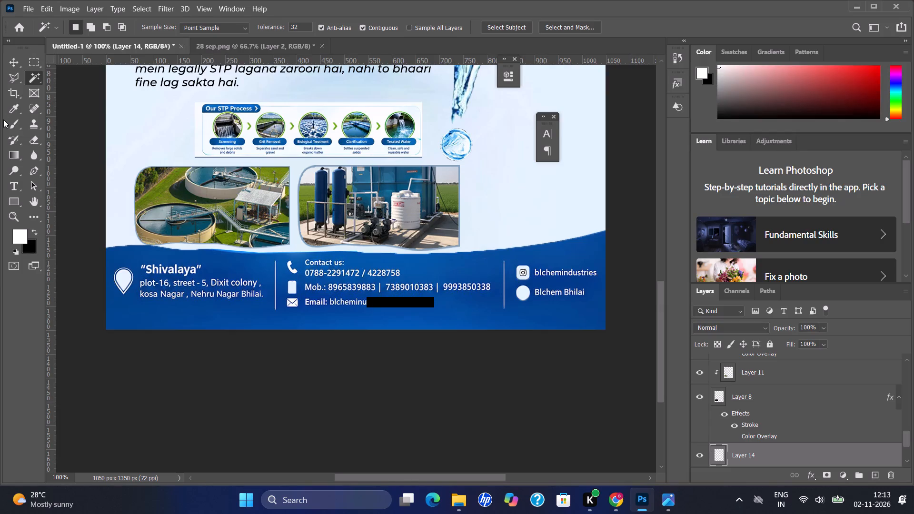
Enlarge the Instagram icon before blchemindustries to about 137% and nudge it to X 877.25 px, Y 1231.25 px.
left_click(10, 65)
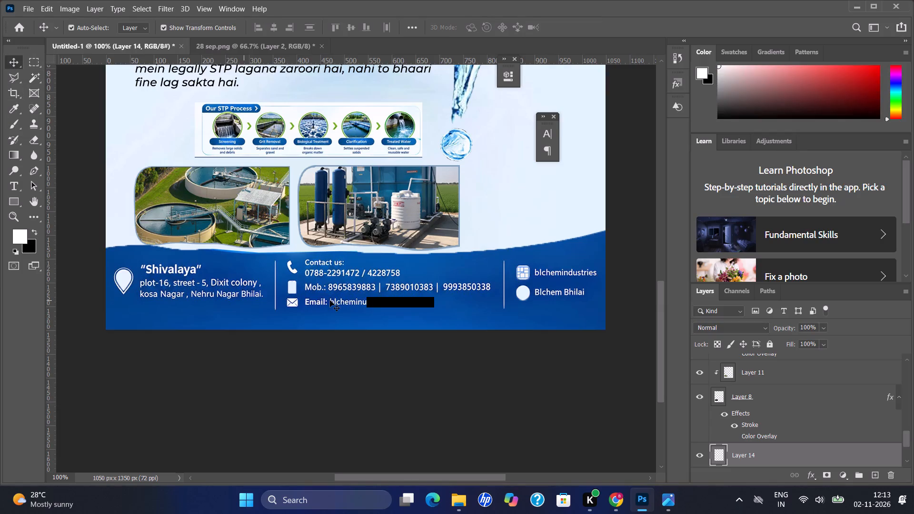
left_click_drag(527, 277, 527, 280)
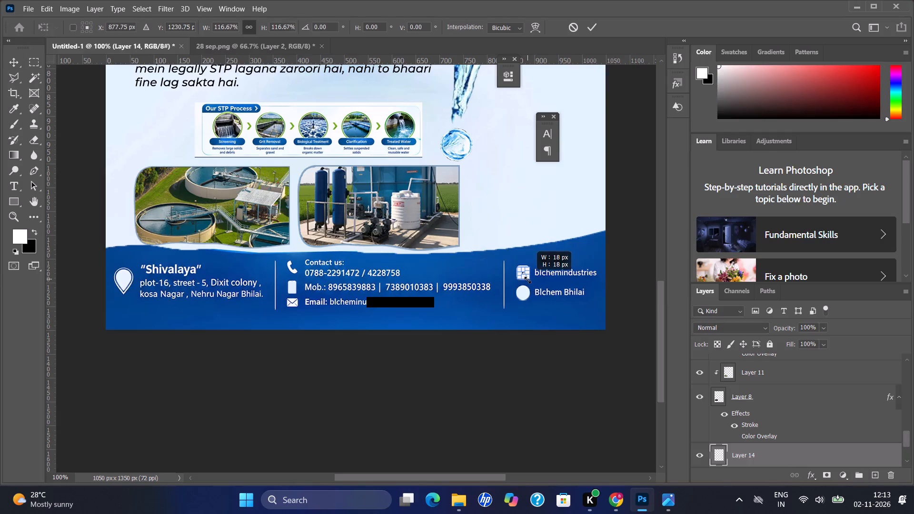
left_click_drag(527, 280, 528, 281)
key("Left")
key("Left")
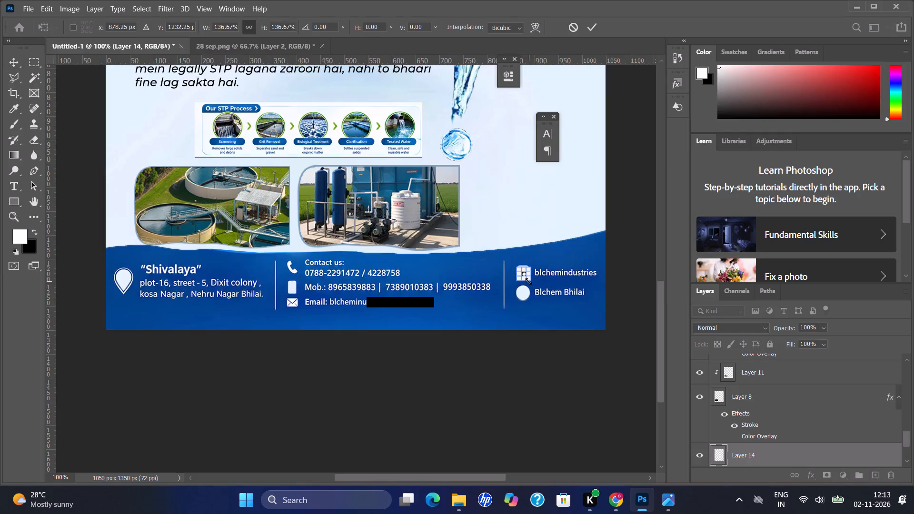
key("Up")
key("Up")
key("Left")
key("Up")
key("Left")
key("Down")
key("Right")
key("Down")
key("Right")
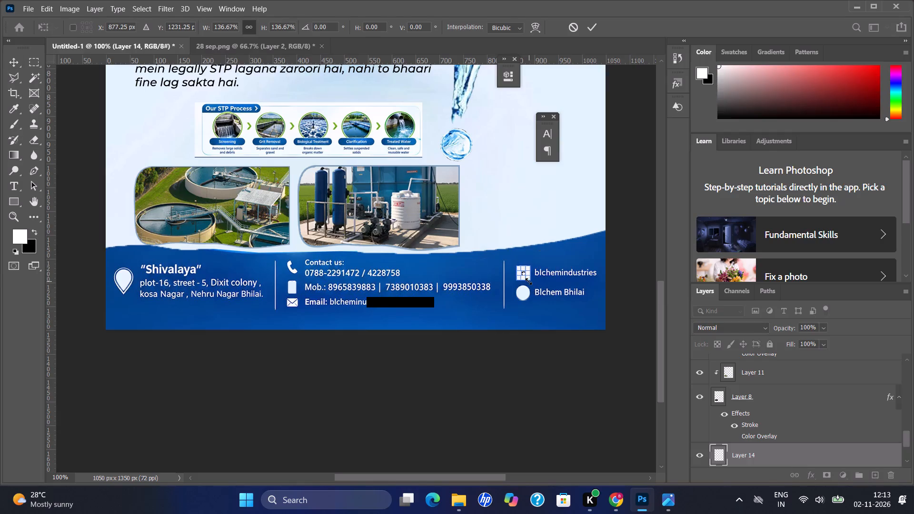
key("Return")
left_click(535, 341)
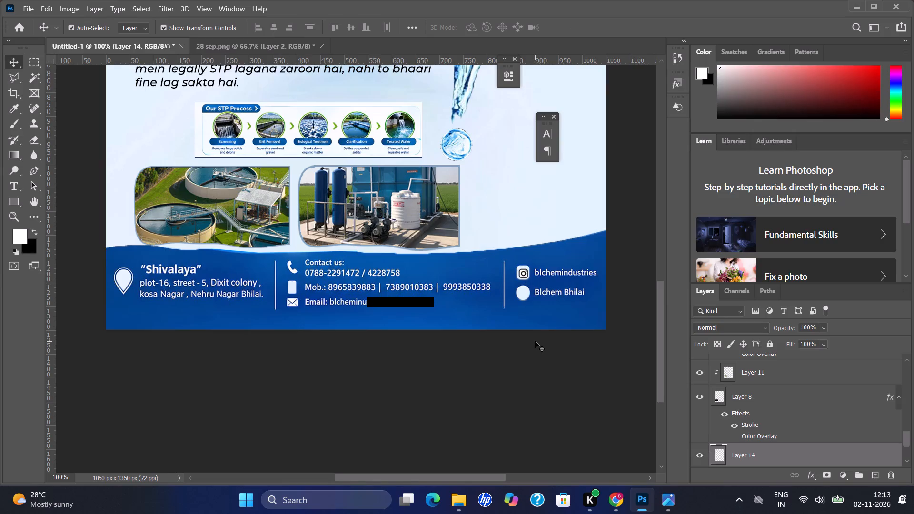
Nudge the Instagram icon before blchemindustries slightly up and to the left with the Move tool.
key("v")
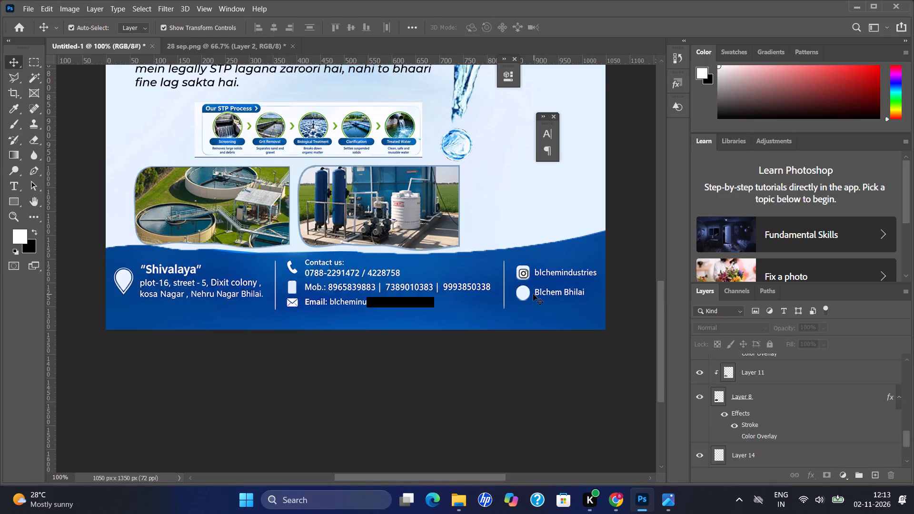
left_click(524, 271)
key("Up")
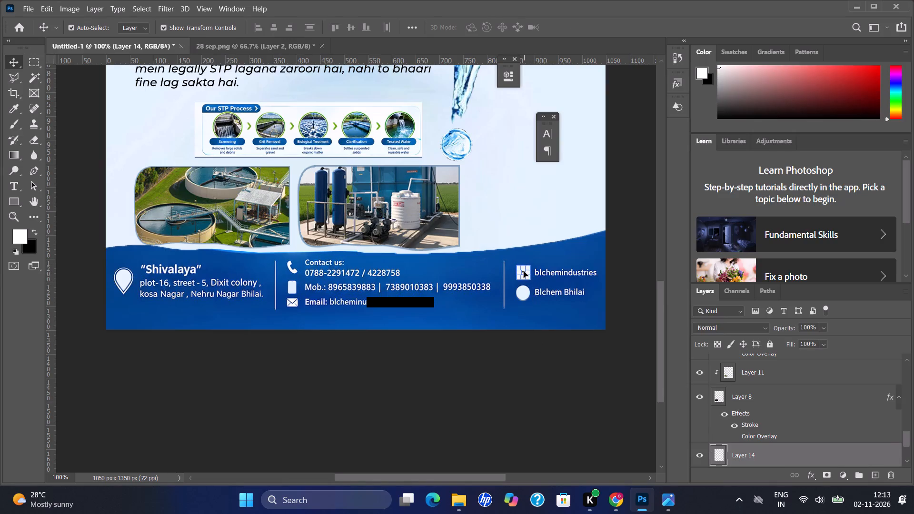
key("Up")
key("Left")
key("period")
key("Return")
key("Return")
key("Return")
Switch to Chrome, open the black Facebook f pin on Pinterest, copy its image and paste it into the Photoshop poster.
left_click(27, 65)
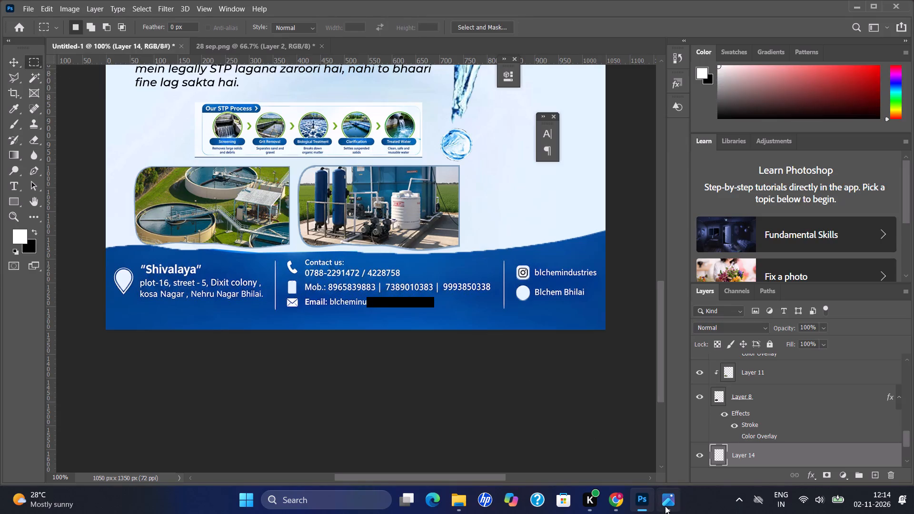
left_click(619, 494)
scroll(503, 397, "down", 2)
left_click(149, 403)
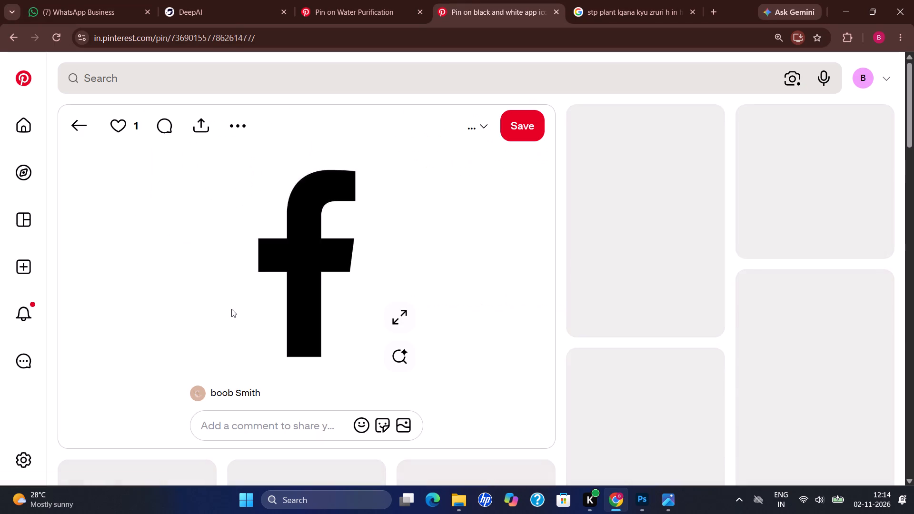
right_click(290, 237)
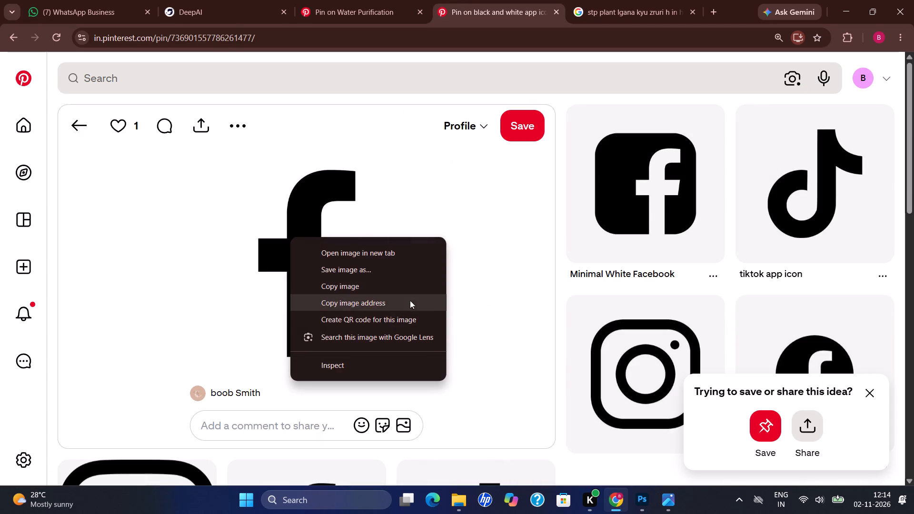
left_click(342, 285)
left_click(639, 502)
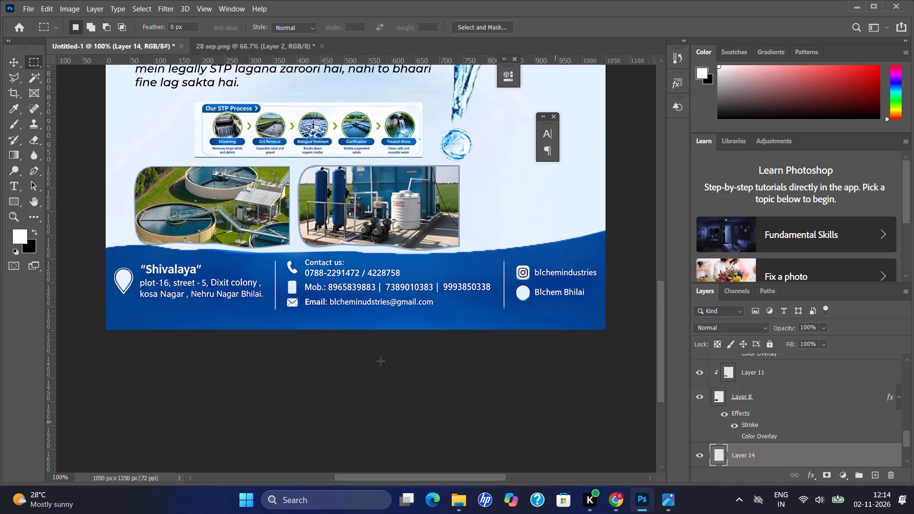
key("ctrl+v")
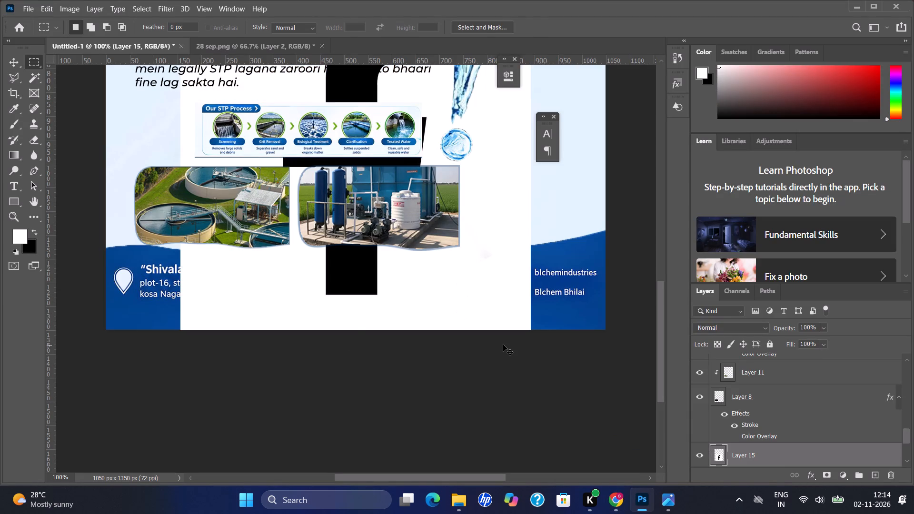
Scale the pasted Facebook image to about 45% and place it over the social handles at the footer's right end.
key("ctrl+t")
left_click_drag(532, 328, 462, 252)
left_click_drag(418, 88, 591, 273)
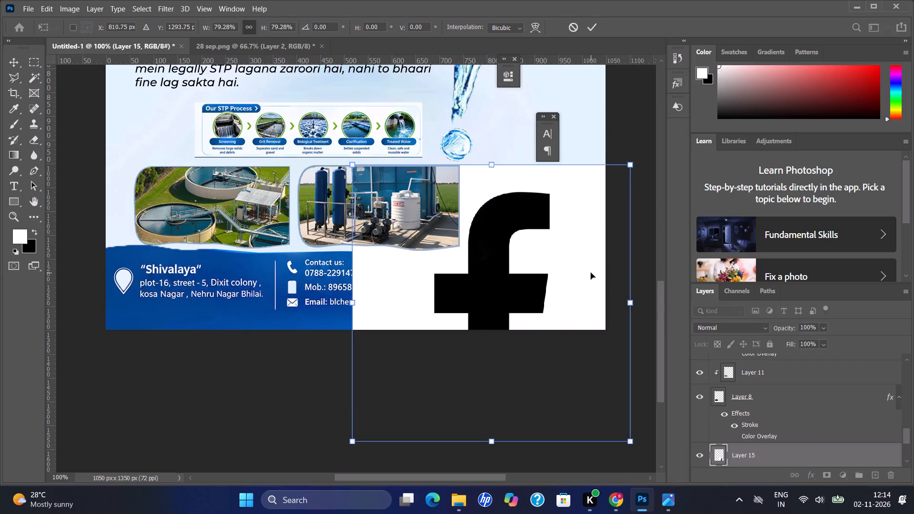
left_click_drag(631, 164, 522, 297)
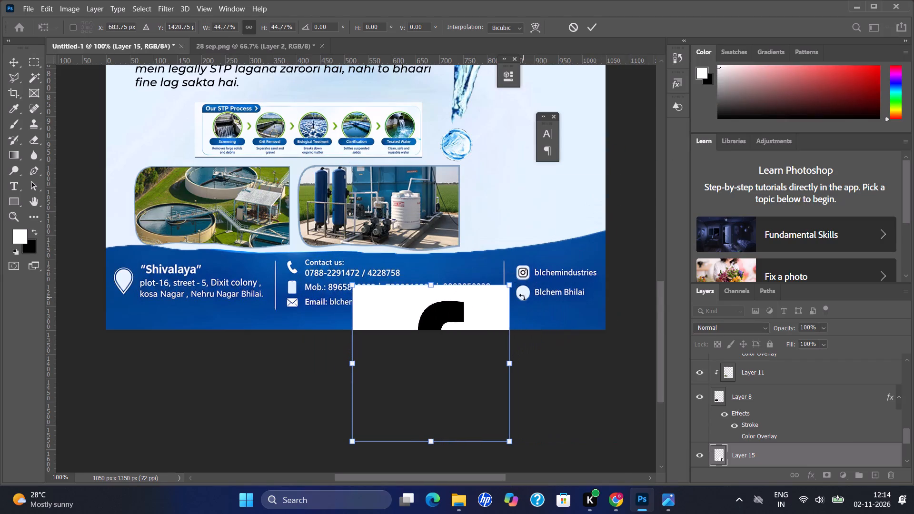
left_click_drag(473, 310, 559, 185)
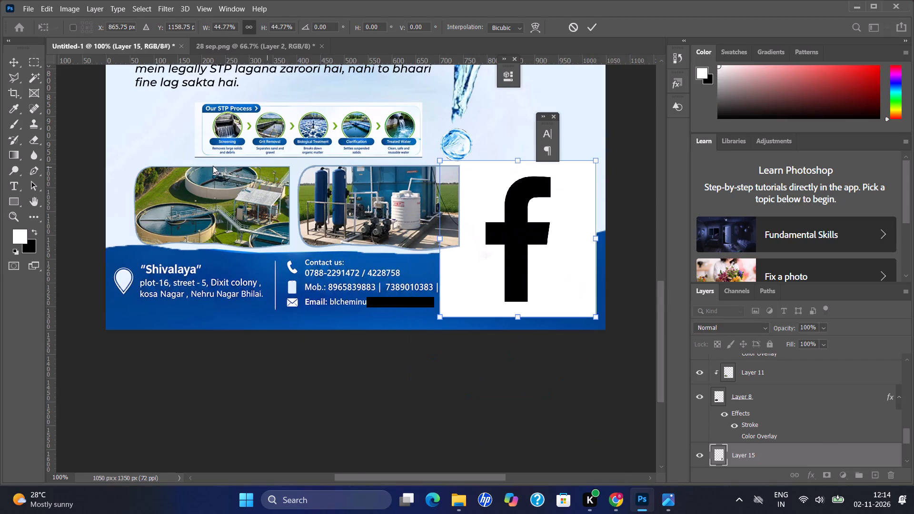
Remove the white background around the Facebook f using the Magic Wand, and clear the selection.
left_click(35, 74)
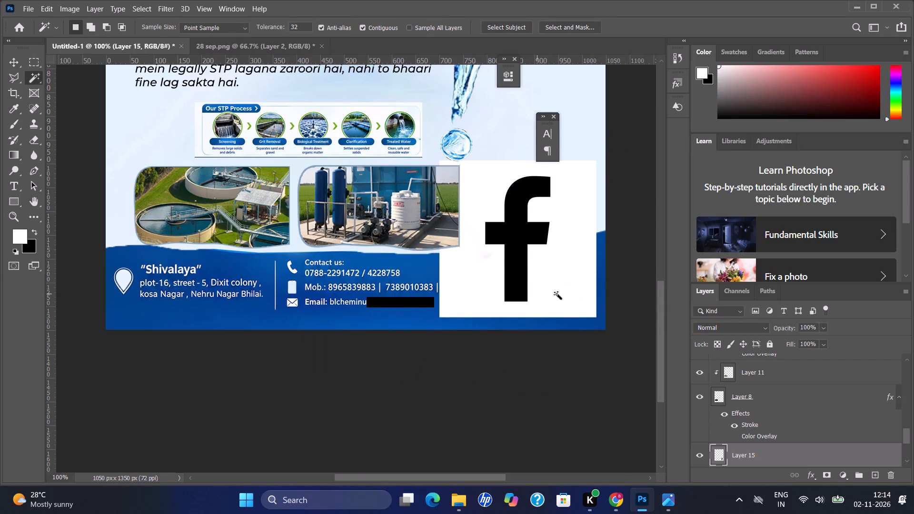
left_click(557, 294)
key("BackSpace")
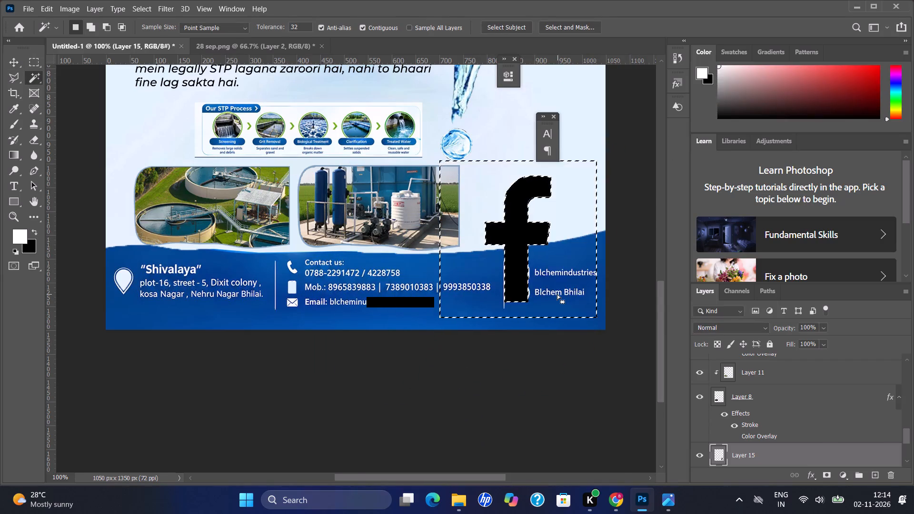
key("ctrl+d")
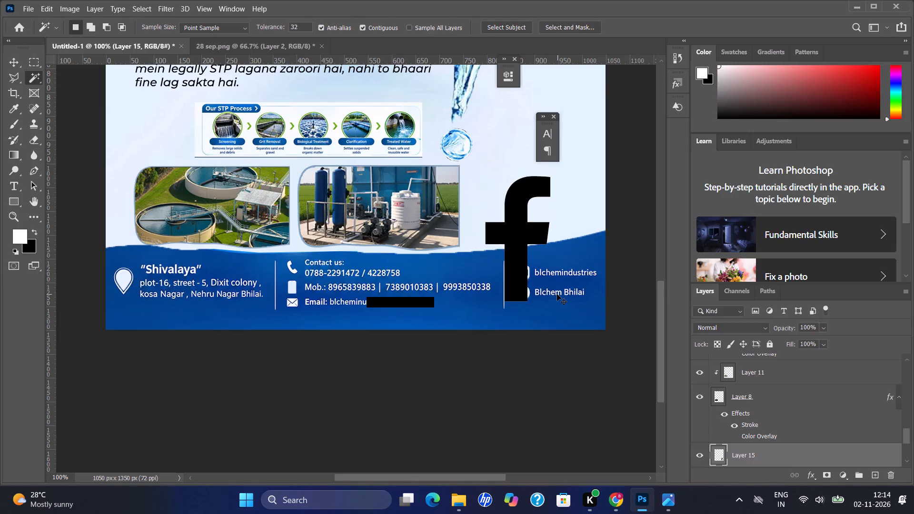
Scale the black Facebook f down to about 11% of its size.
key("ctrl+t")
double_click(558, 302)
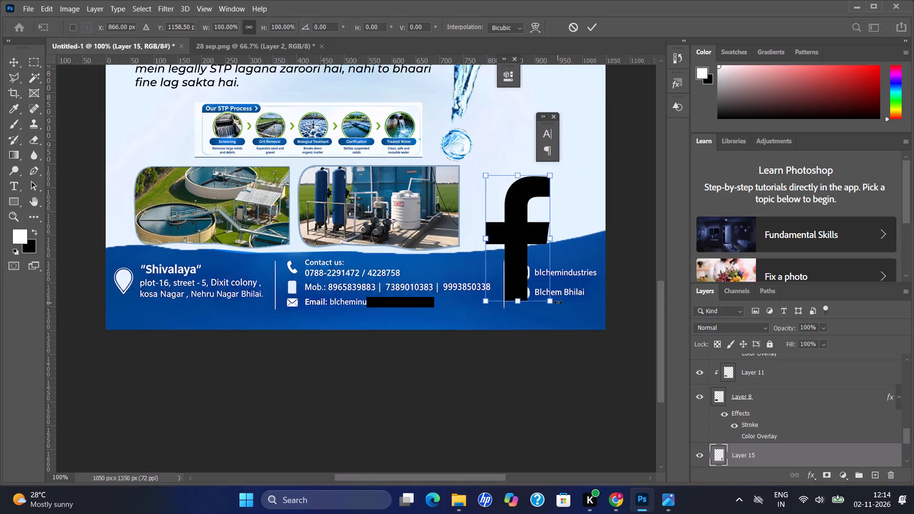
left_click_drag(552, 303, 518, 223)
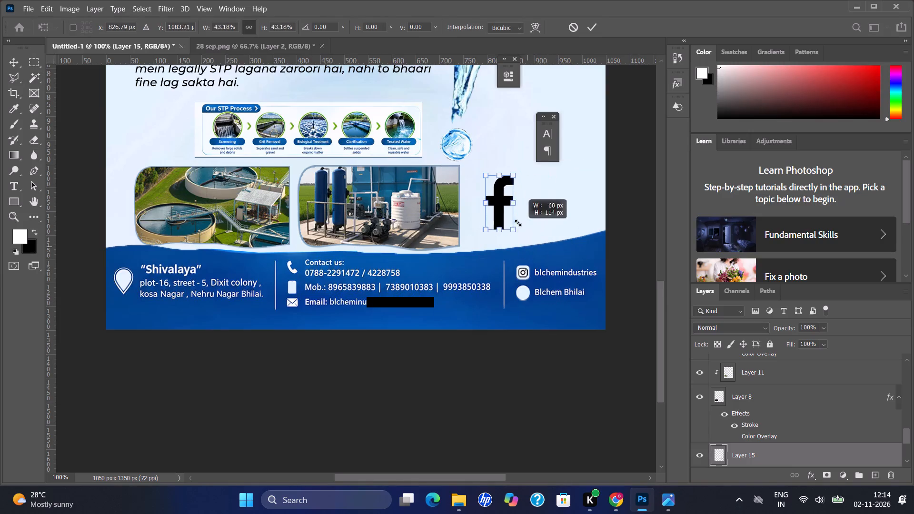
left_click_drag(518, 223, 506, 200)
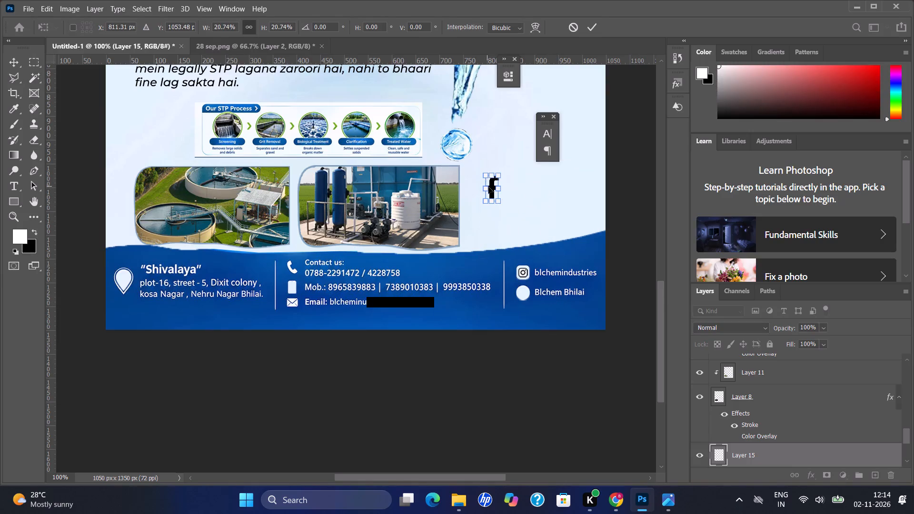
left_click_drag(484, 203, 483, 196)
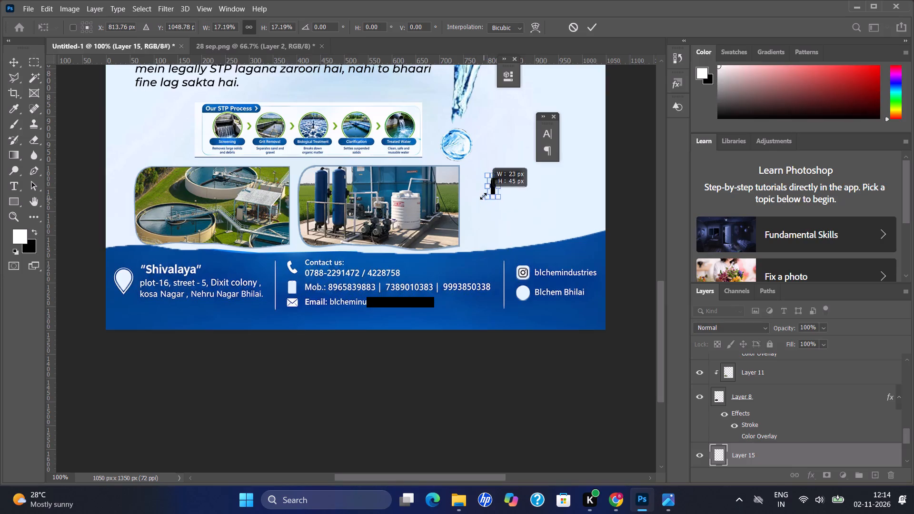
left_click_drag(483, 196, 483, 187)
Move the small Facebook f down and right onto the white circle before Blchem Bhilai.
key("Down")
key("Down")
key("Down")
key("Down")
key("Down")
key("Down")
key("Down")
key("Down")
key("Down")
key("Down")
key("Down")
key("Down")
key("Down")
key("Down")
key("Down")
key("Down")
key("Down")
key("Down")
key("Down")
key("Down")
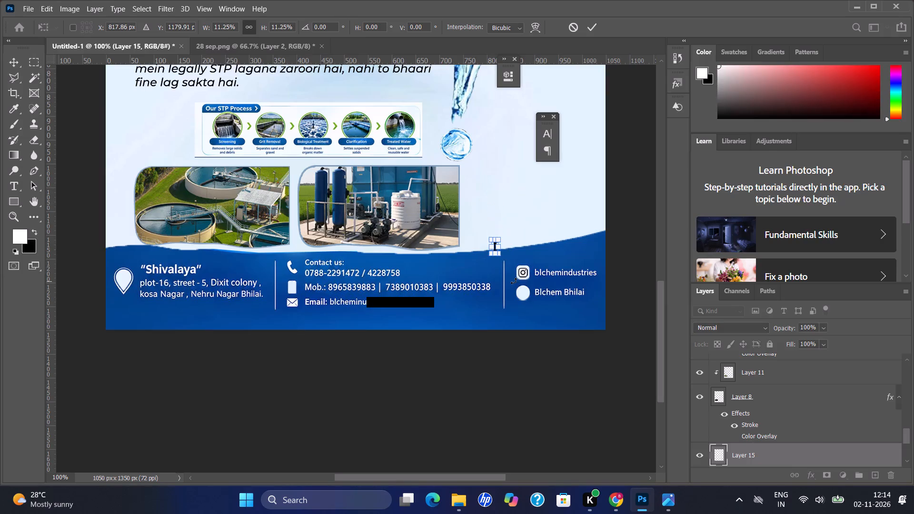
key("Down")
key("Down")
key("Down")
key("Down")
key("Down")
key("Down")
key("Down")
key("Down")
key("Down")
key("Down")
key("Down")
key("Down")
key("Down")
key("Down")
key("Down")
key("Down")
key("Down")
key("Down")
key("Down")
key("Down")
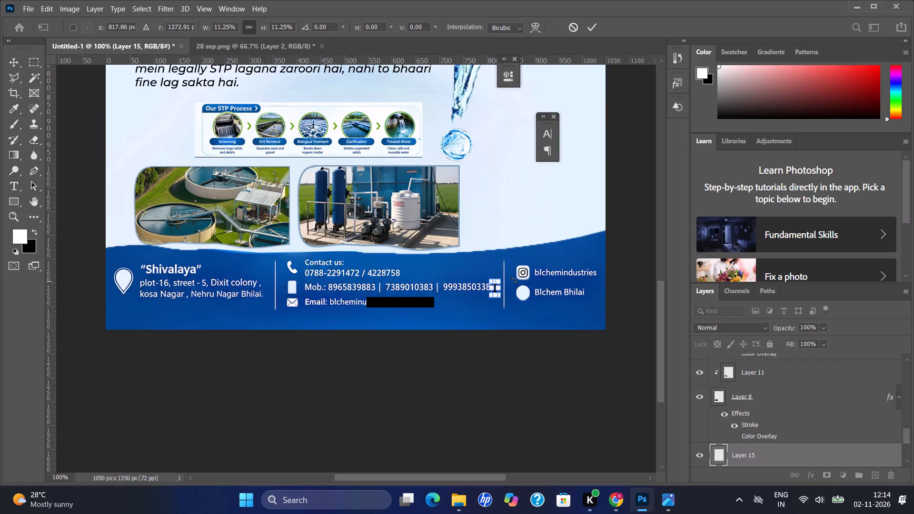
key("Right")
key("Right")
key("Right")
key("Right")
key("Right")
key("Right")
key("Right")
key("Right")
key("Right")
key("Right")
key("Right")
key("Right")
key("Right")
key("Right")
key("Right")
key("Right")
key("Right")
key("Right")
key("Right")
key("Right")
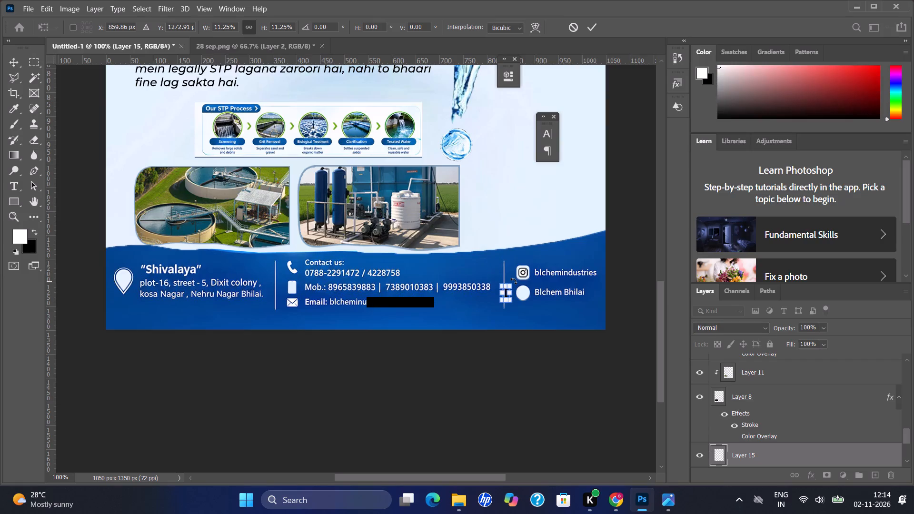
key("Right")
key("Right")
key("Right")
key("Right")
key("Right")
key("Right")
Fit the Facebook f inside the white circle at about 8.9% scale, centred near X 877 px, Y 1273 px, and deselect its layer.
left_click_drag(517, 302, 518, 301)
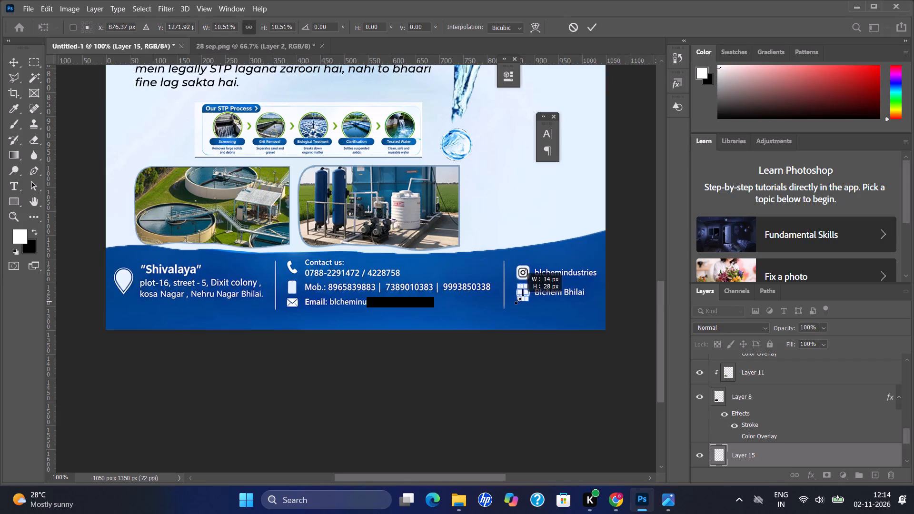
left_click_drag(518, 301, 518, 296)
key("Down")
key("Down")
key("Down")
key("Down")
key("Down")
key("Down")
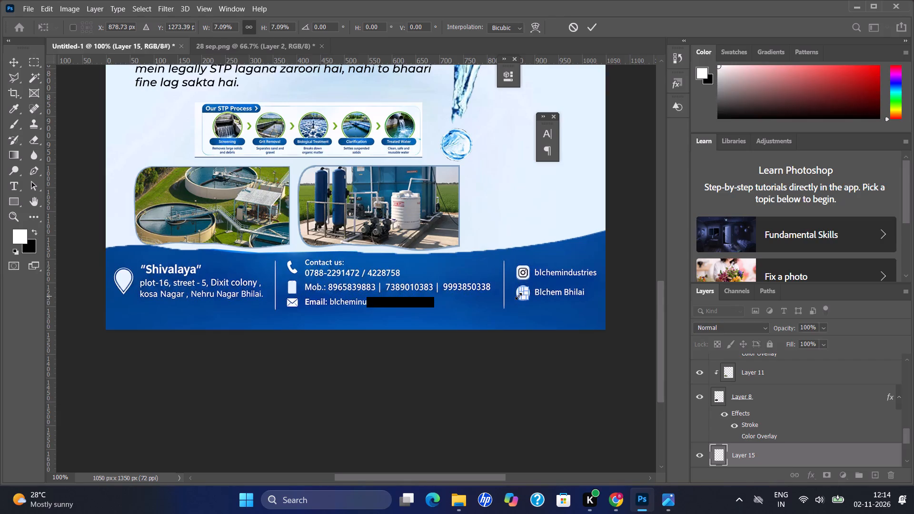
key("Left")
left_click(527, 302)
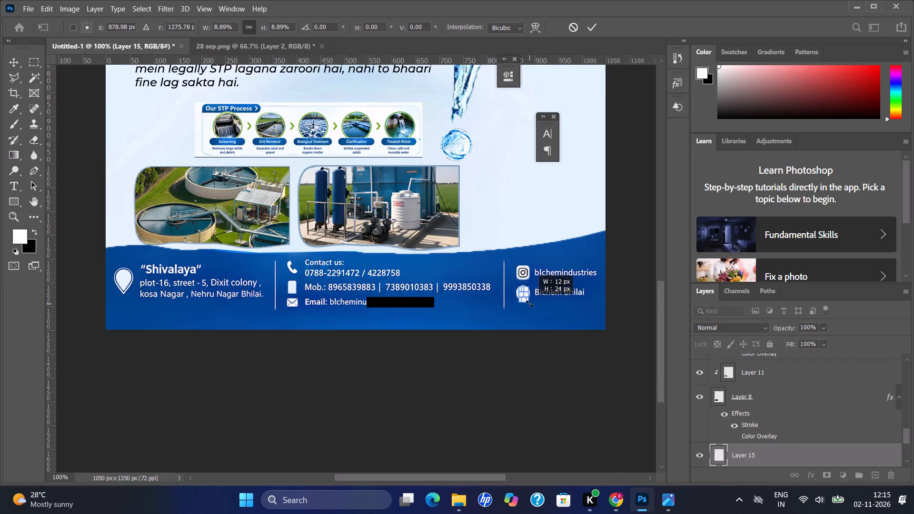
key("Up")
key("Up")
key("Left")
key("Left")
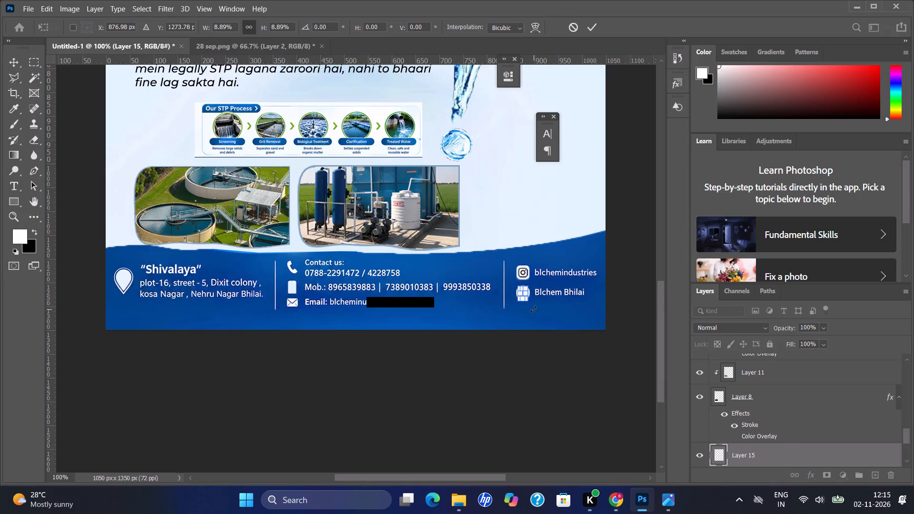
key("Up")
key("Return")
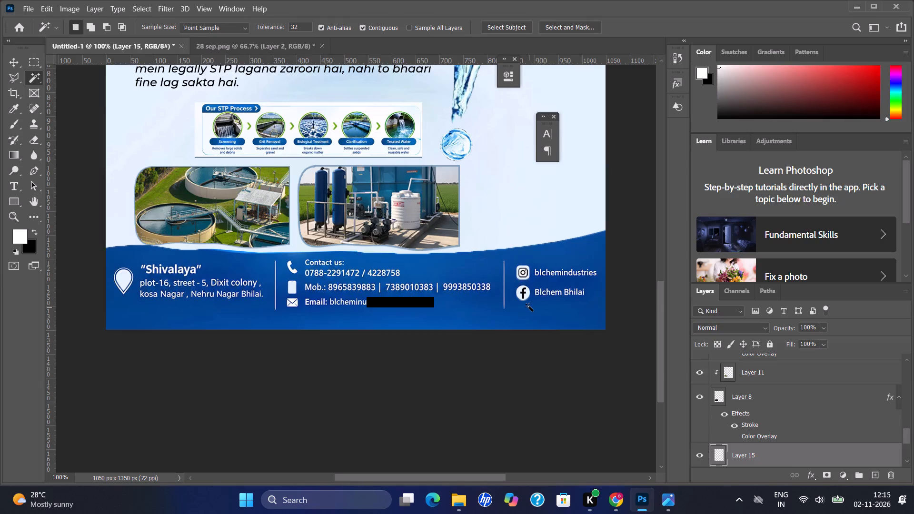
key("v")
key("Left")
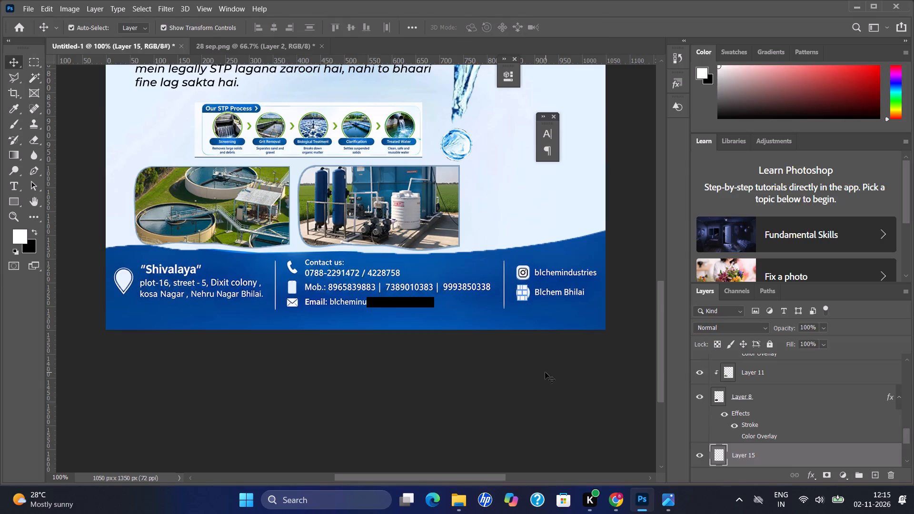
left_click(545, 372)
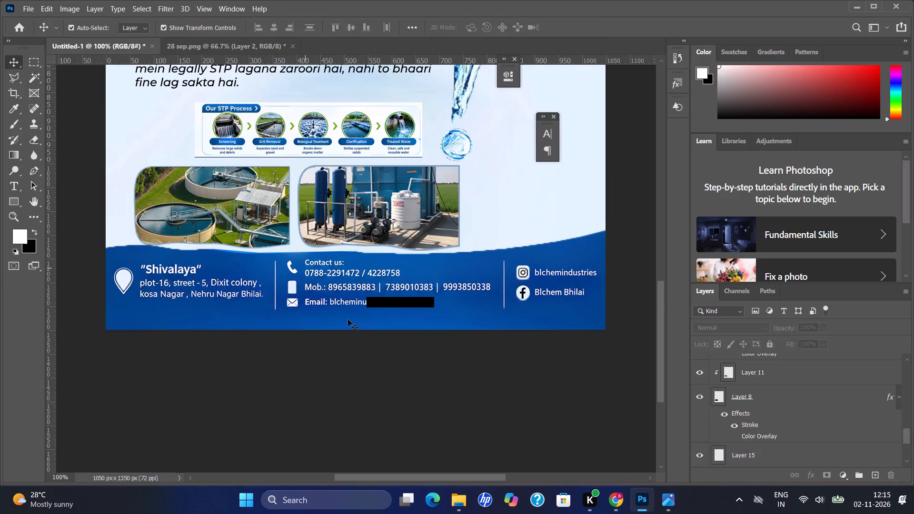
Switch to Chrome and search Pinterest for "mobile icon".
left_click(615, 495)
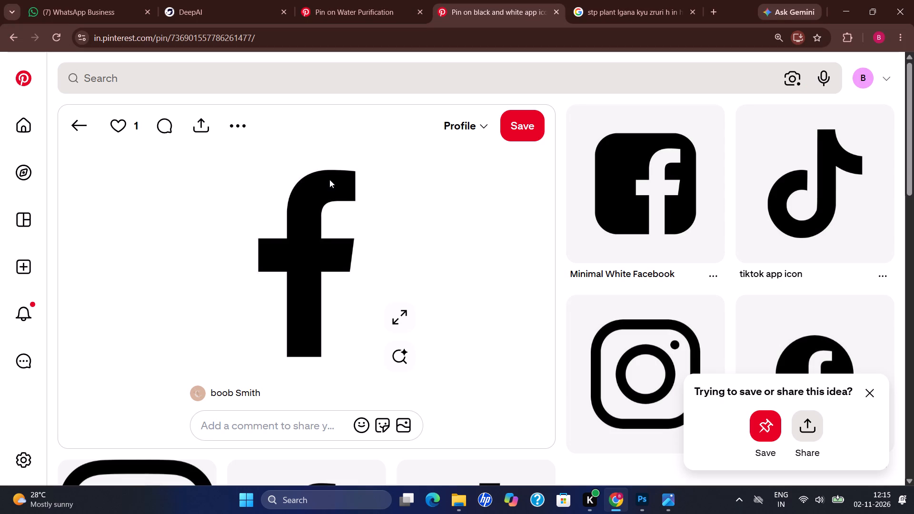
left_click(265, 70)
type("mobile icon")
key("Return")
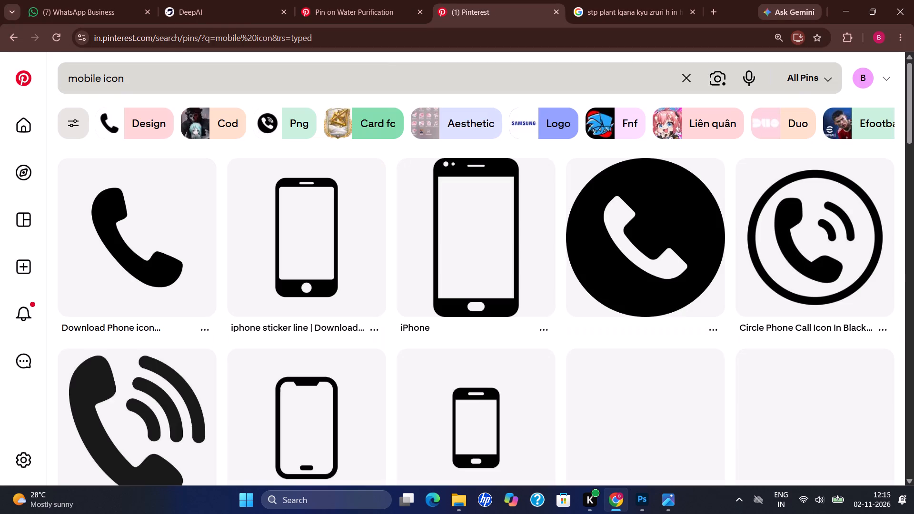
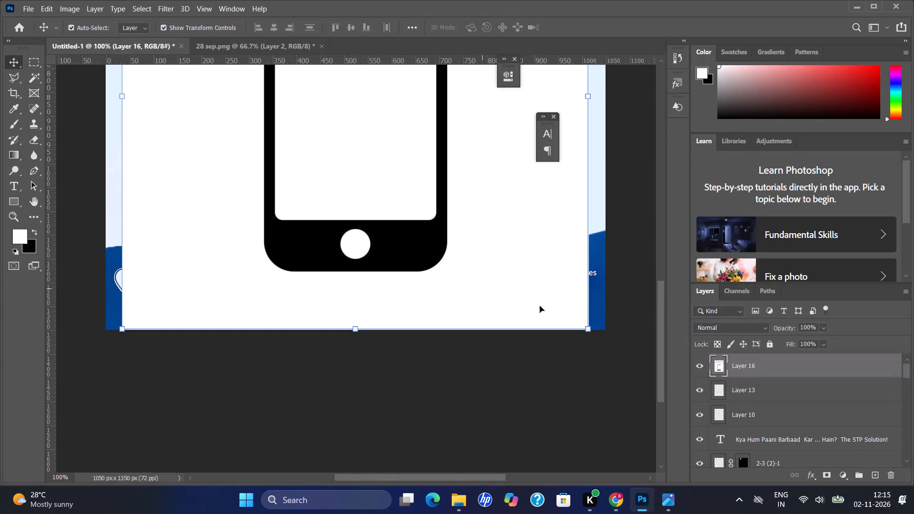
Scale the phone image on Layer 16 down to about 26% and move it over the footer, between the contact details and social icons.
left_click_drag(589, 330, 333, 151)
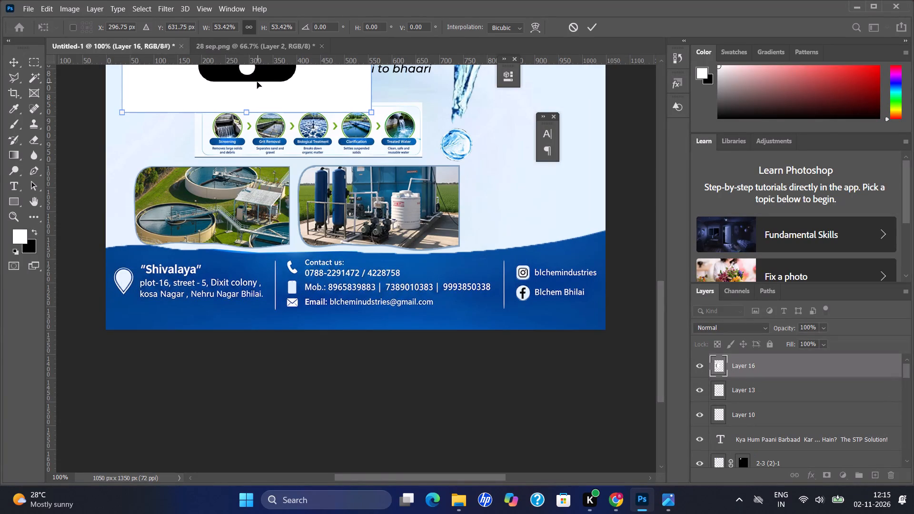
left_click_drag(257, 82, 528, 351)
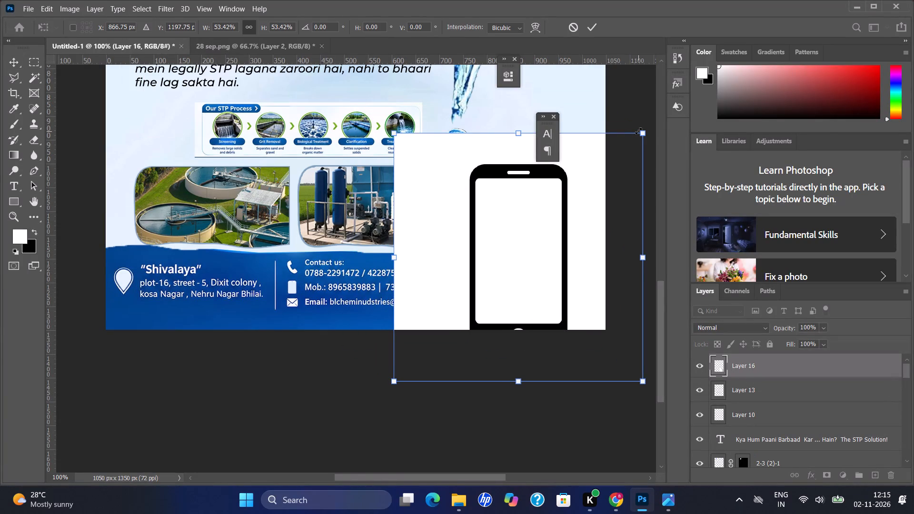
left_click_drag(638, 131, 488, 237)
left_click_drag(475, 288, 470, 250)
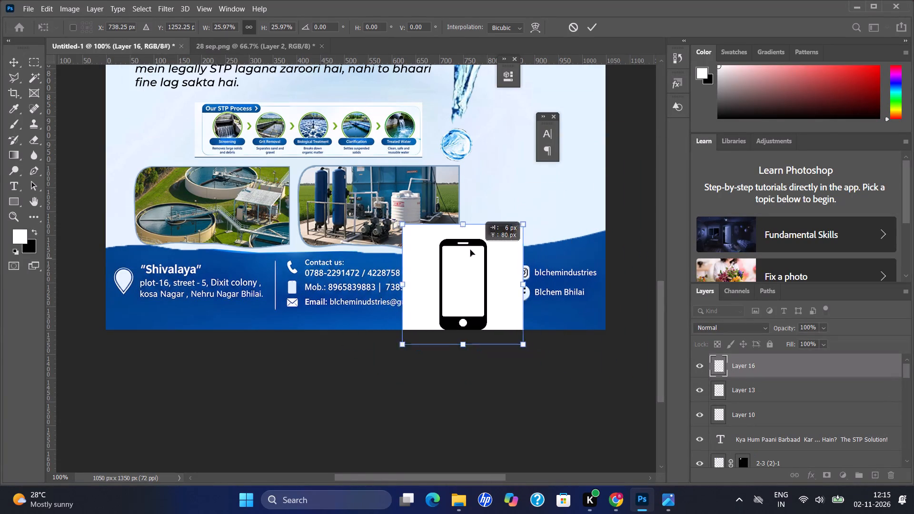
Scale the white-backed phone image down to about 10.9% and place it just above the contact lines in the footer.
left_click_drag(470, 250, 457, 252)
left_click_drag(498, 351, 438, 301)
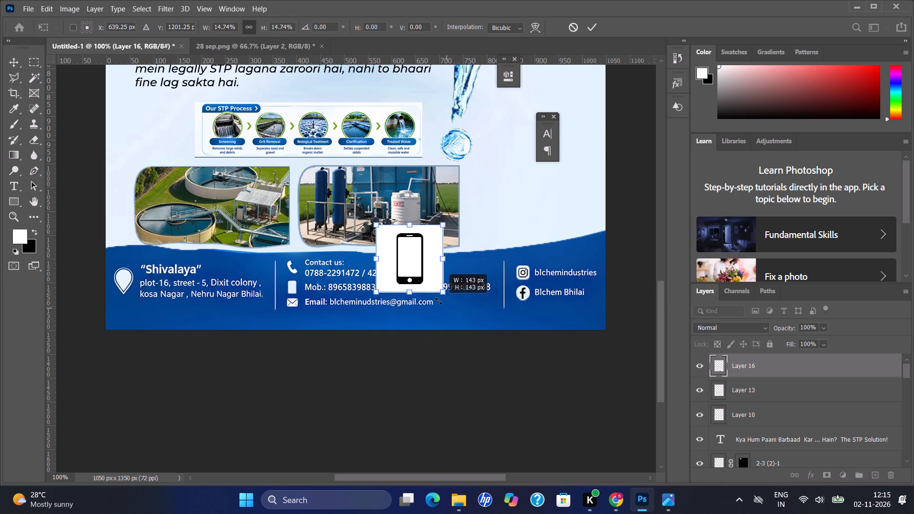
left_click_drag(438, 301, 422, 286)
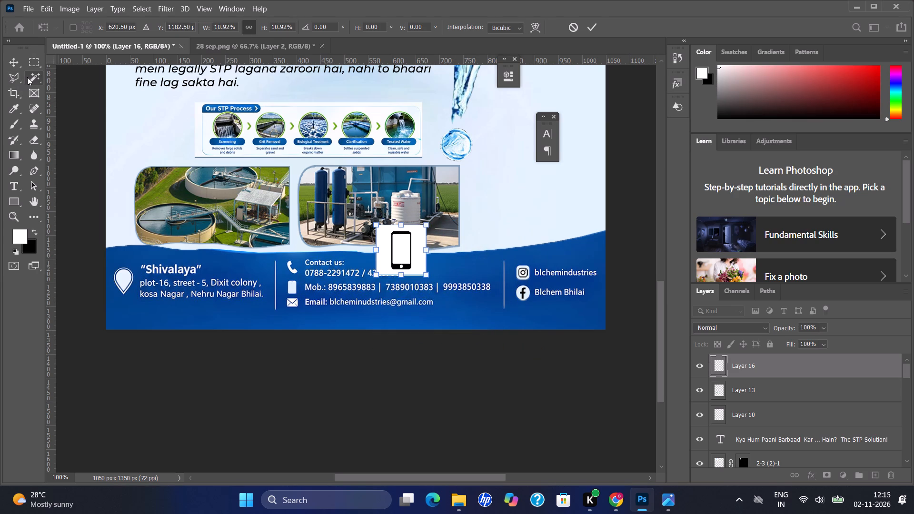
Delete the white background around the phone graphic on Layer 16 using the Magic Wand, and clear the selection.
left_click(27, 77)
left_click(418, 250)
key("BackSpace")
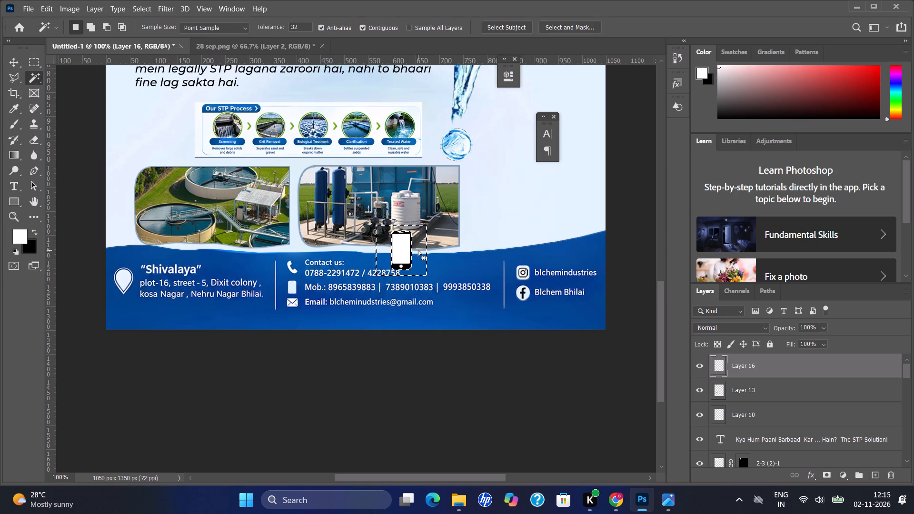
key("ctrl+d")
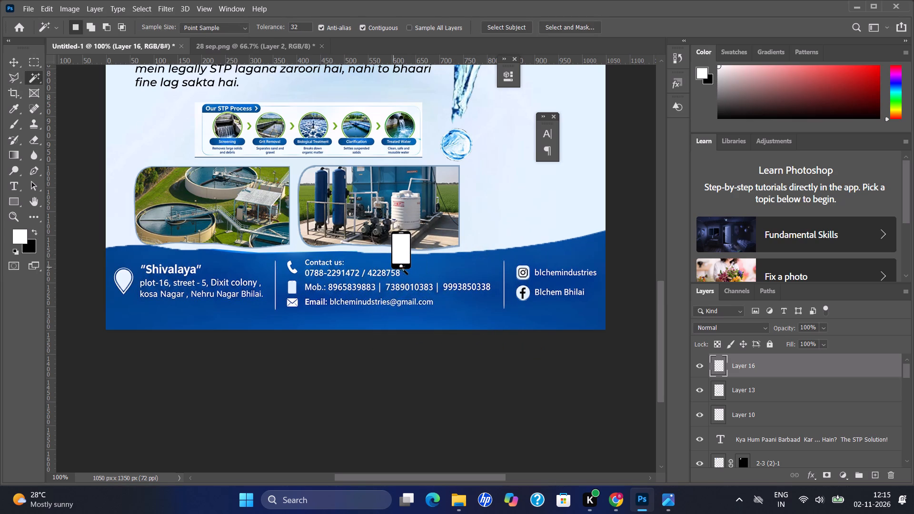
Move the phone icon in front of the Mob. line and shrink it to about 54%, nudging it down and sideways.
key("v")
left_click_drag(401, 252, 293, 287)
left_click_drag(304, 307, 298, 287)
key("Down")
key("Down")
key("Down")
key("Down")
key("Down")
key("Down")
key("Down")
key("Down")
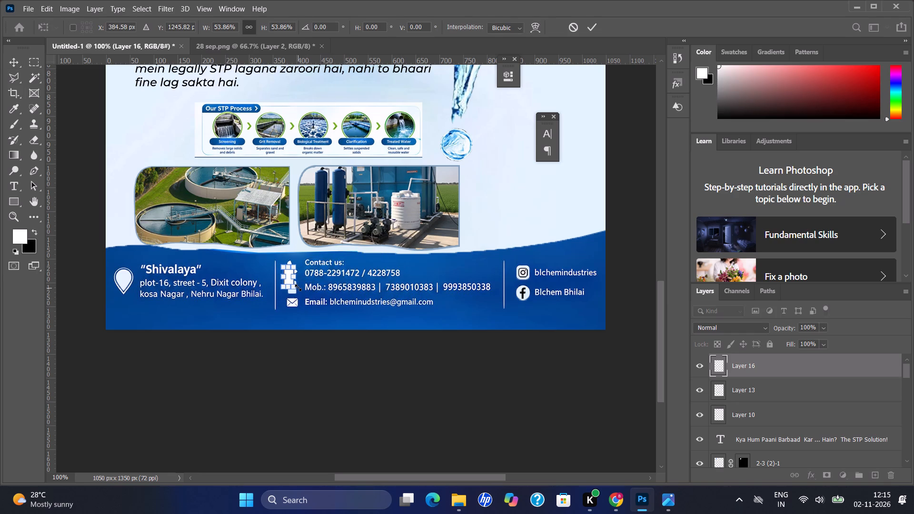
key("Right")
key("Right")
key("Right")
key("Right")
key("Right")
key("Right")
key("Right")
key("Right")
Shrink the phone icon further to about 36.5% and fit it before the Mob. line at about X 390 px, Y 1259 px.
left_click_drag(285, 268, 285, 275)
key("Left")
key("Left")
key("Down")
key("Down")
key("Down")
key("Down")
key("Down")
key("Down")
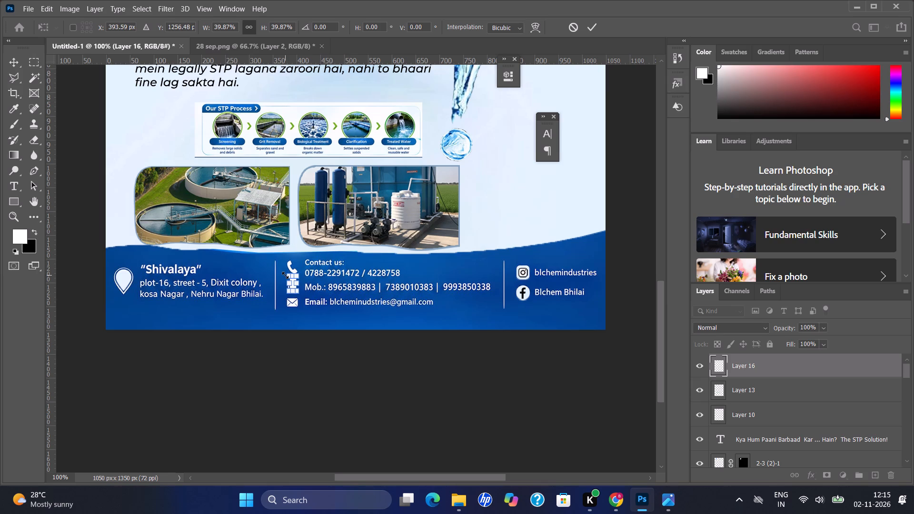
key("Left")
key("Left")
left_click(288, 277)
key("Left")
key("Left")
left_click(322, 365)
key("period")
key("period")
left_click(17, 67)
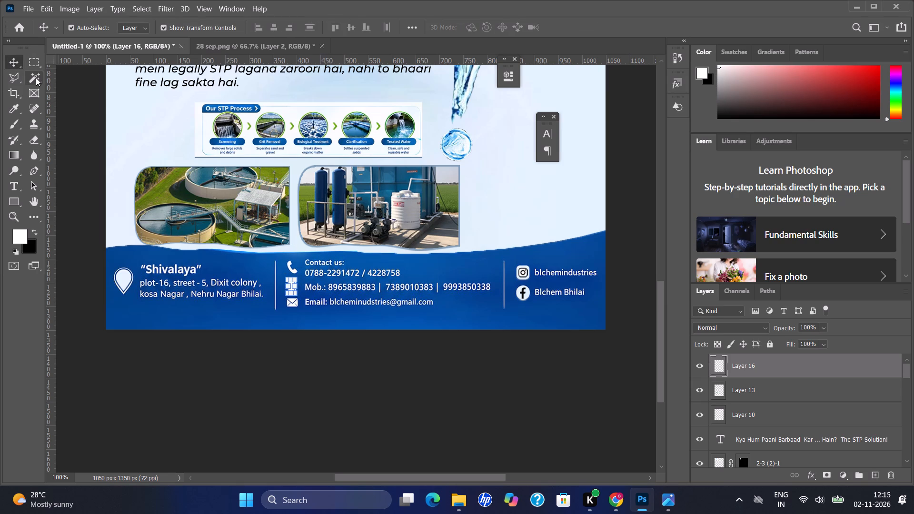
Nudge the phone icon before the Mob. line 3 px right and 1 px down, and deselect it.
left_click(36, 78)
left_click(21, 65)
key("Down")
key("Right")
key("Right")
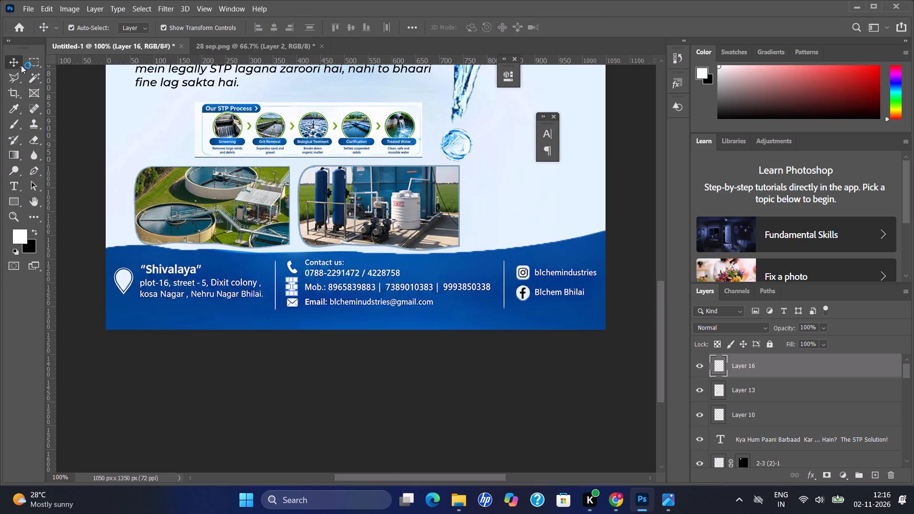
left_click(21, 65)
key("Right")
left_click(15, 61)
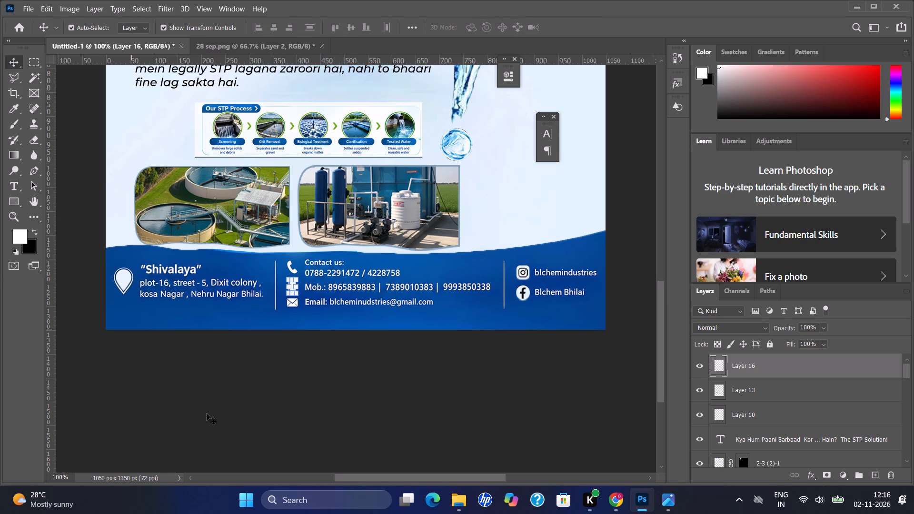
left_click(207, 414)
Reselect the phone icon before the Mob. line, nudge it 2 px left and deselect it.
key("Left")
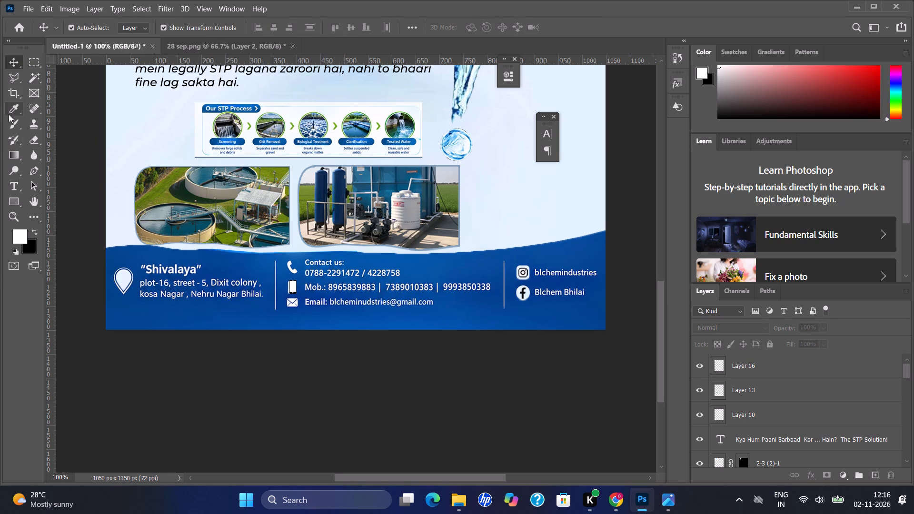
key("v")
key("Left")
key("Left")
key("v")
key("Left")
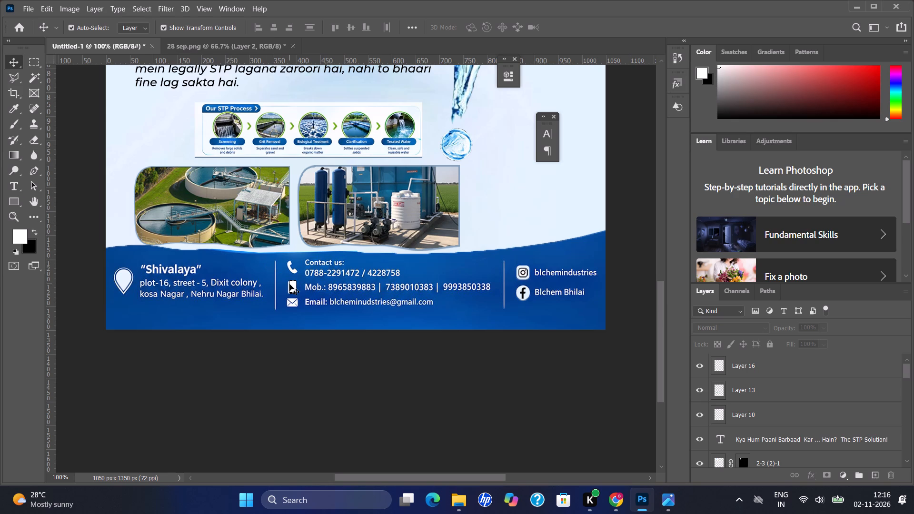
left_click(289, 284)
key("Left")
key("Left")
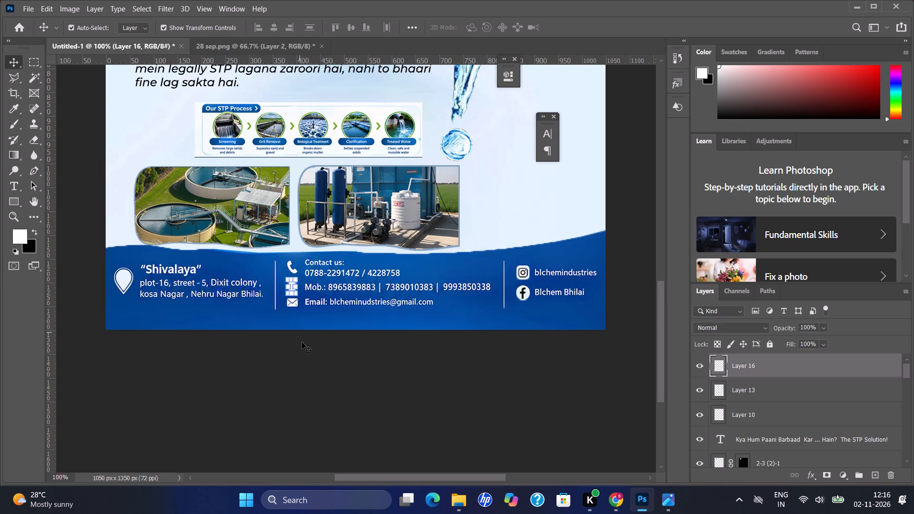
left_click(303, 344)
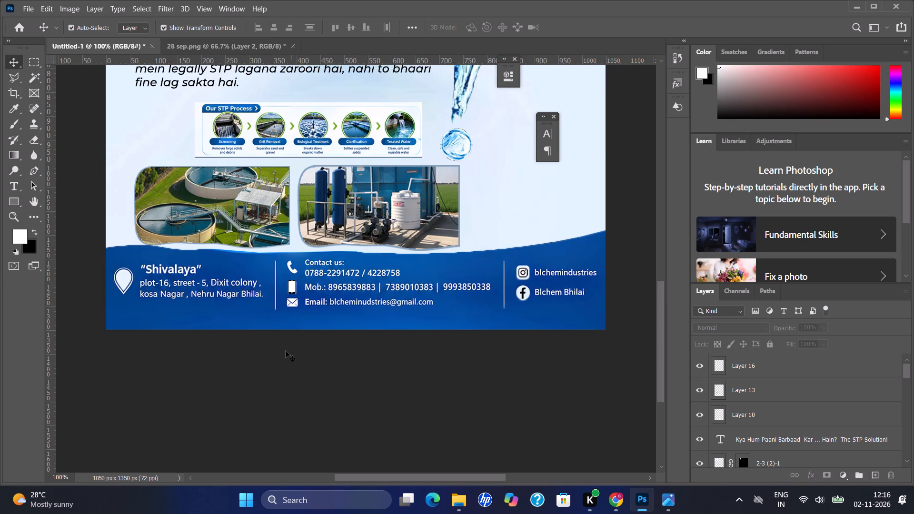
Scale the phone icon to about 92% (15 × 28 px), nudge it to about X 391 px, apply the transform and deselect it.
key("ctrl+t")
left_click(292, 287)
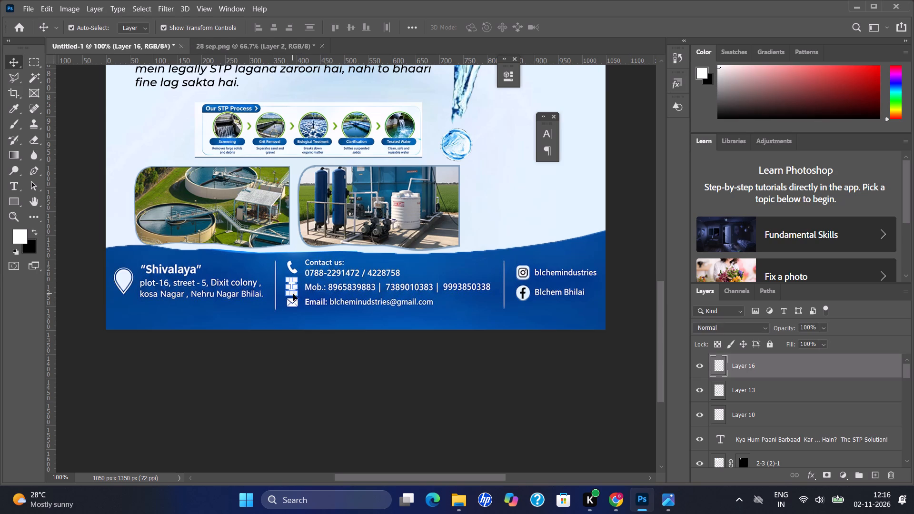
left_click(298, 297)
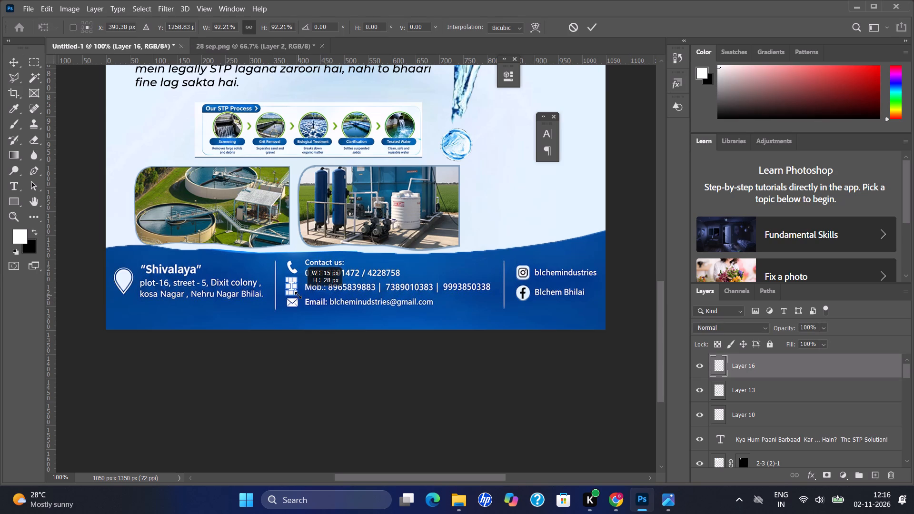
key("Right")
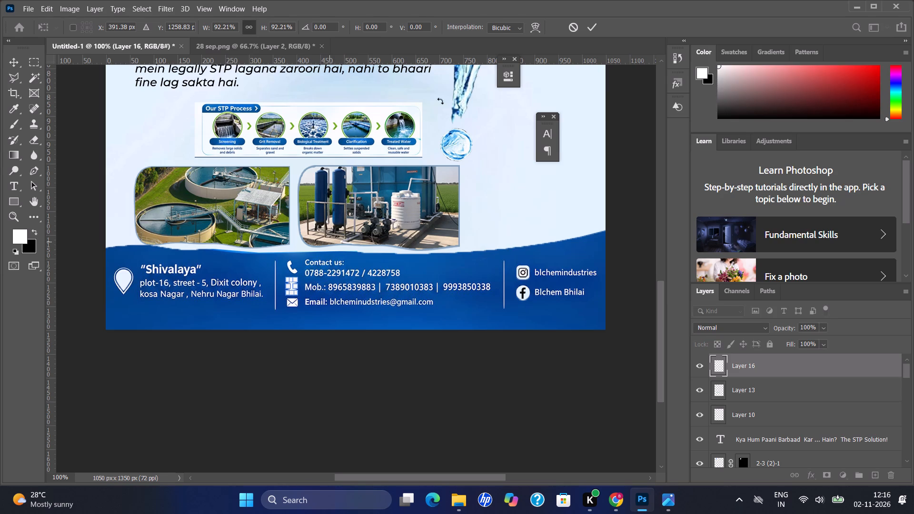
left_click(598, 32)
left_click(371, 406)
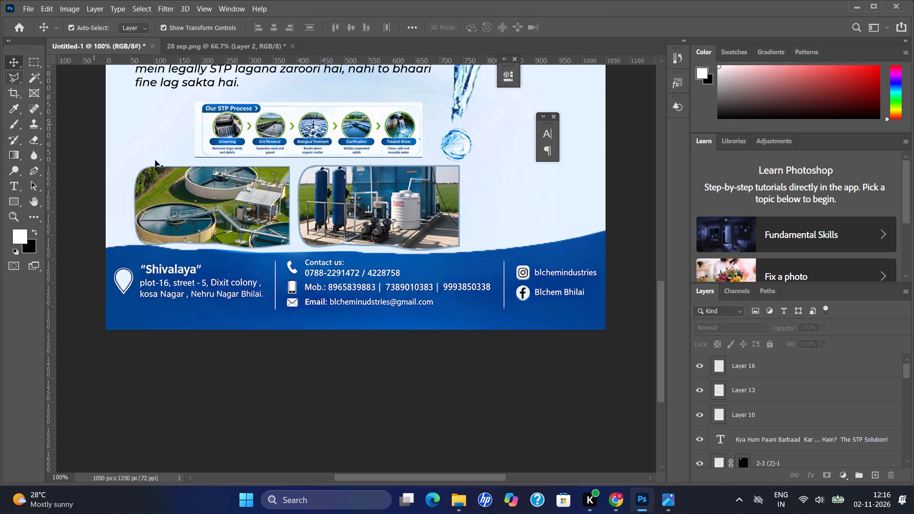
Reselect the phone icon before the Mob. line, nudge it 2 px down and deselect it.
key("Down")
key("v")
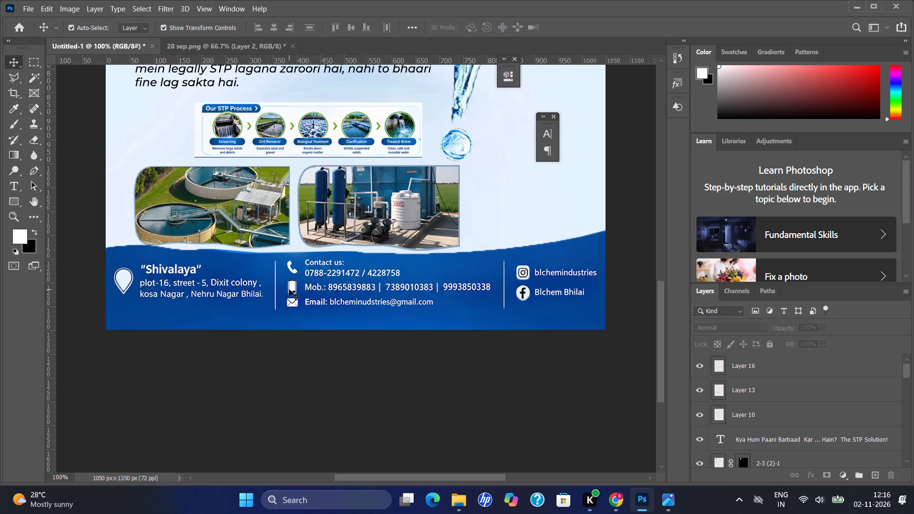
left_click(289, 289)
key("Down")
key("Down")
left_click(312, 356)
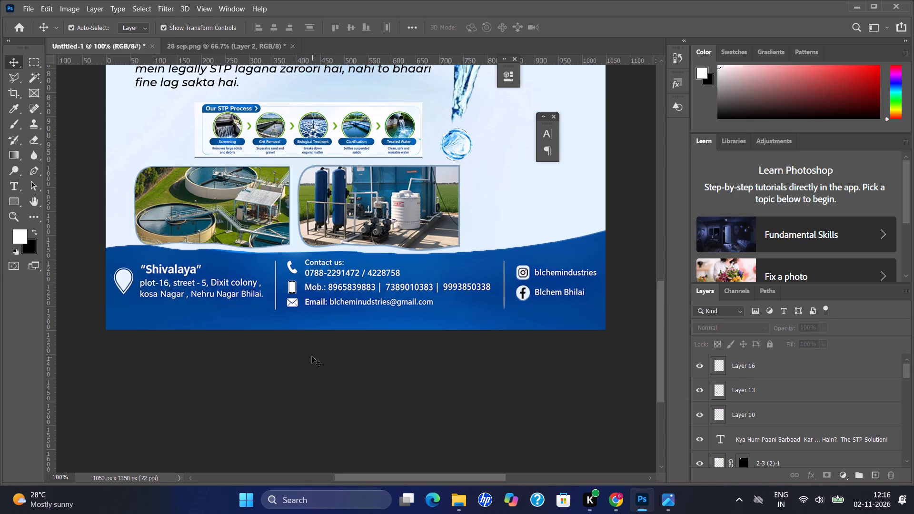
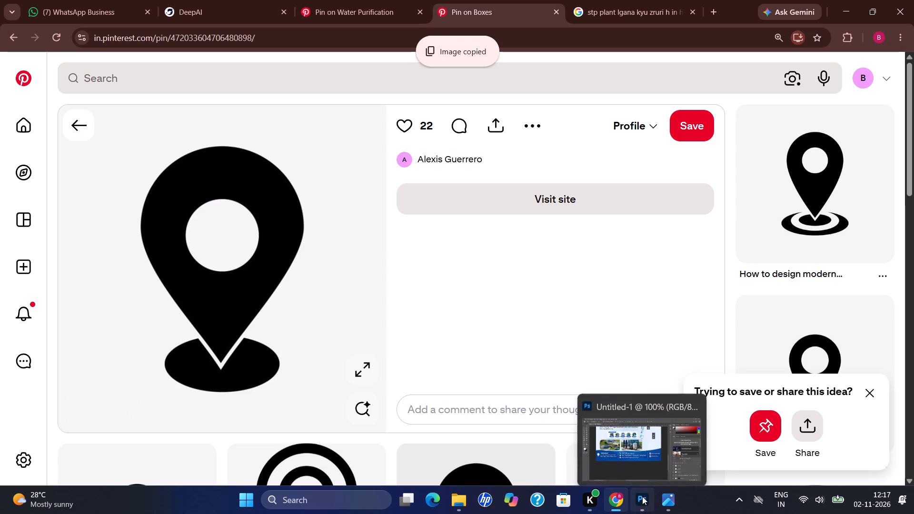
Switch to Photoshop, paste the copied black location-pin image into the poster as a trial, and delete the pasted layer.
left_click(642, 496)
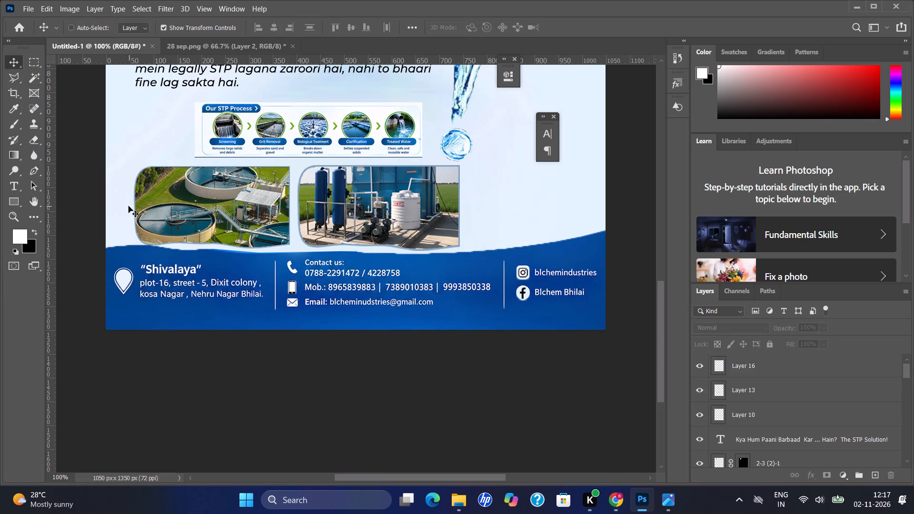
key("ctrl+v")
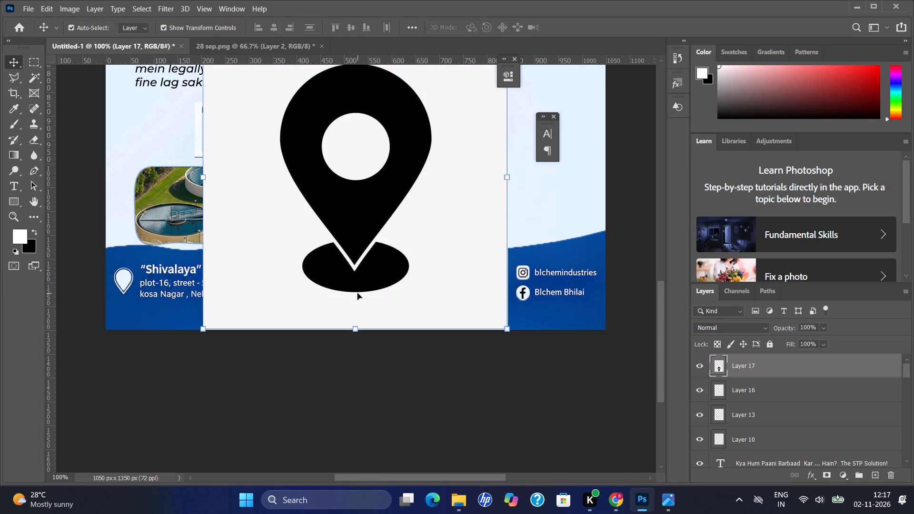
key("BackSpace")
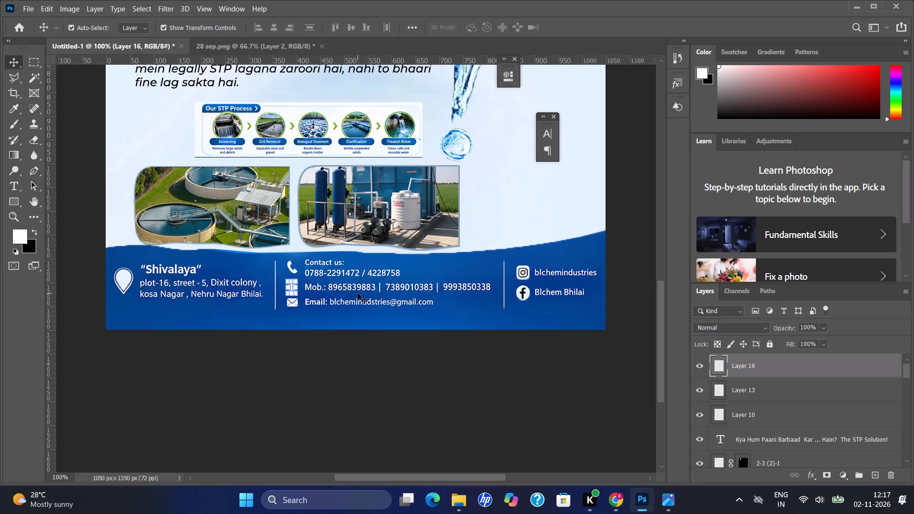